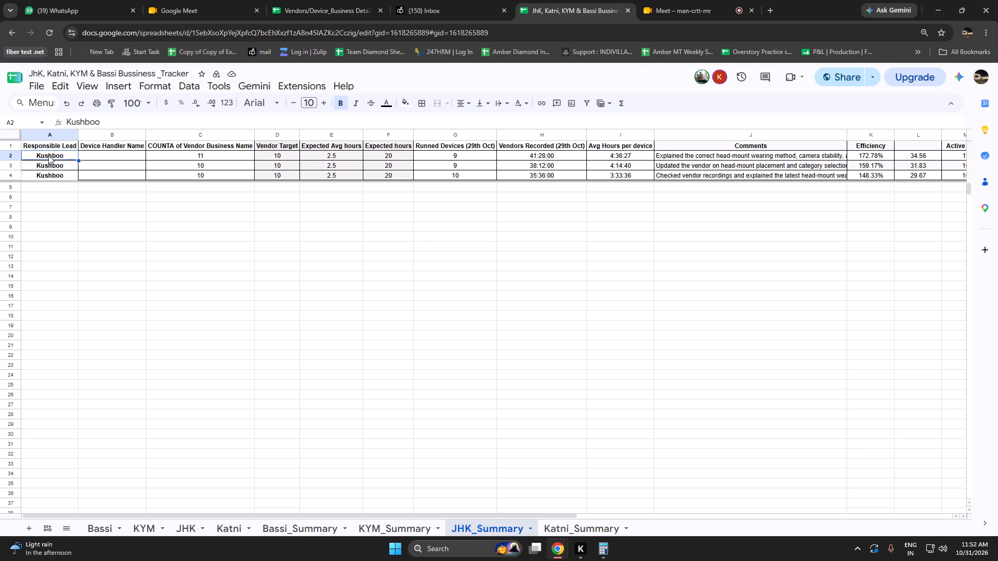
Replace the Responsible Lead entries in A2 to A4 of JHK_Summary with the three device handlers' names, one per row.
key(BackSpace)
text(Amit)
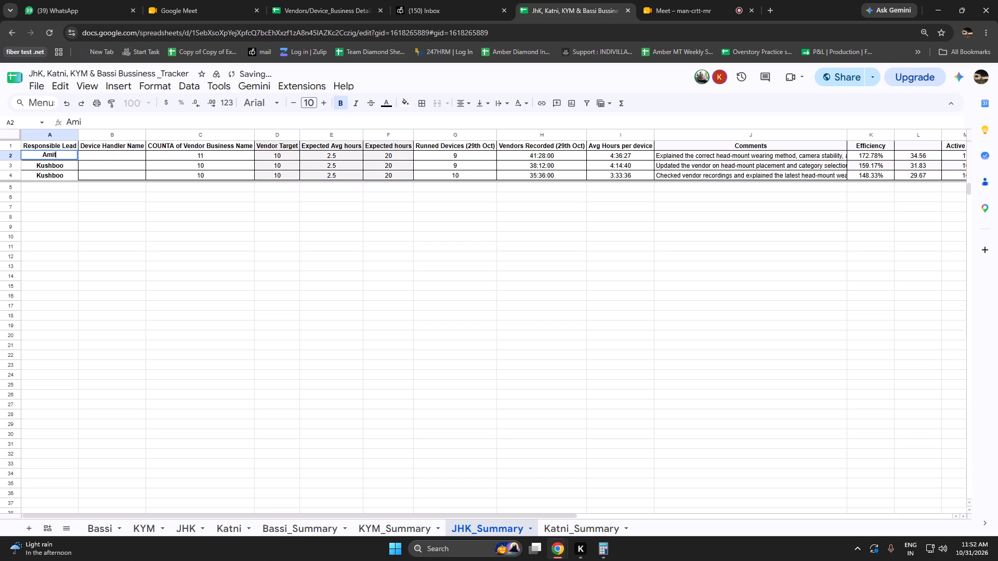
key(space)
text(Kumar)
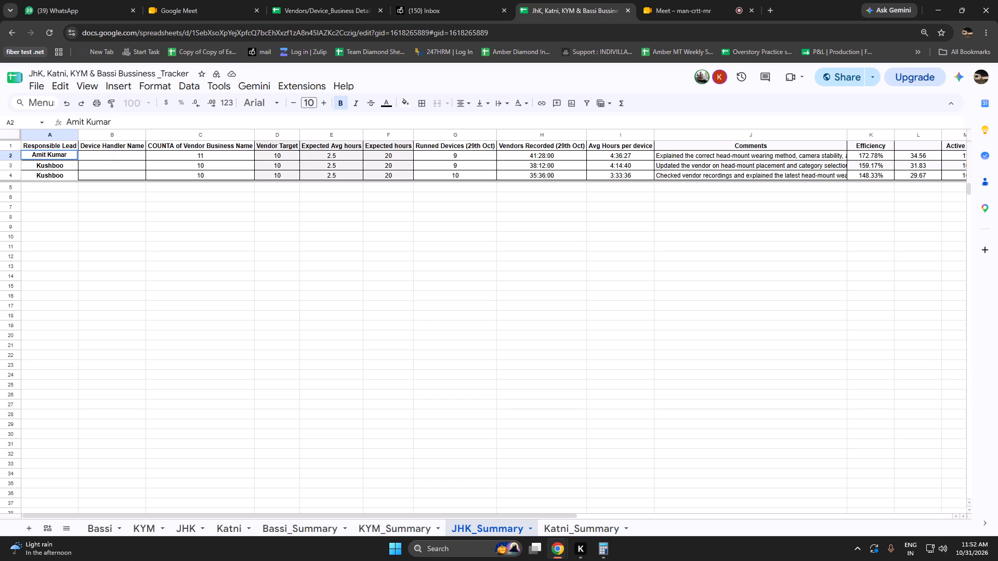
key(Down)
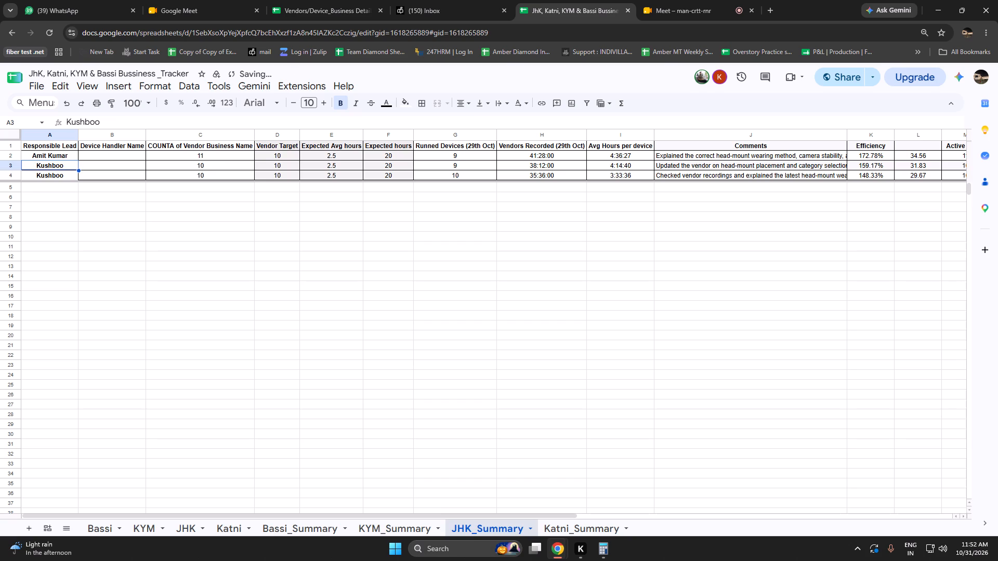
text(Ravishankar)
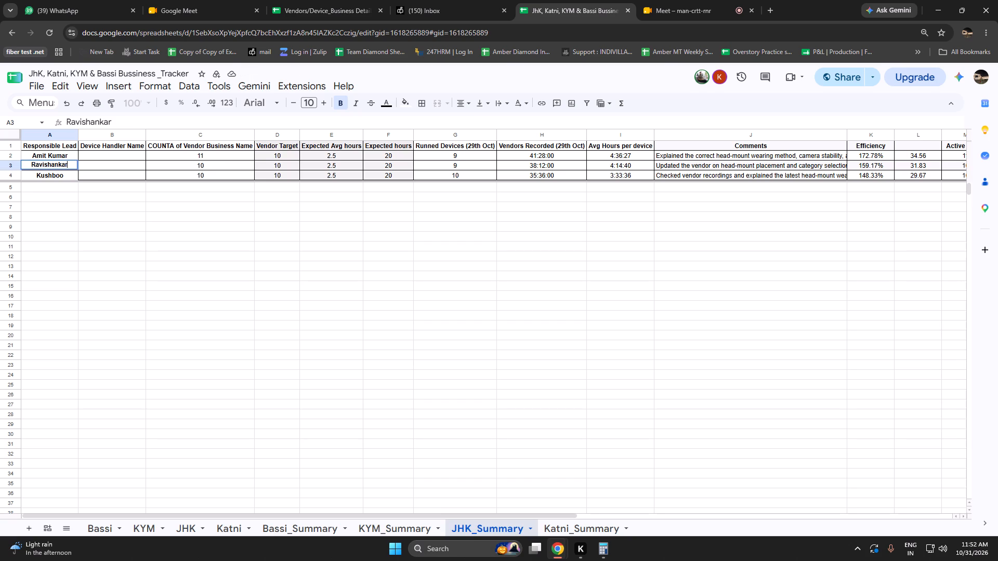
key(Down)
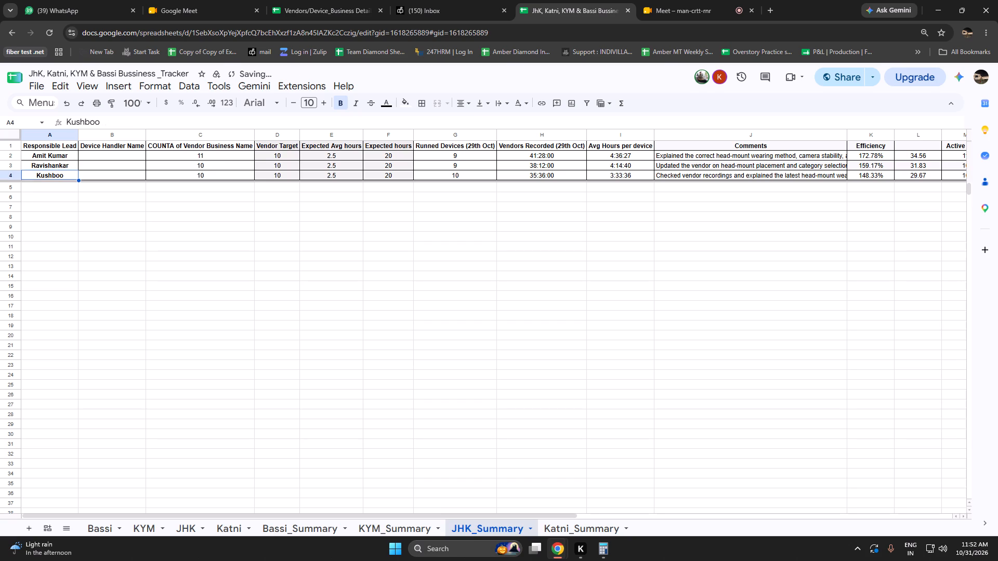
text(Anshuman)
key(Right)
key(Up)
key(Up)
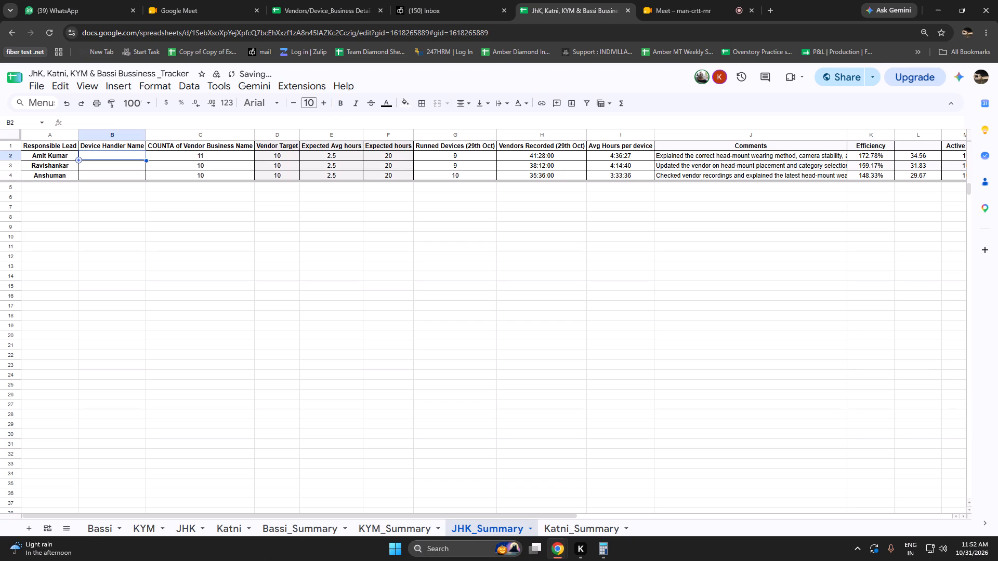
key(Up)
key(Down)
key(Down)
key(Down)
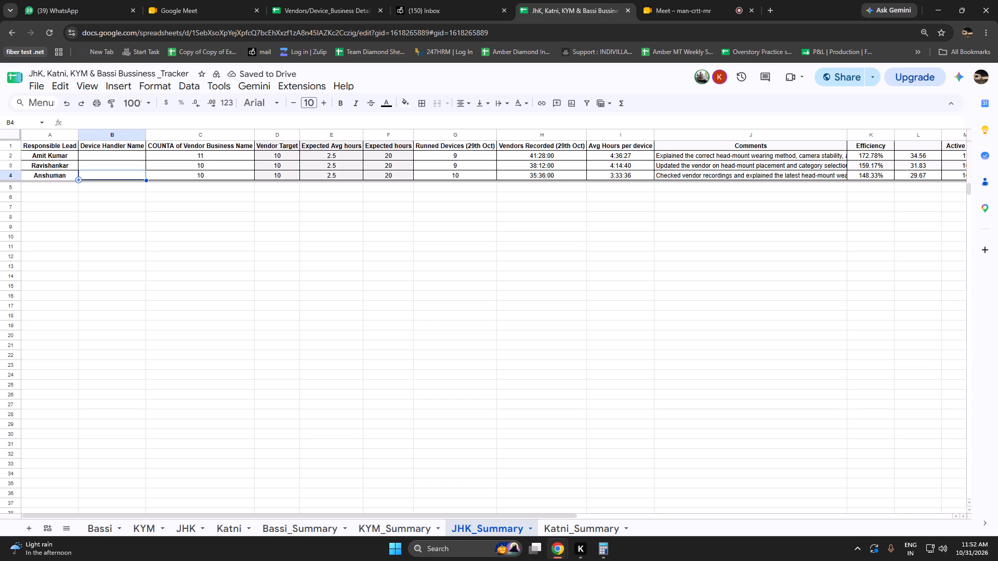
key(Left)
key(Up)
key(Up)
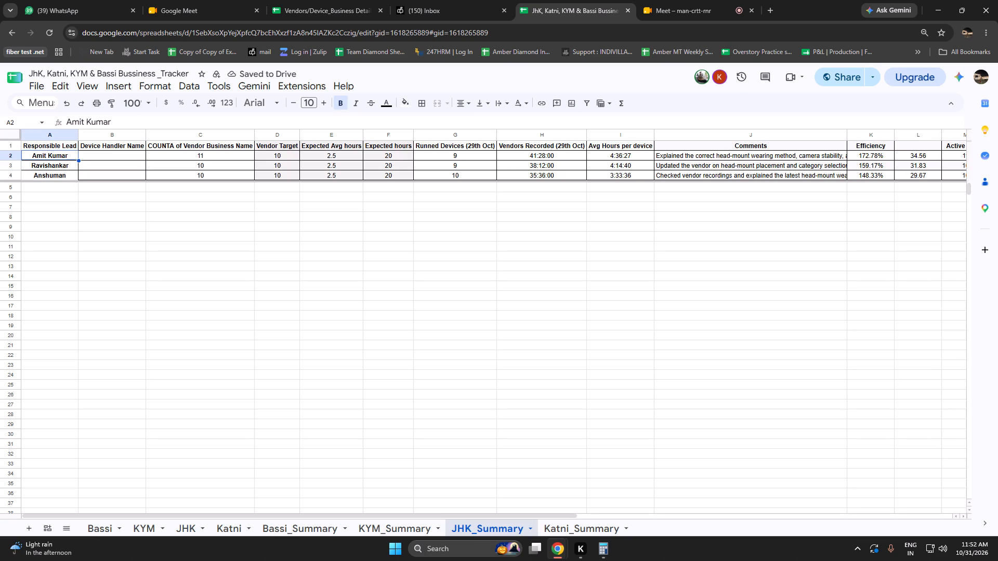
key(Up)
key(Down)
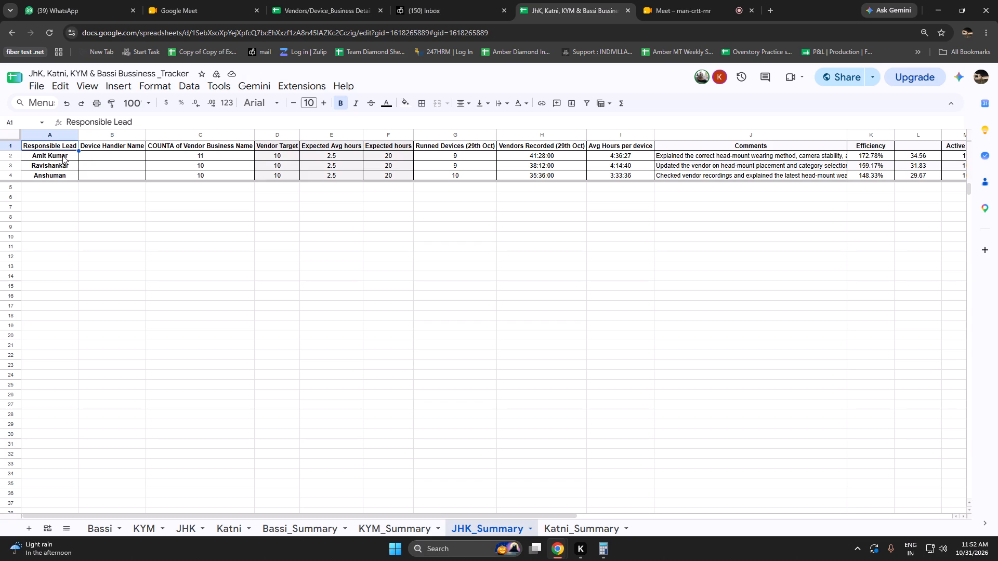
Copy the three names from A2:A4 into the Device Handler Name column, rows 2 to 4.
drag(62, 155, 56, 180)
key(ctrl+c)
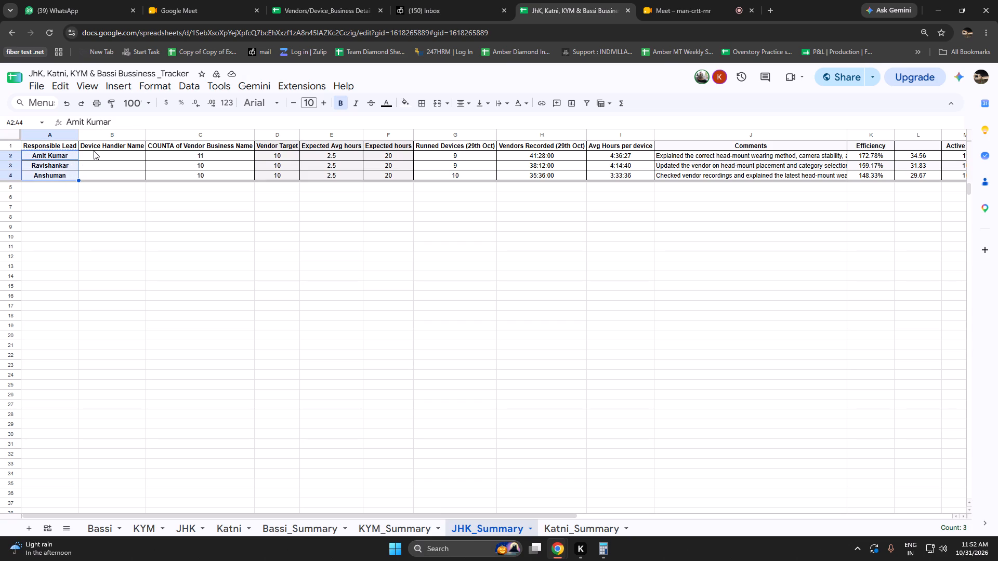
click(94, 155)
key(ctrl+v)
Enter the actual lead's name in Responsible Lead cell A2 and copy it into A3 and A4.
click(49, 156)
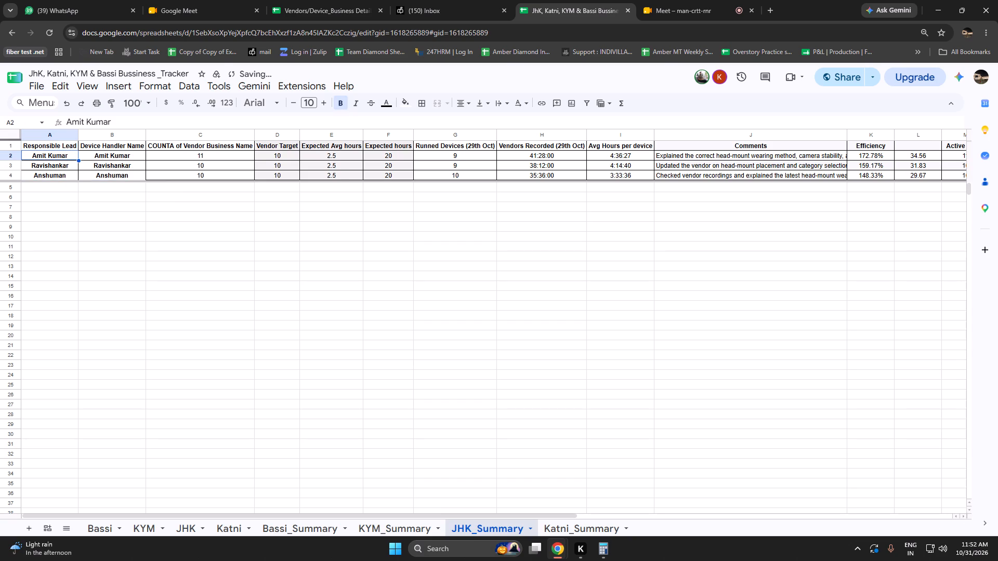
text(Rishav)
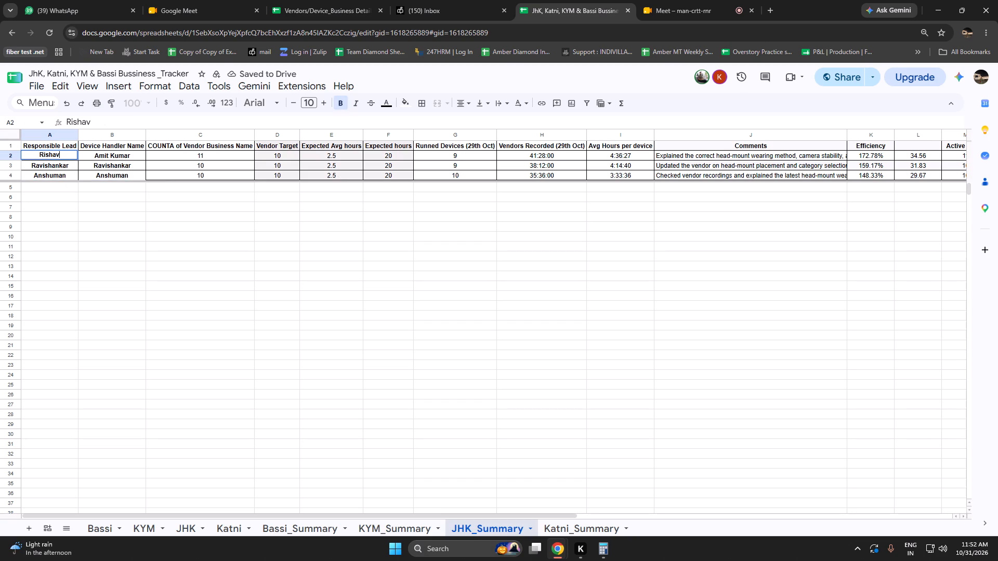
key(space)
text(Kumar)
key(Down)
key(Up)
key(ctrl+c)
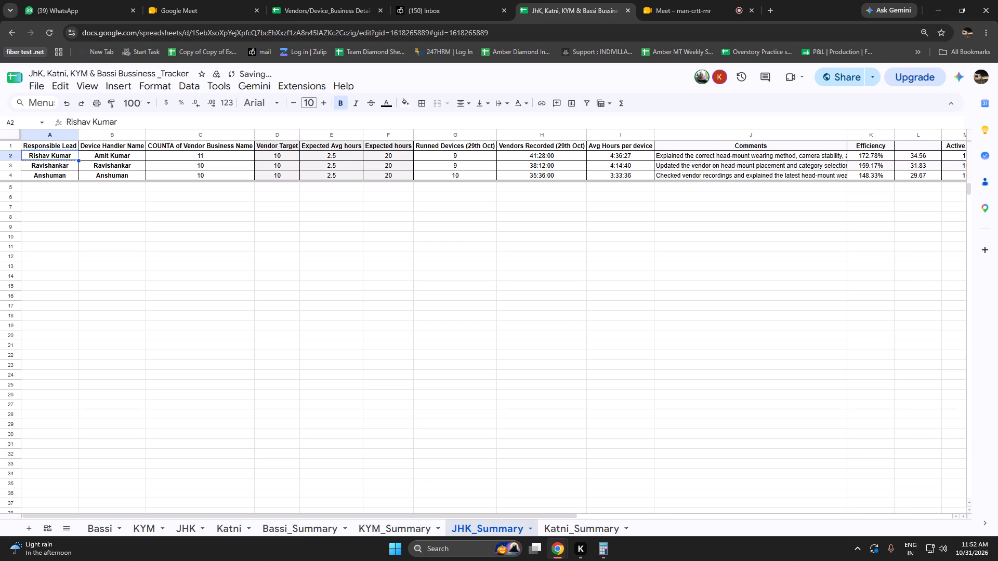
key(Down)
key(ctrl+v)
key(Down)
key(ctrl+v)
Clear the COUNTA of Vendor Business Name values in rows 2 to 4.
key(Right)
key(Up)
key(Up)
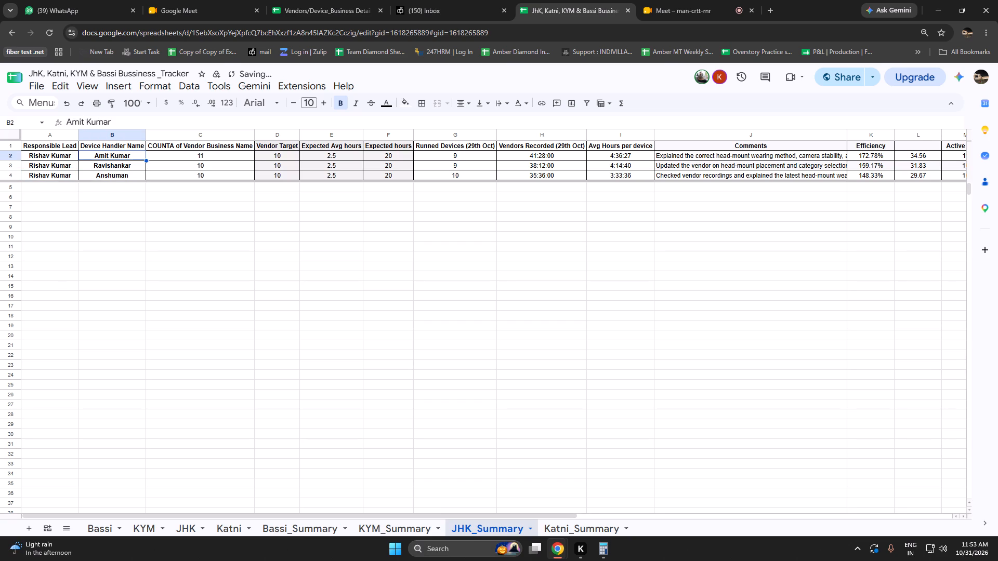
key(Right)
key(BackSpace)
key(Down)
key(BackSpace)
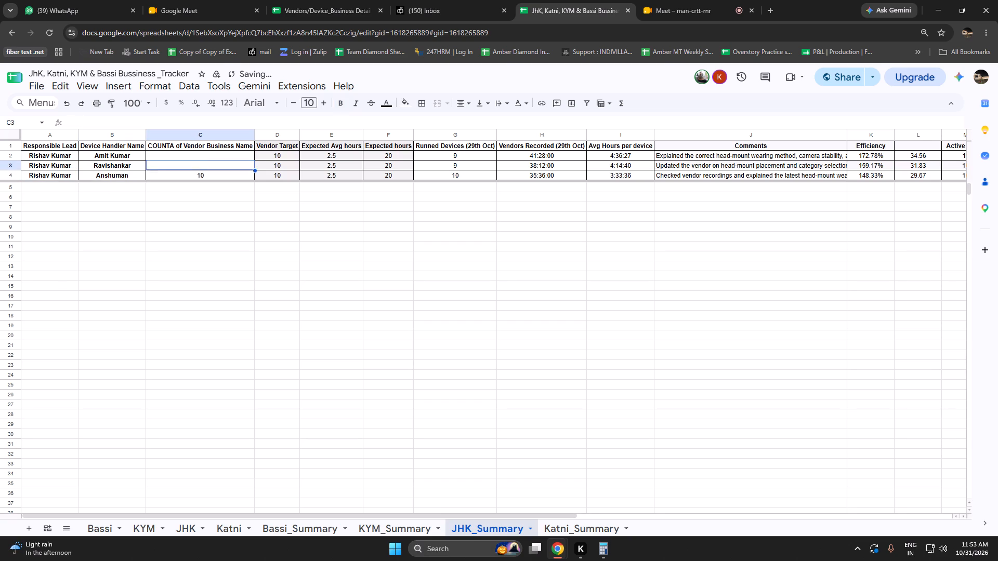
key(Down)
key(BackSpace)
Clear the Vendor Target values in rows 2 to 4.
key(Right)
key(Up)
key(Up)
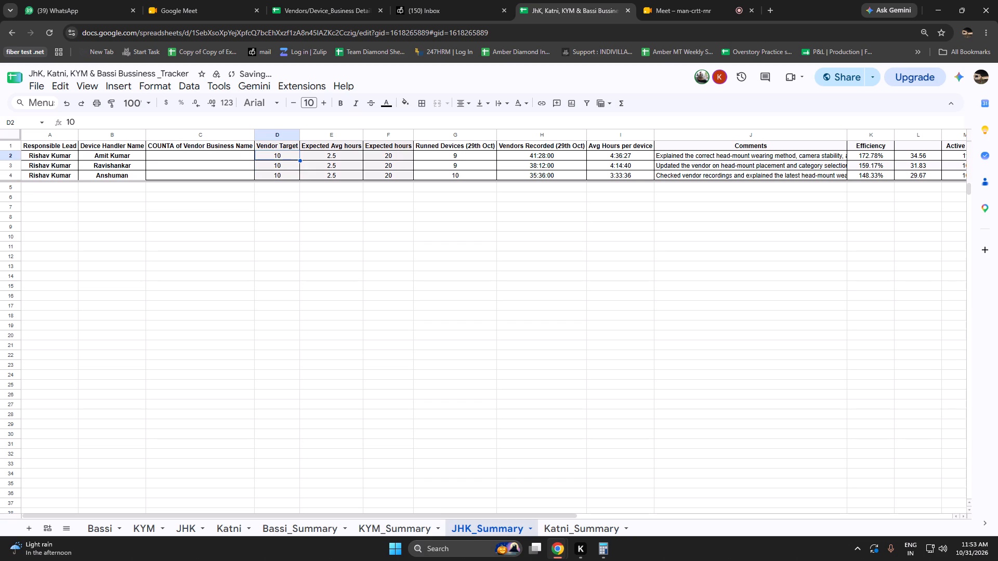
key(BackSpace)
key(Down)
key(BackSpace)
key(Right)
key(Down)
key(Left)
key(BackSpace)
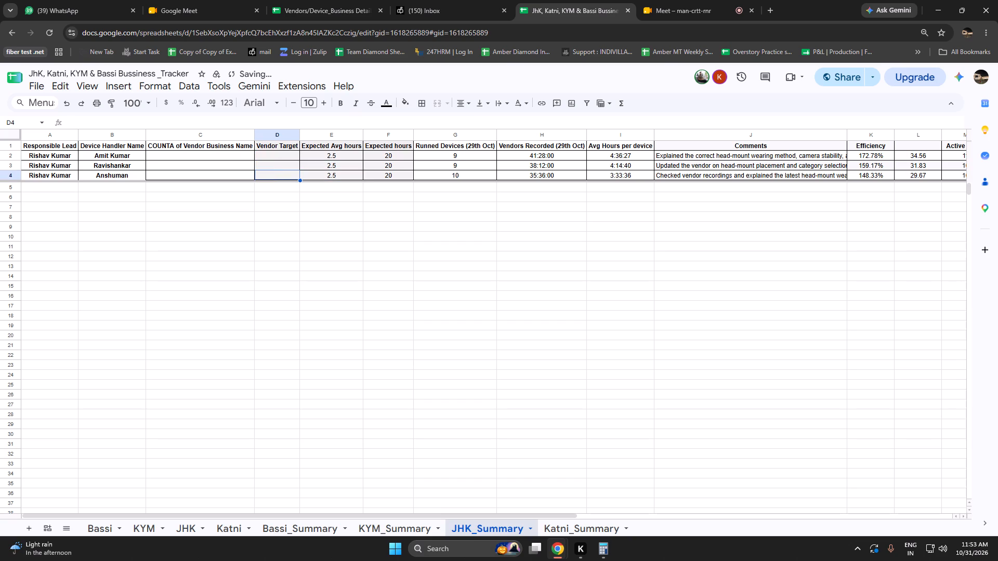
Clear the Expected hours values in rows 2 to 4.
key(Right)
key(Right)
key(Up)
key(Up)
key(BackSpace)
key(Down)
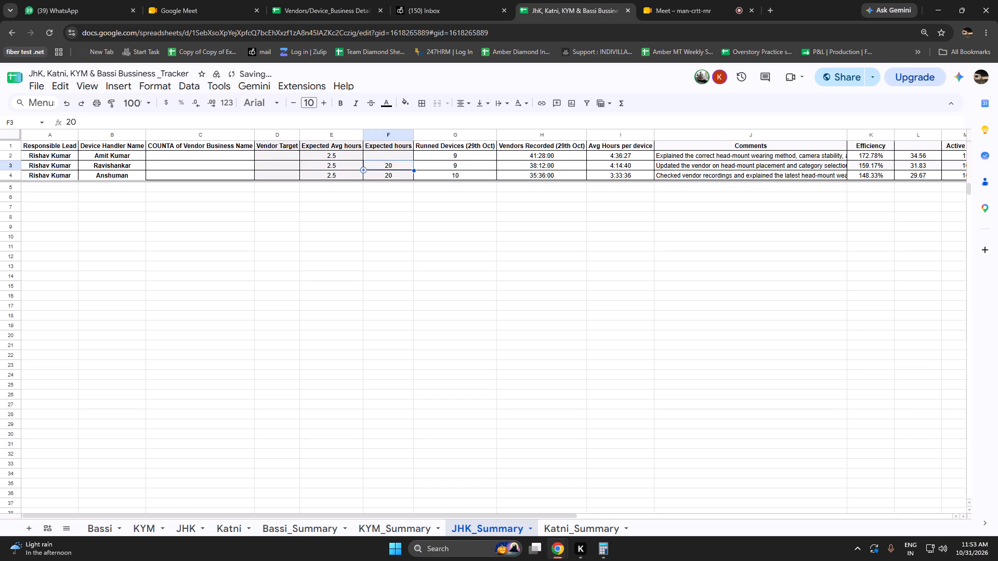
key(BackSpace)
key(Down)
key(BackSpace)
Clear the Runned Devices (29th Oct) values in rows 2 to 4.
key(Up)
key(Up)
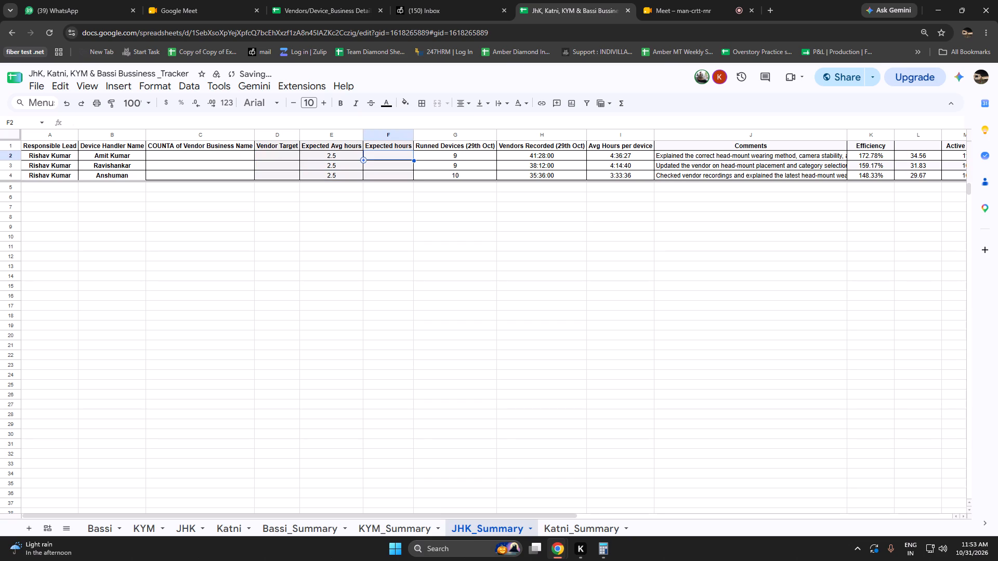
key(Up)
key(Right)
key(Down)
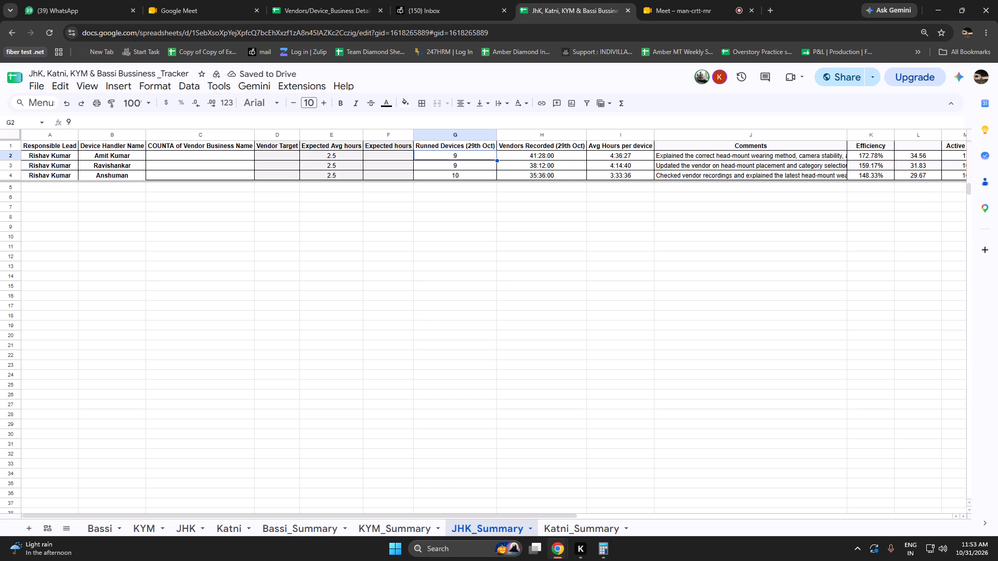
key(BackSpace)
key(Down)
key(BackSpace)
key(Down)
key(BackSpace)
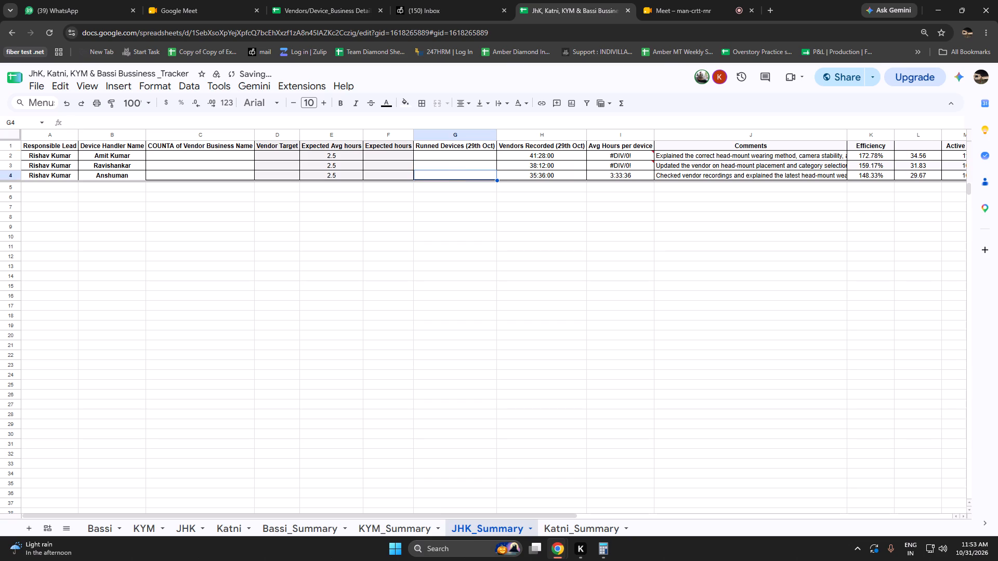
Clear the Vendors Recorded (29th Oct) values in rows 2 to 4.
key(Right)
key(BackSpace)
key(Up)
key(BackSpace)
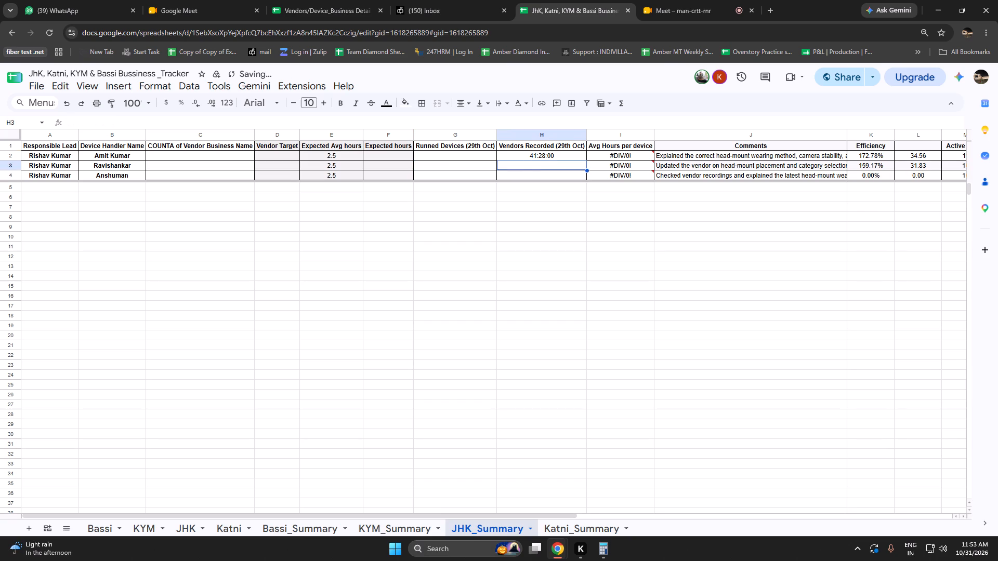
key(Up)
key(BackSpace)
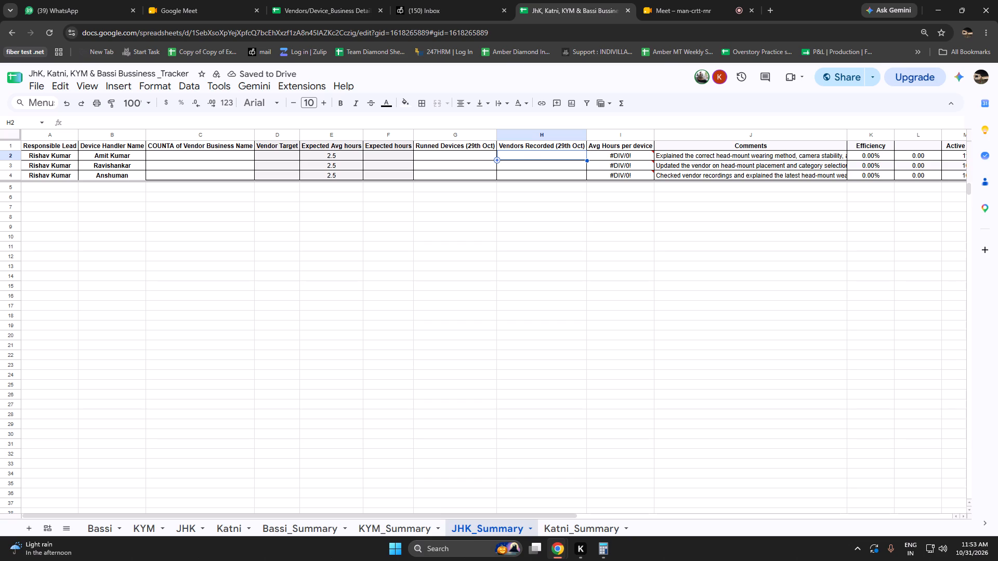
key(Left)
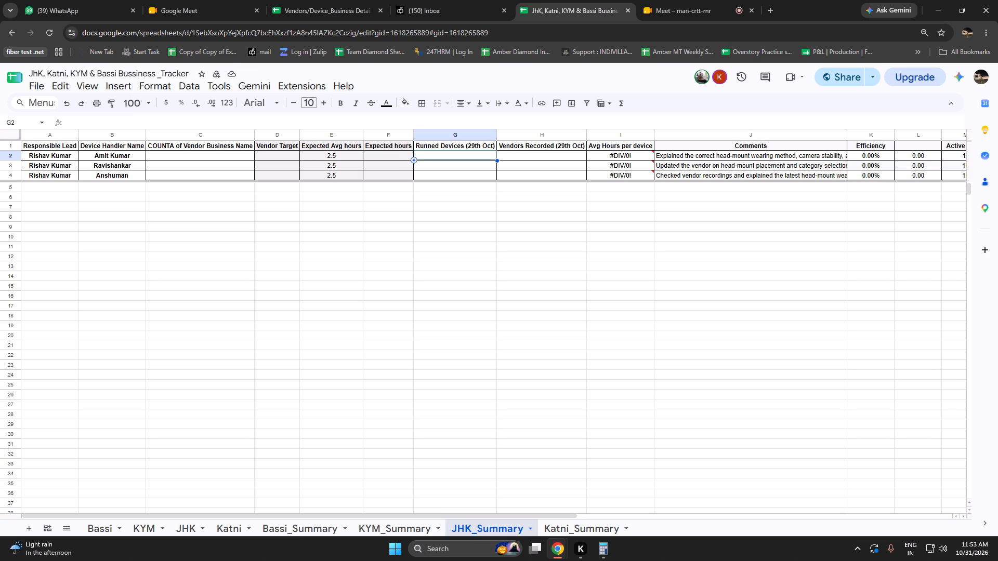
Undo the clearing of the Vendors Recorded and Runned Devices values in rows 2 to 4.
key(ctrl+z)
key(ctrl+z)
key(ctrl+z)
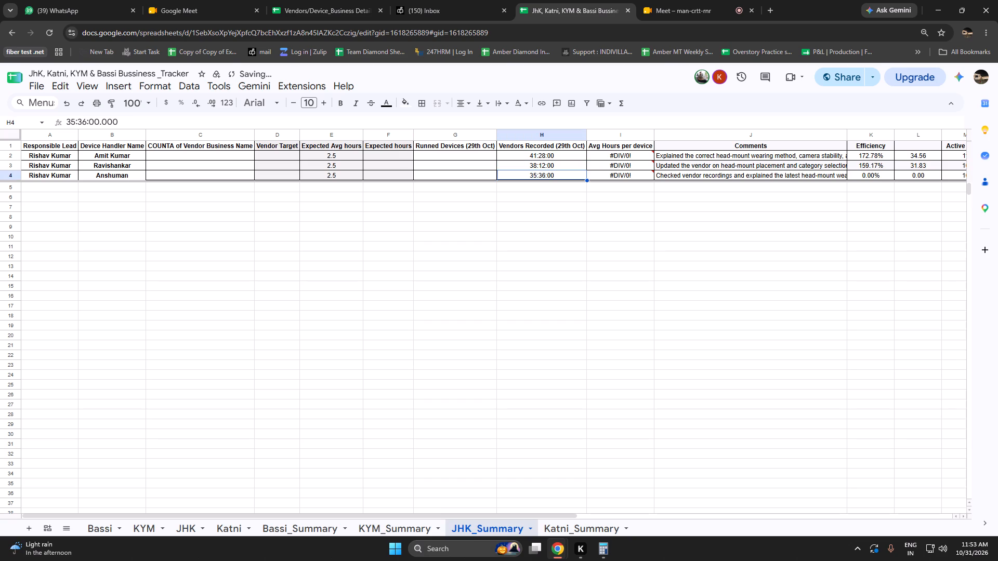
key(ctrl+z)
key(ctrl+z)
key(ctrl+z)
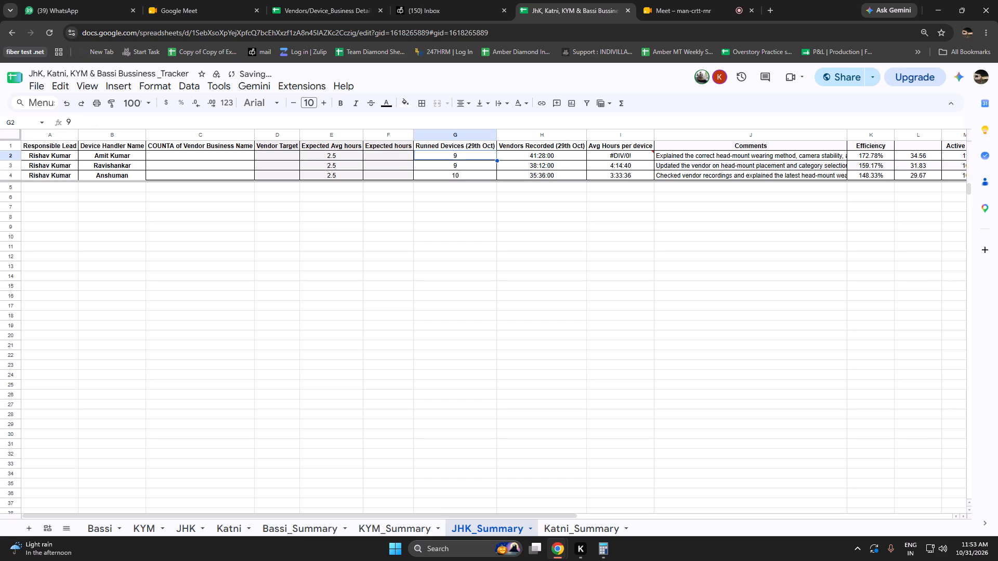
Examine the summary's emptied cells and remaining values, from the vendor count column across to Active Today.
click(459, 158)
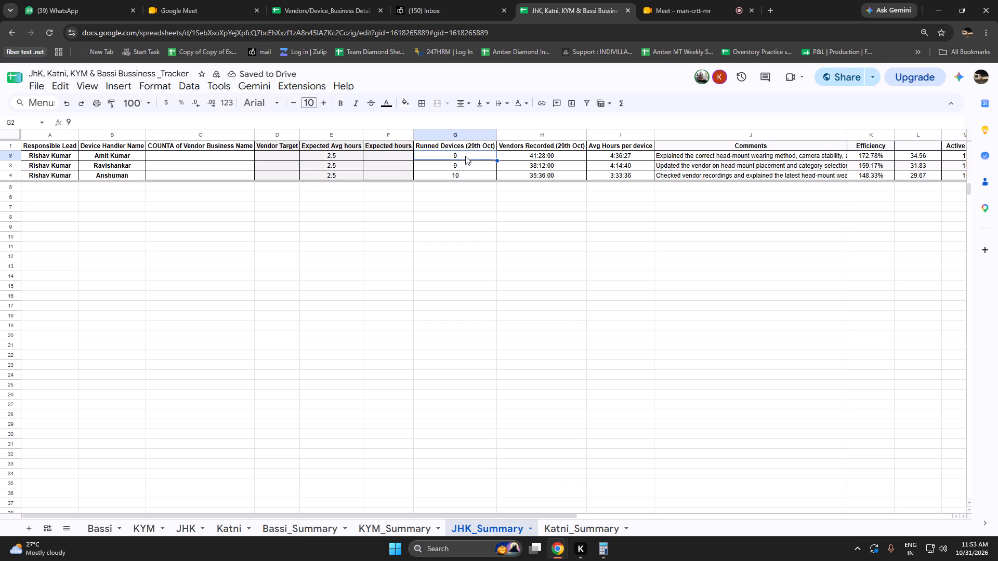
click(605, 156)
click(530, 249)
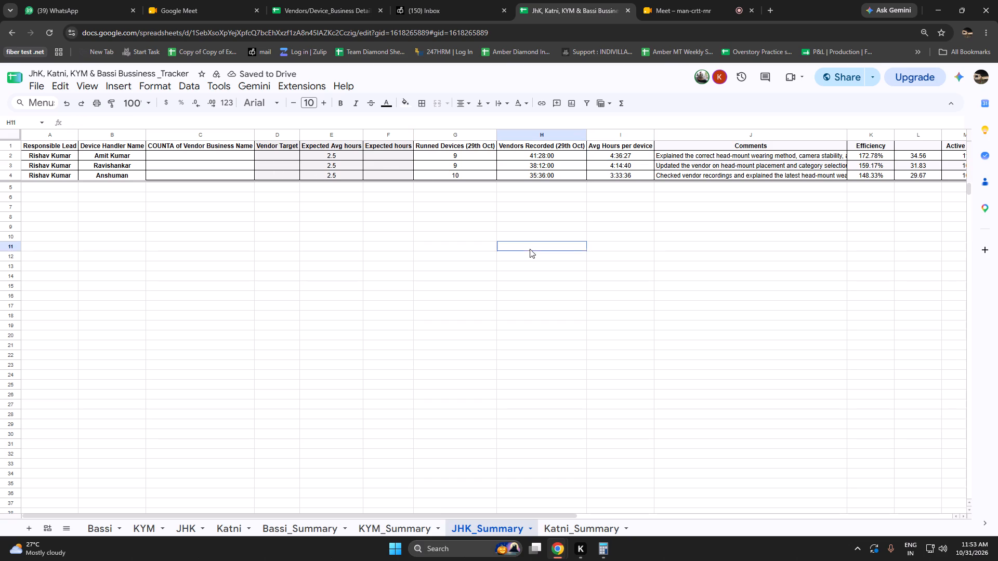
click(376, 160)
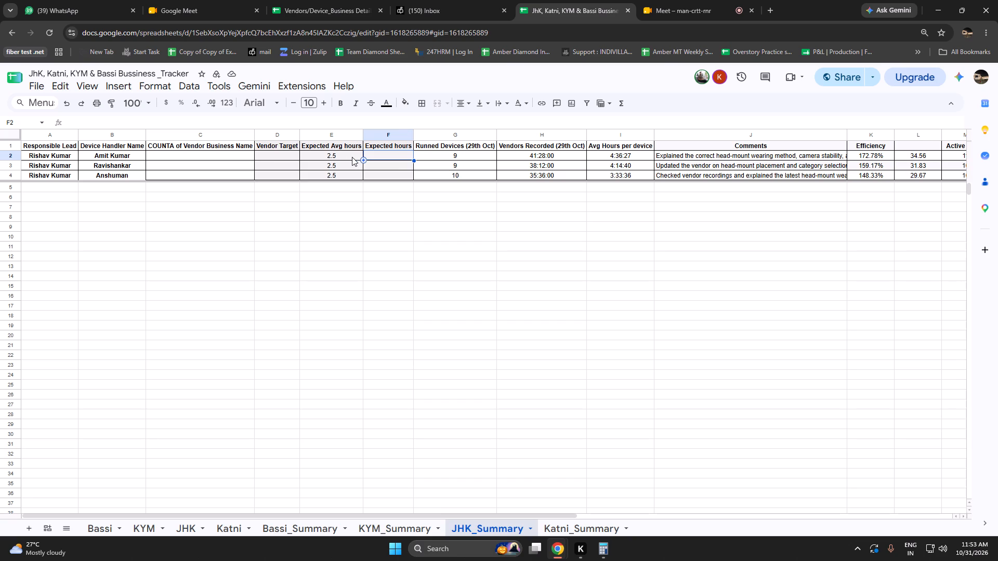
click(295, 156)
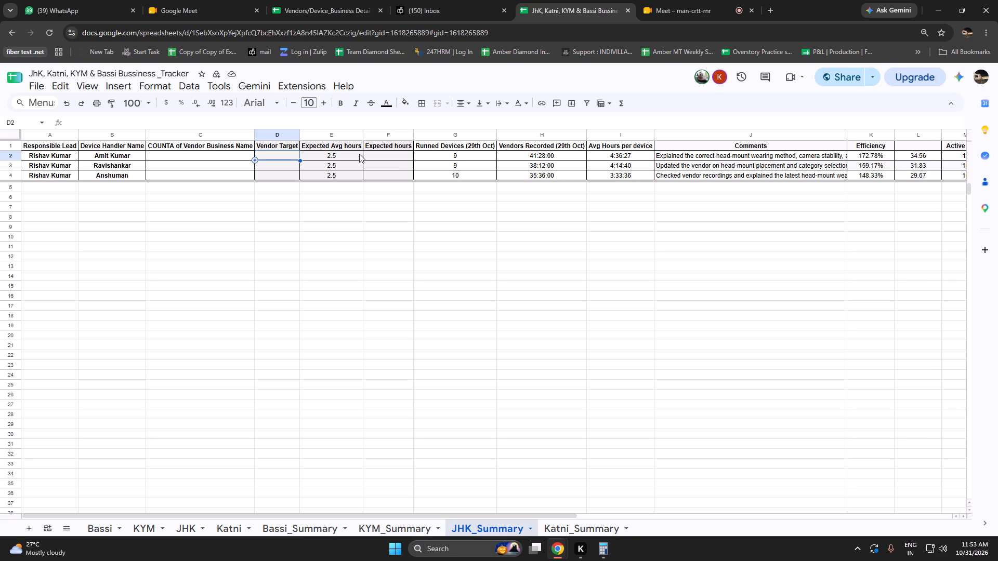
click(228, 161)
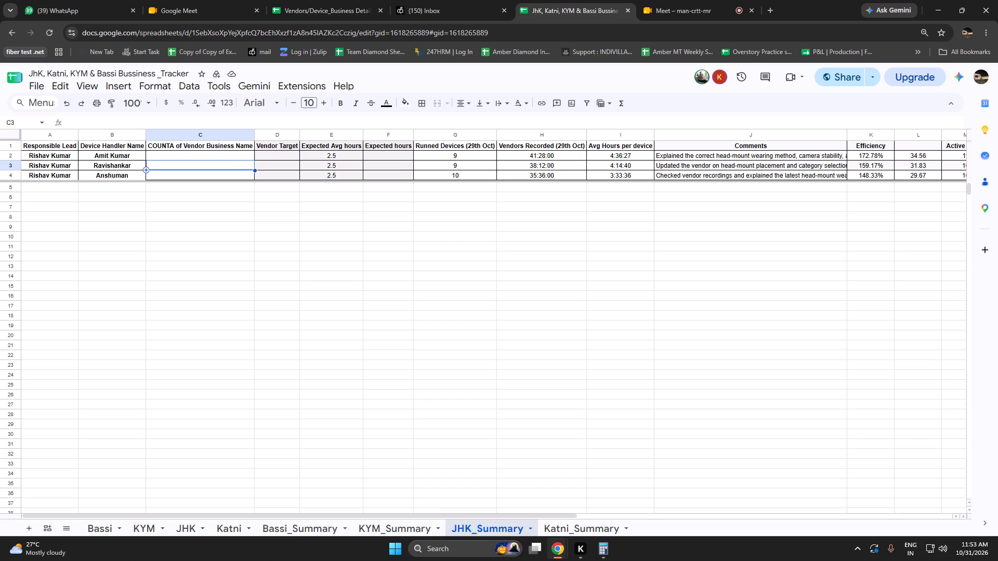
click(247, 157)
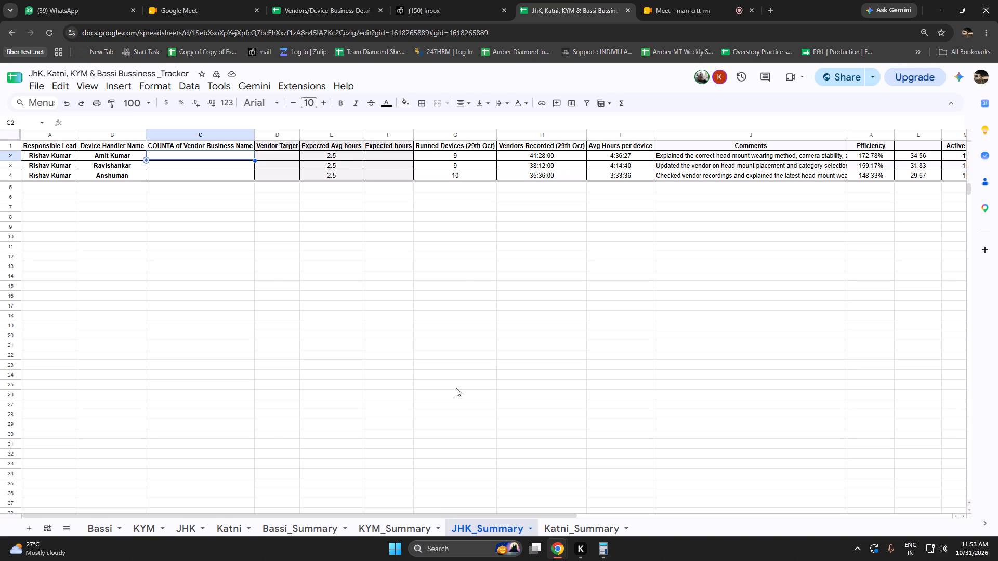
drag(391, 515, 405, 515)
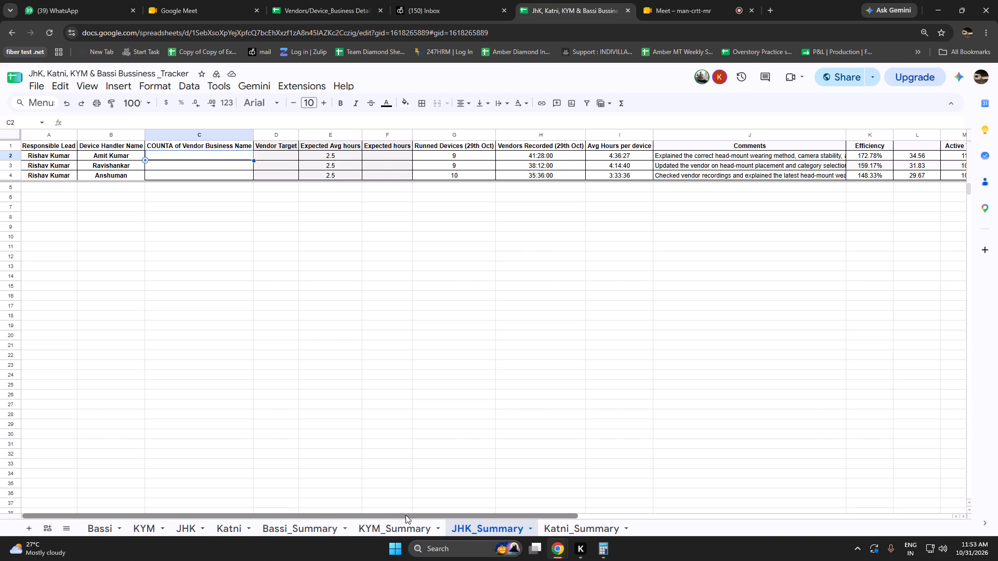
drag(405, 515, 547, 500)
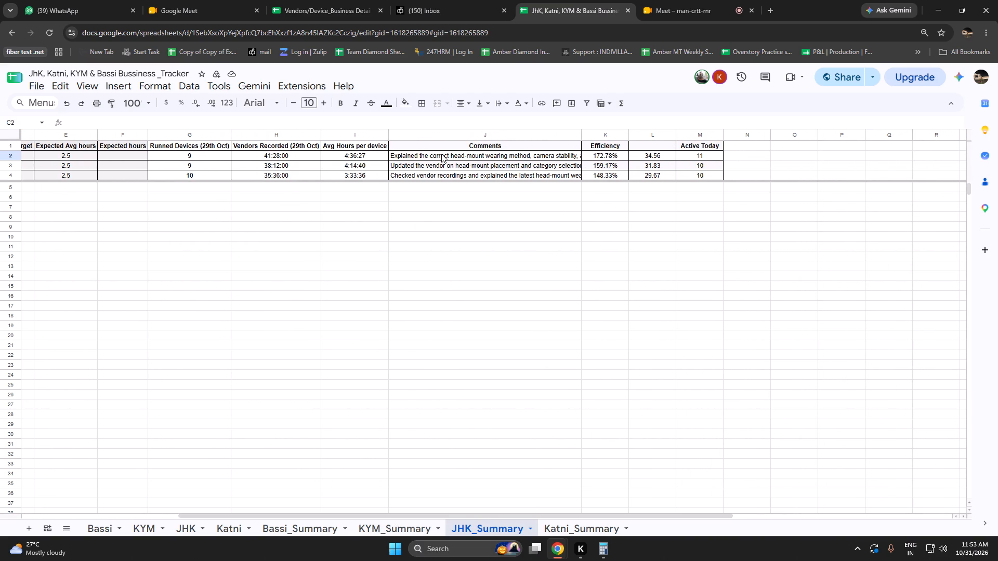
Examine the Efficiency, Active Today, Comments and Avg Hours per device cells in the JHK_Summary rows, including the average-hours formula in row 2.
click(602, 158)
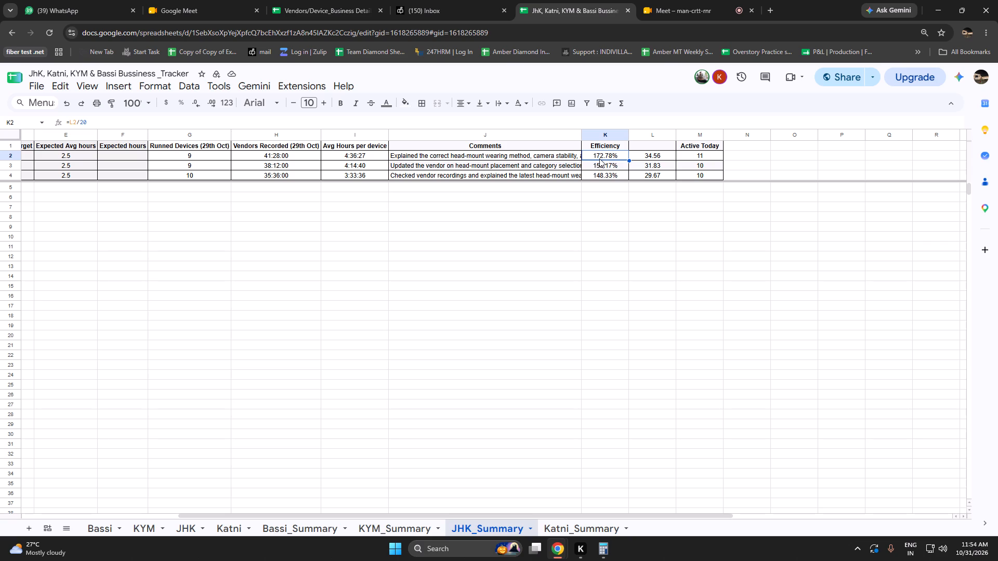
click(628, 210)
click(690, 159)
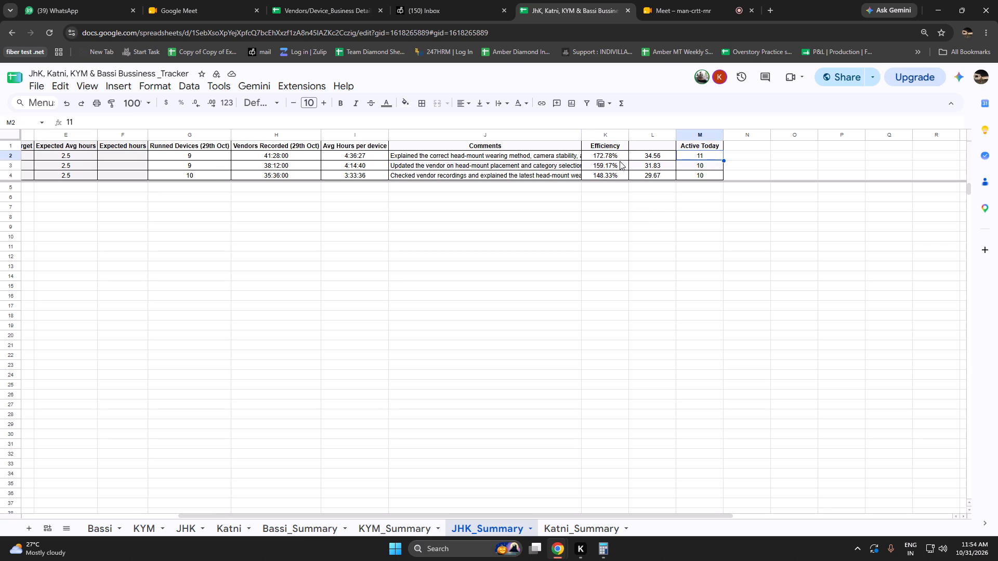
click(616, 161)
click(493, 151)
click(480, 154)
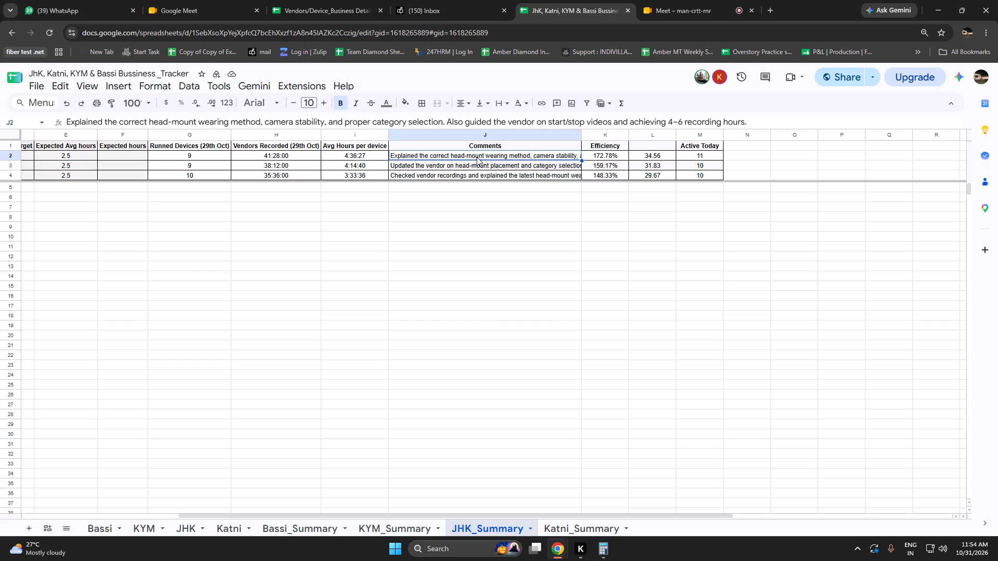
click(458, 164)
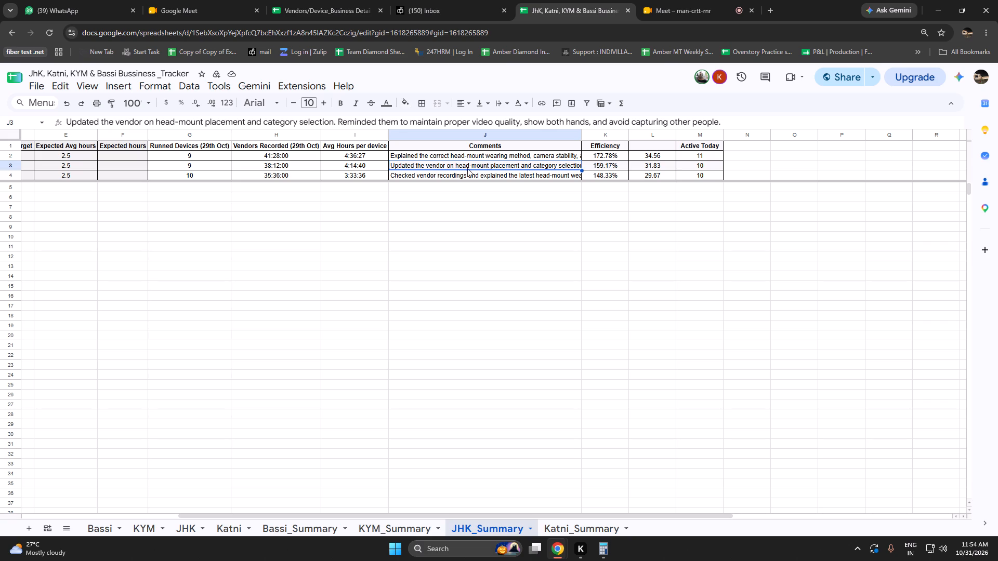
click(497, 175)
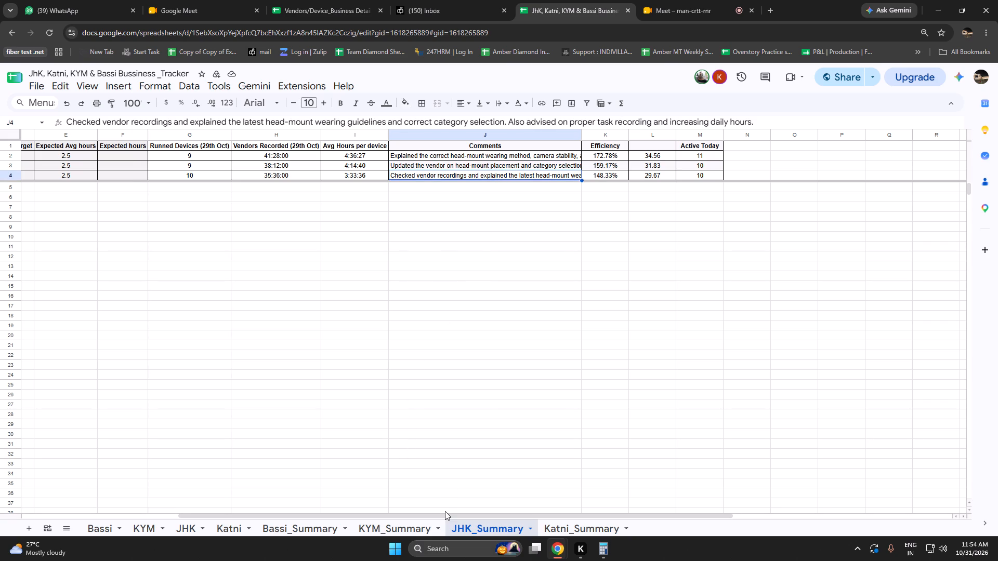
drag(436, 516, 180, 487)
click(448, 338)
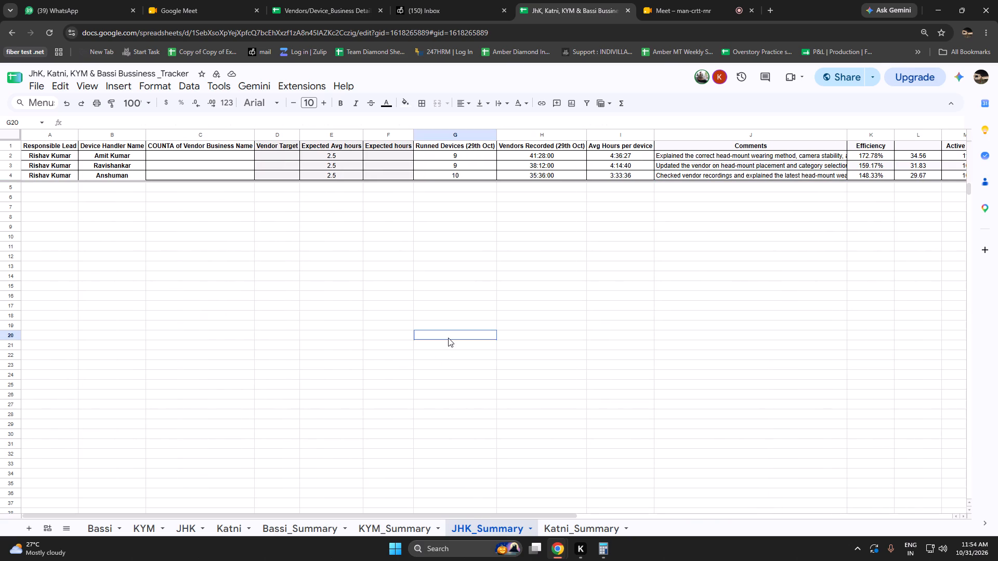
click(609, 157)
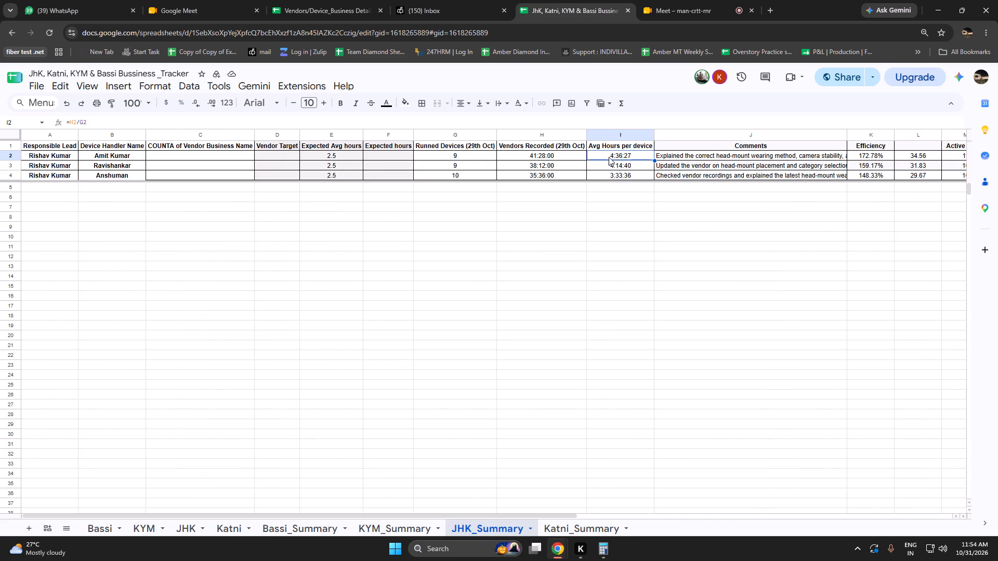
double_click(610, 157)
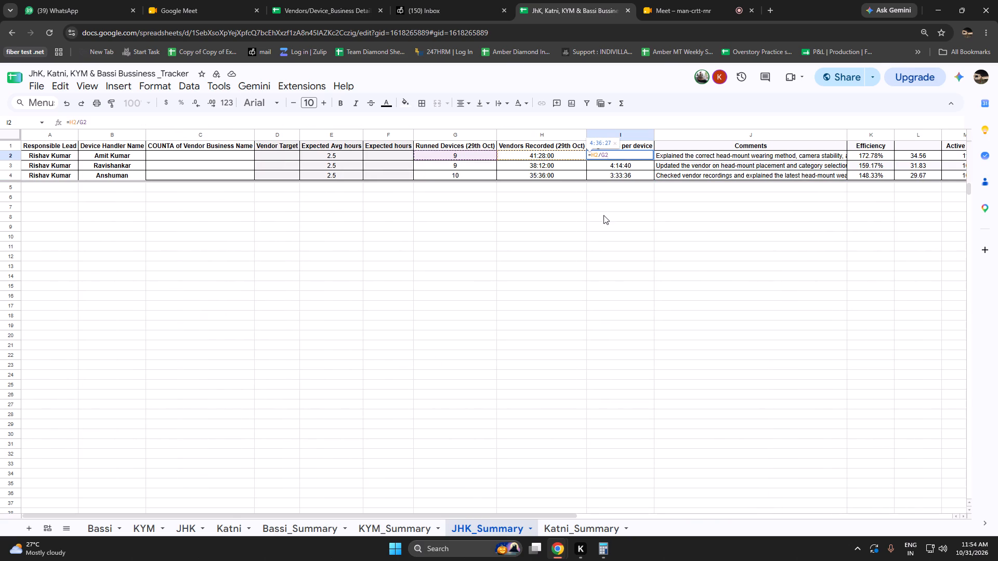
click(603, 215)
Set the Vendors Recorded (29th Oct) duration in row 2 to 00:00:00.000.
double_click(531, 156)
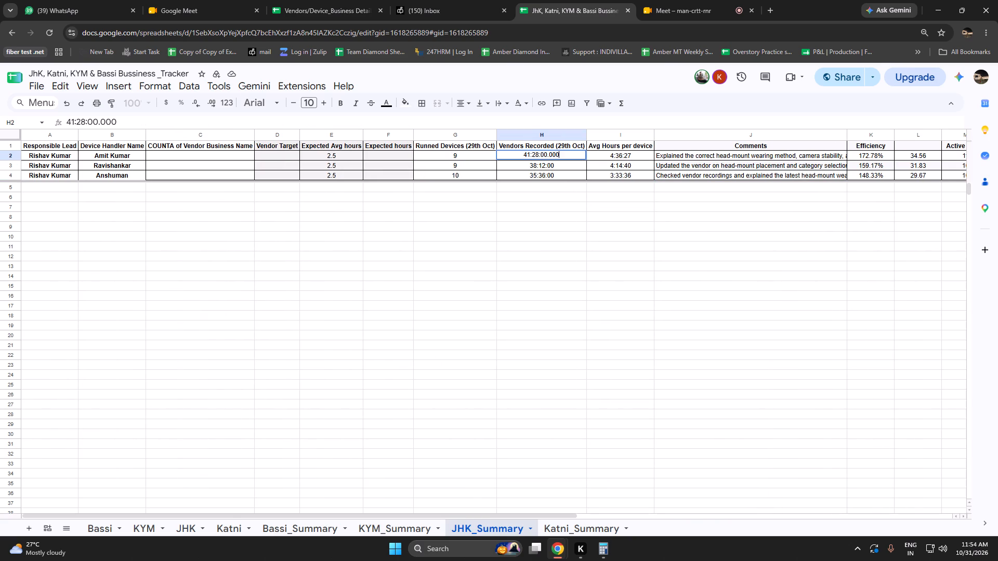
click(531, 156)
click(532, 154)
click(531, 154)
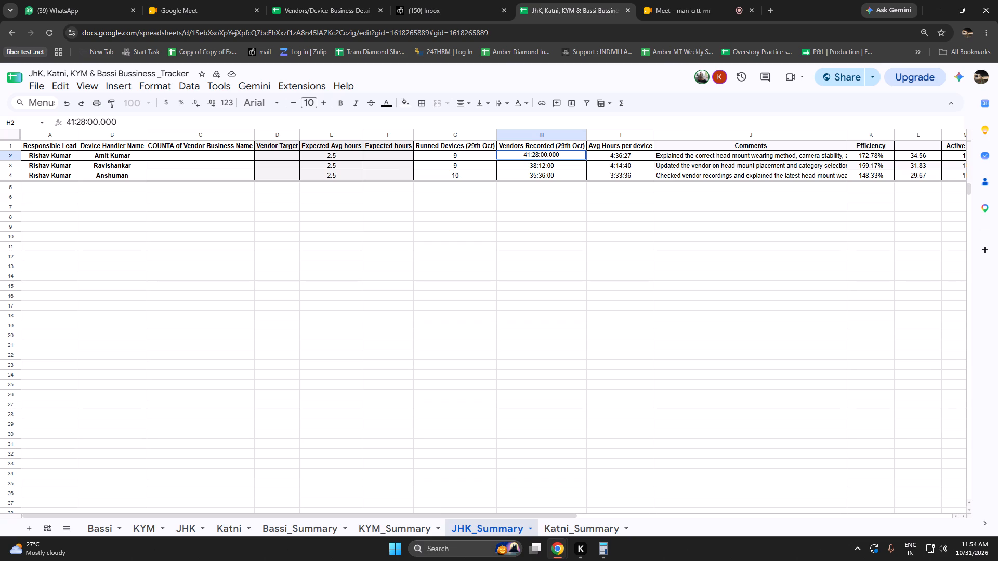
click(531, 152)
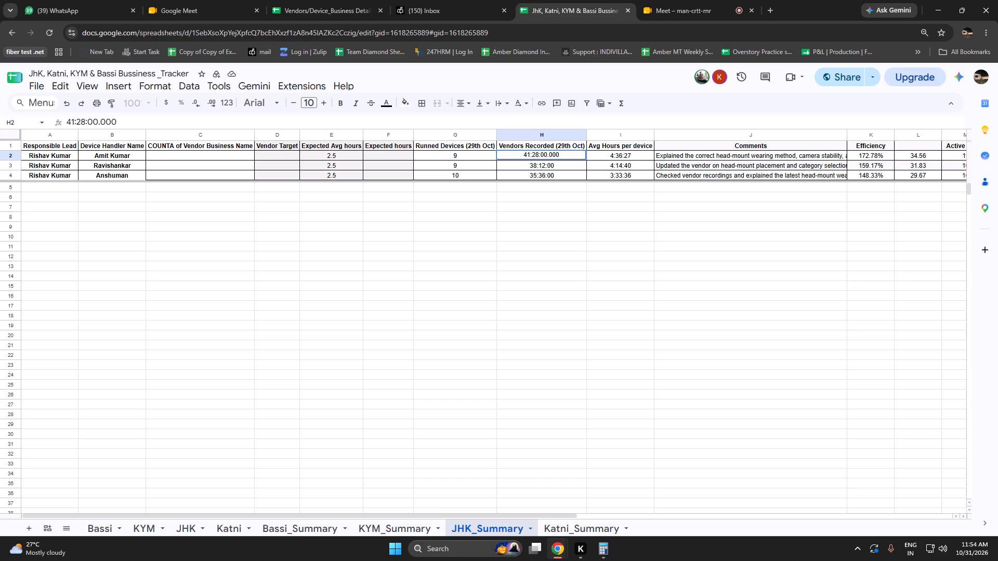
click(530, 154)
key(BackSpace)
key(BackSpace)
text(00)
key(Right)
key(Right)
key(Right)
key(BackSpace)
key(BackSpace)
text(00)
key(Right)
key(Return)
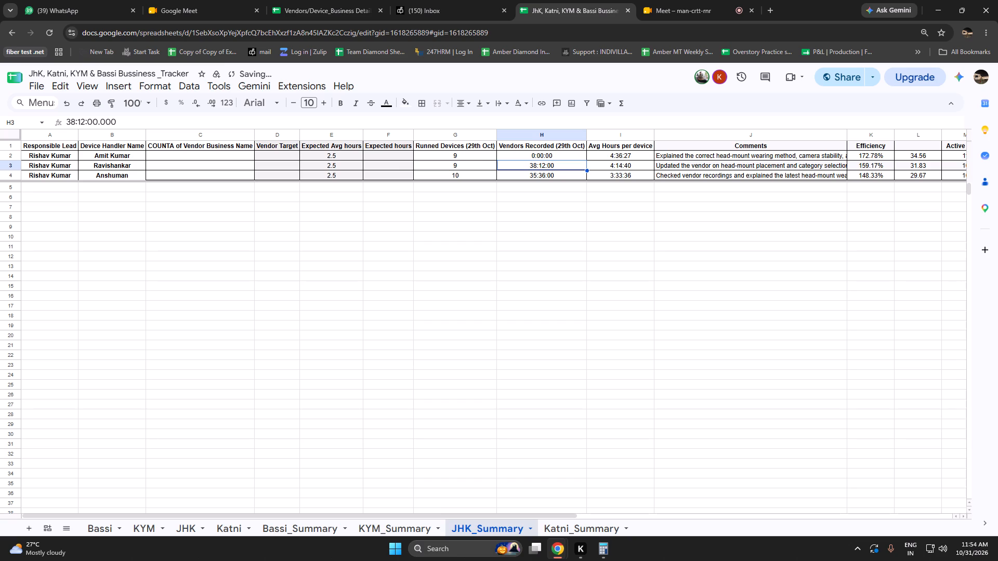
Copy the zero duration from row 2 of Vendors Recorded (29th Oct) into rows 3 and 4.
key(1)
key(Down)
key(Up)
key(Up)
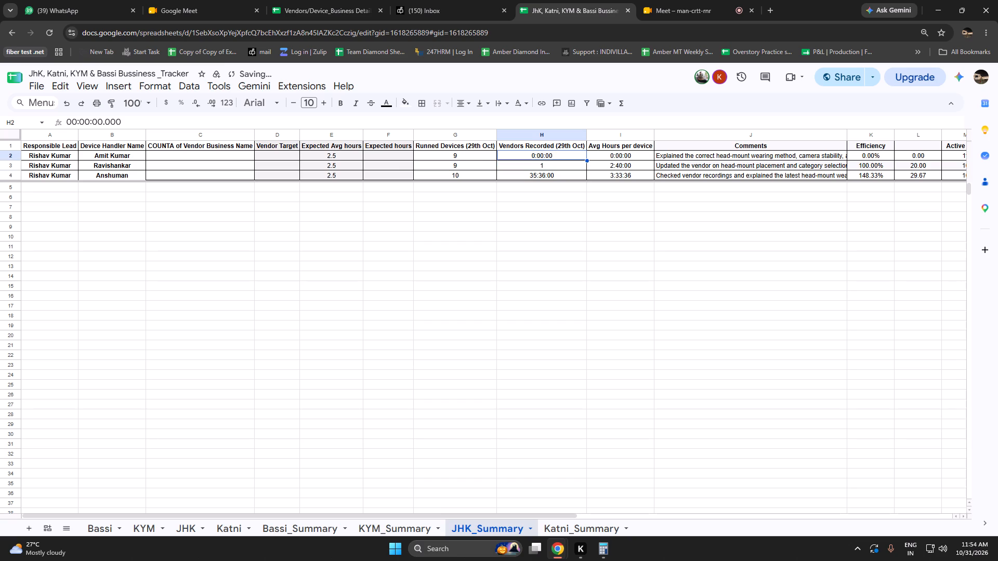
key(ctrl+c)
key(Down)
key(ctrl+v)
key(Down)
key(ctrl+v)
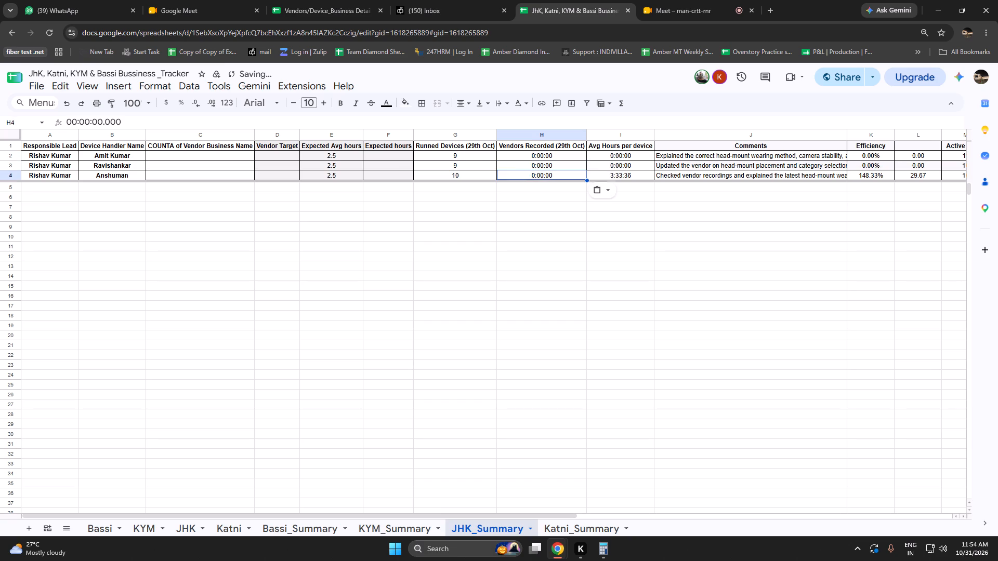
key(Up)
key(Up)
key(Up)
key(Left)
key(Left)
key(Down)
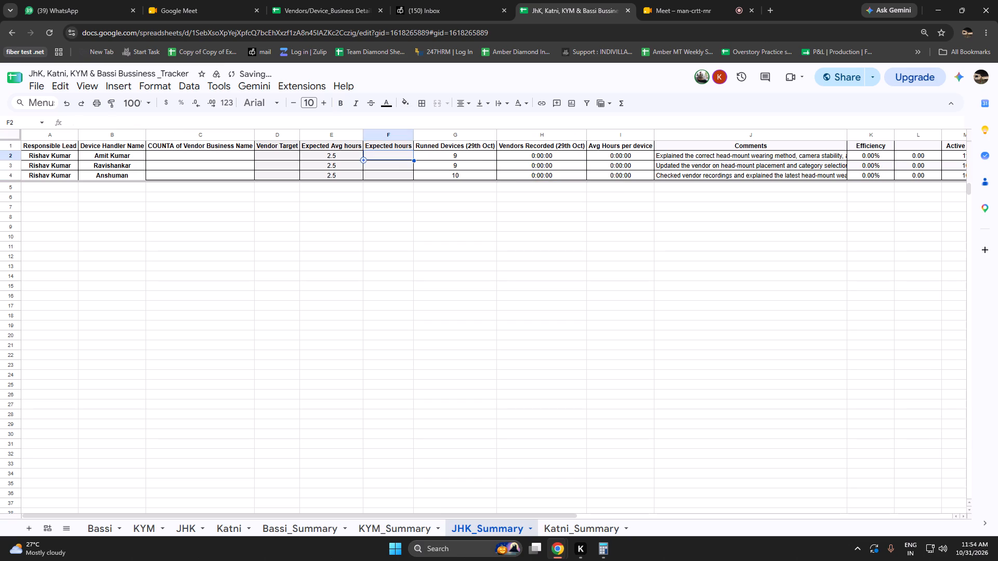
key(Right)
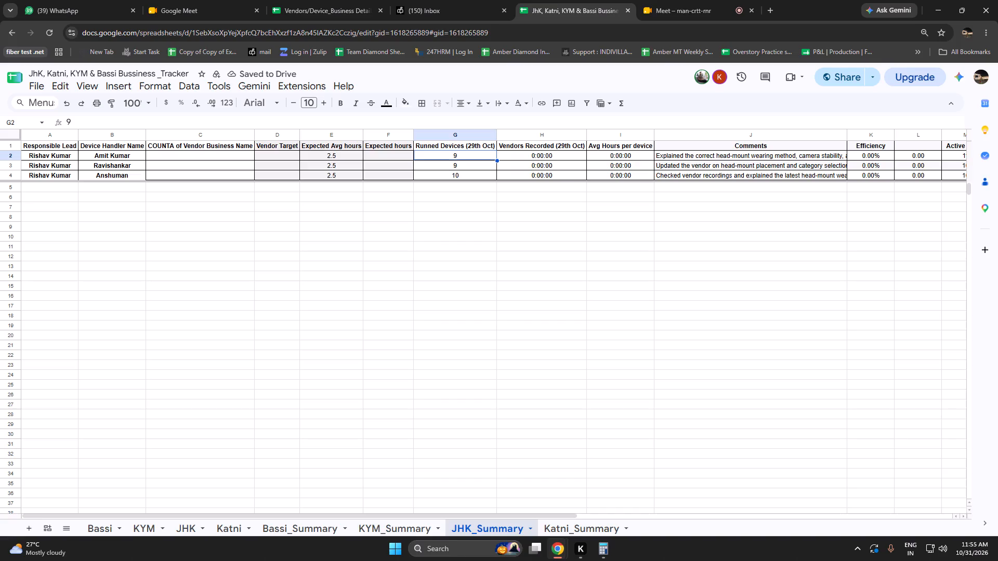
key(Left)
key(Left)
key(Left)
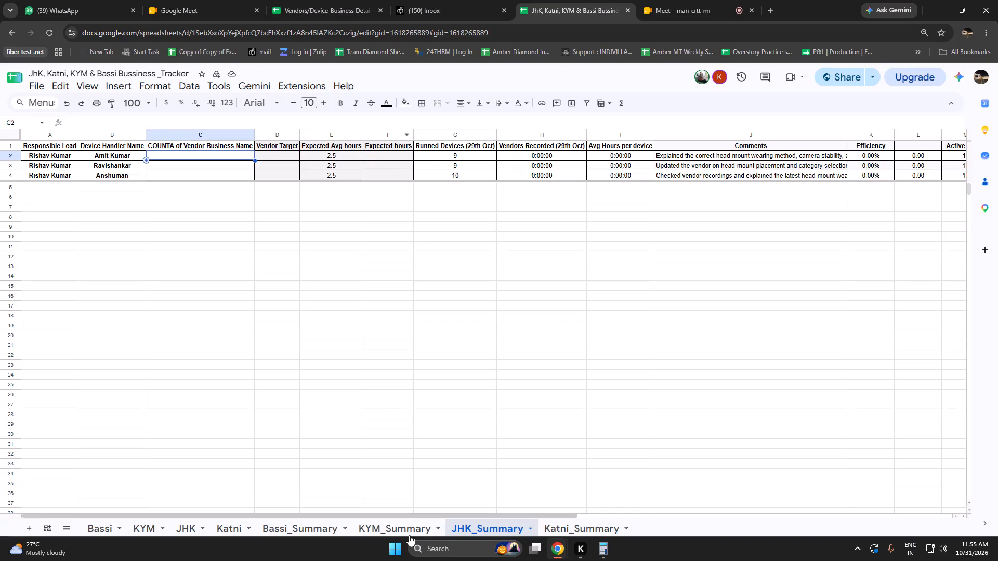
Switch to the JHK sheet and widen its Vendor Email ID column.
click(182, 530)
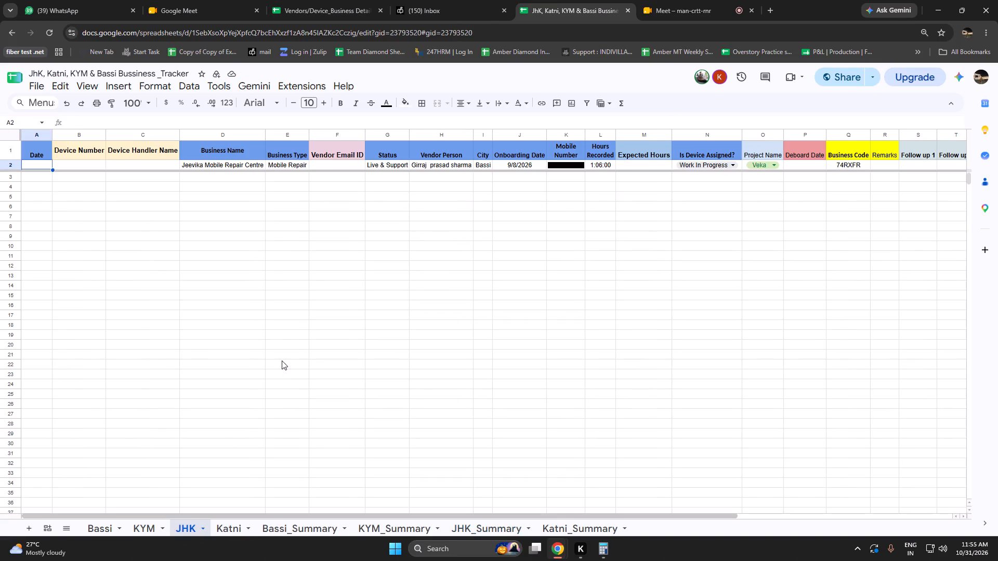
drag(242, 166, 444, 182)
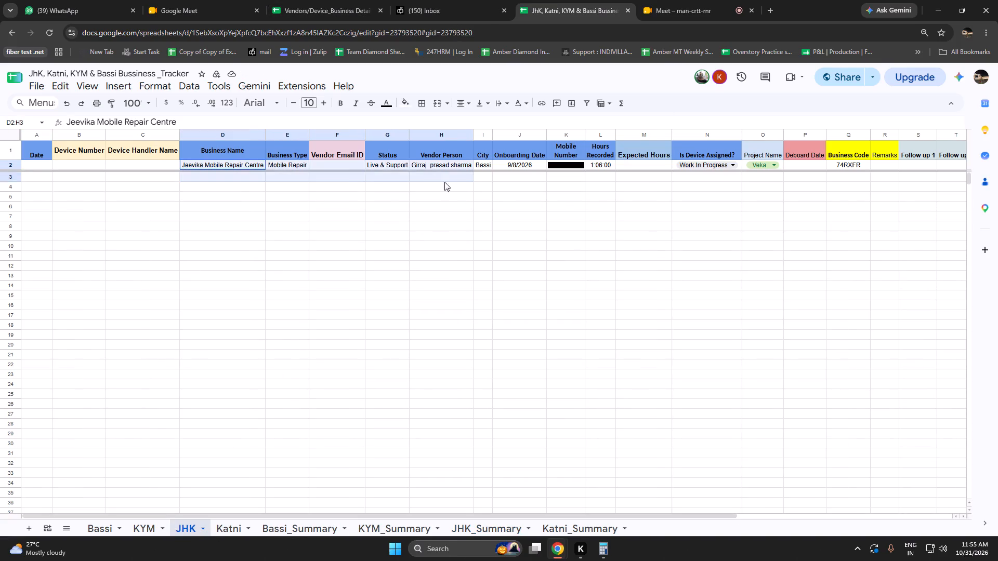
drag(444, 182, 457, 179)
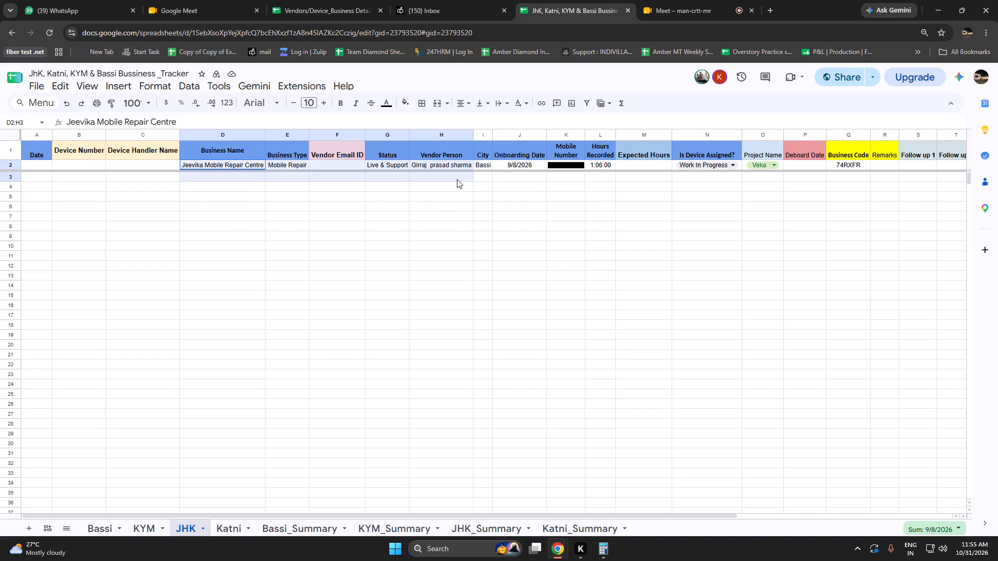
drag(457, 179, 456, 179)
click(445, 216)
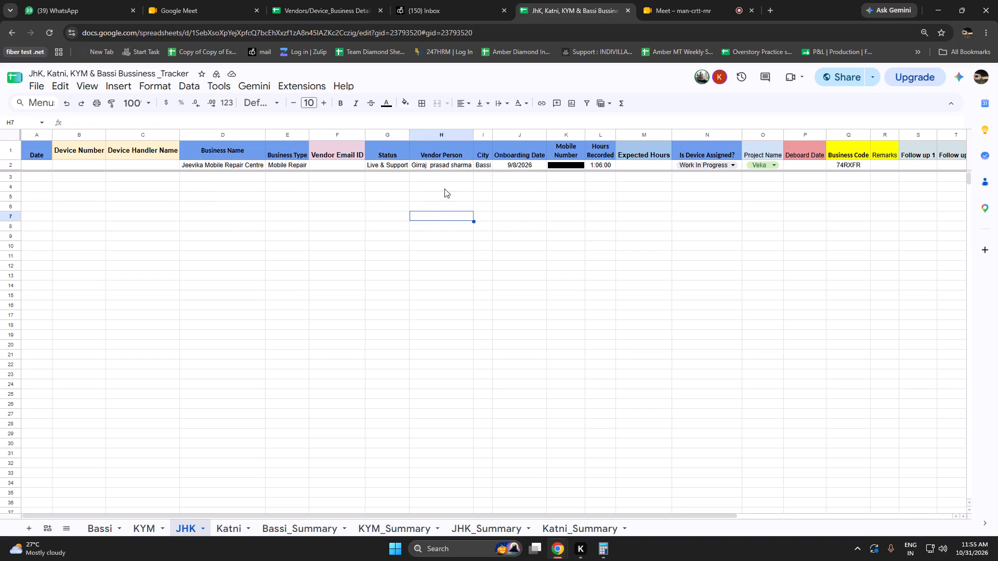
click(443, 164)
click(393, 163)
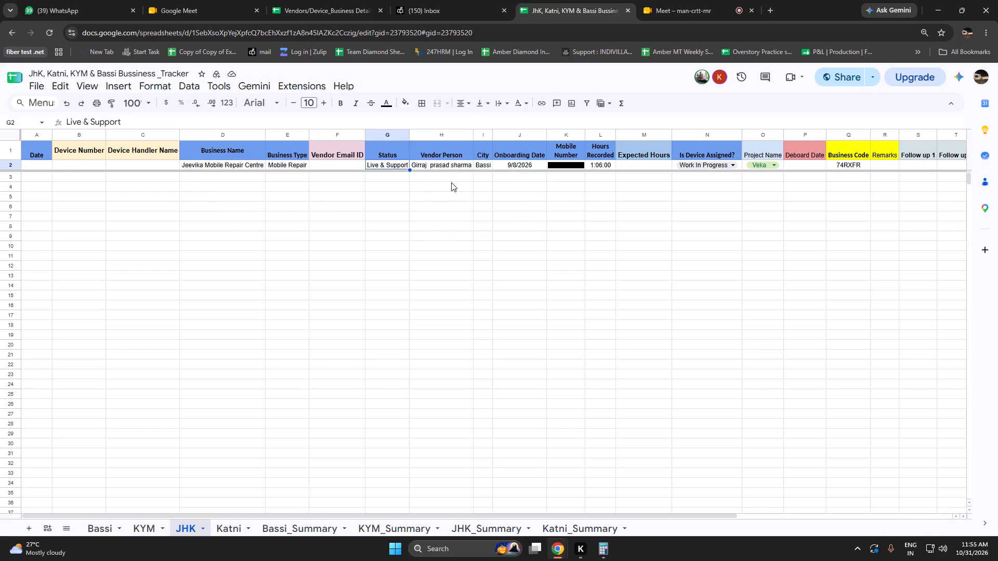
drag(364, 134, 385, 136)
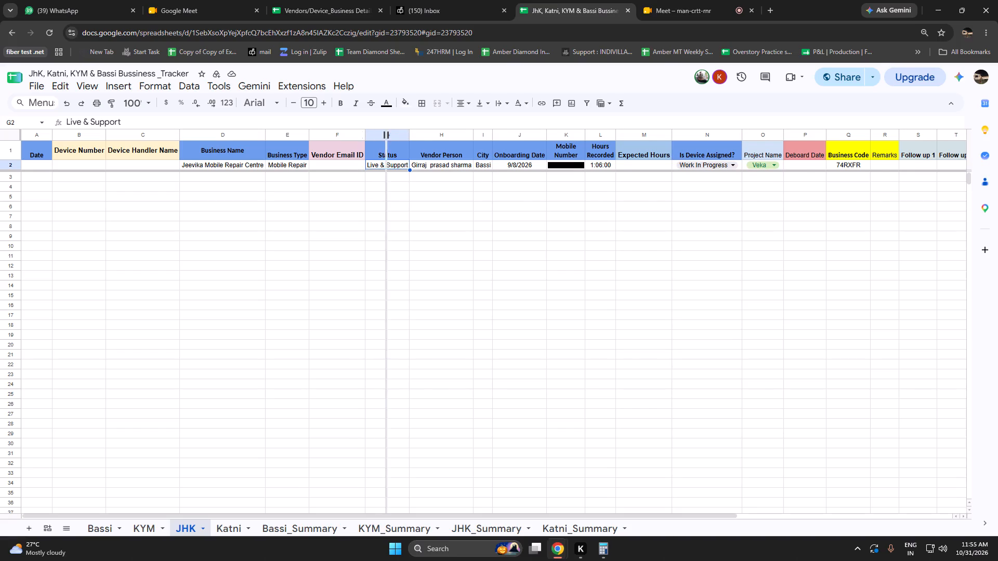
drag(385, 136, 391, 137)
click(568, 192)
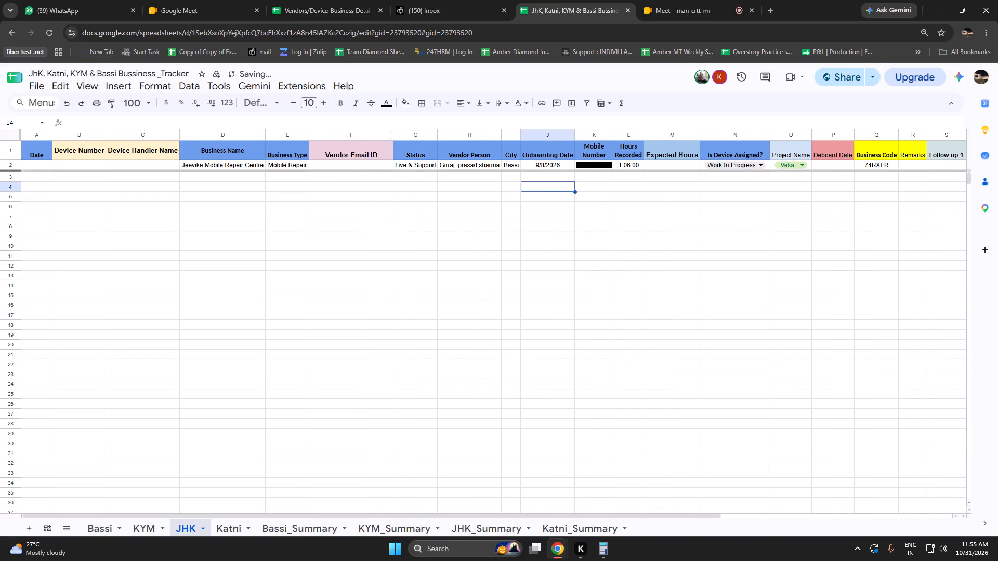
Widen the Date column of the JHK sheet.
click(633, 169)
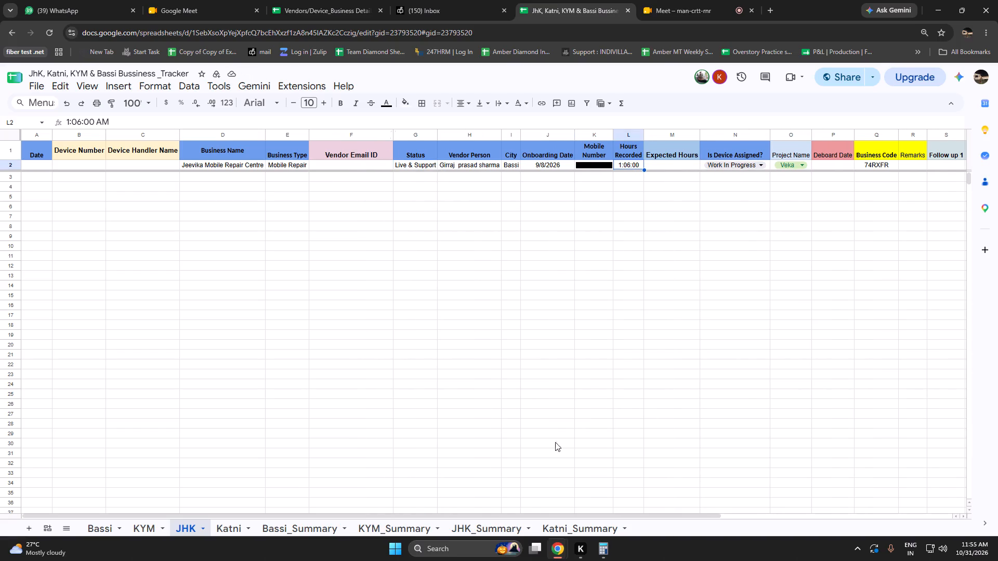
drag(437, 516, 564, 504)
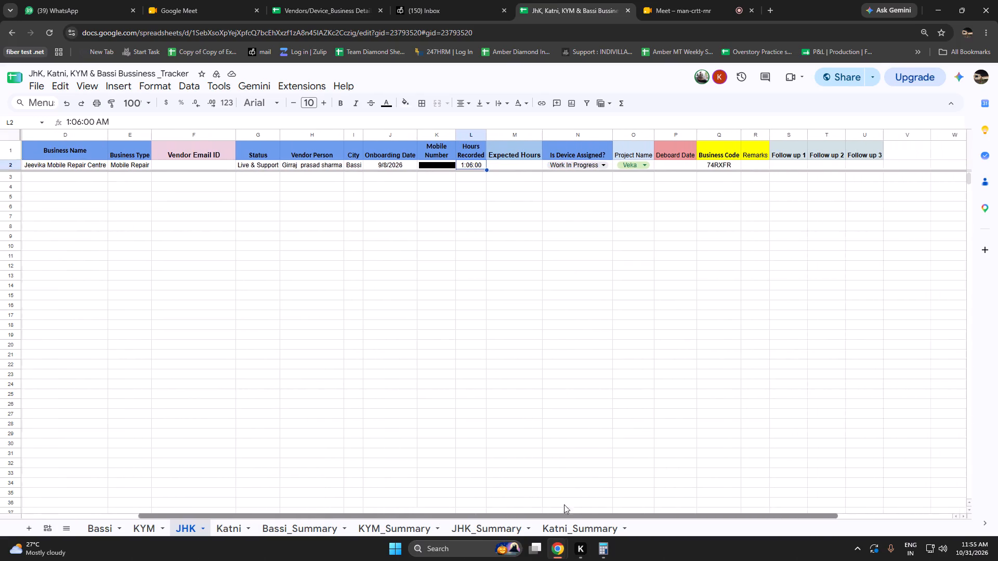
drag(564, 504, 627, 499)
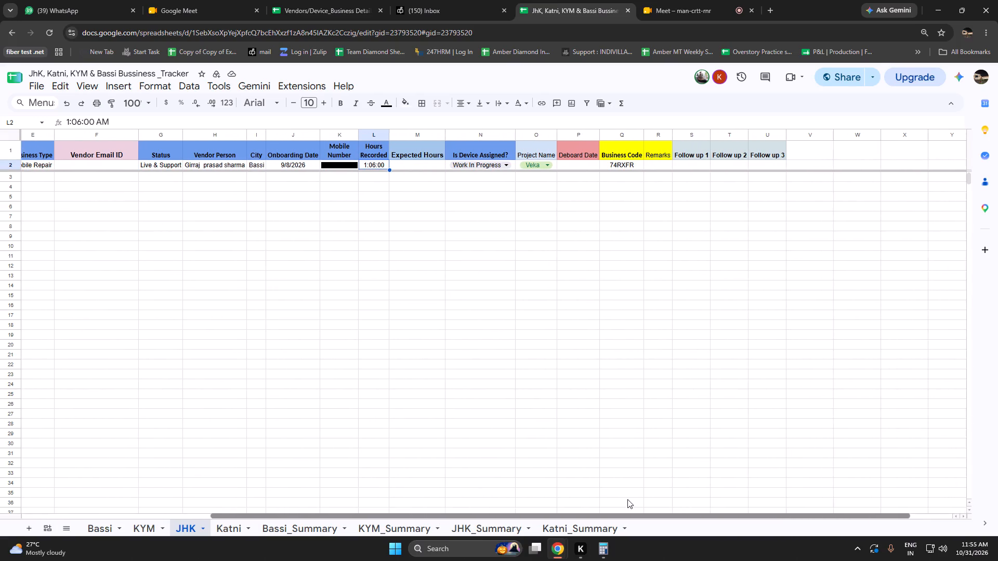
drag(627, 499, 154, 457)
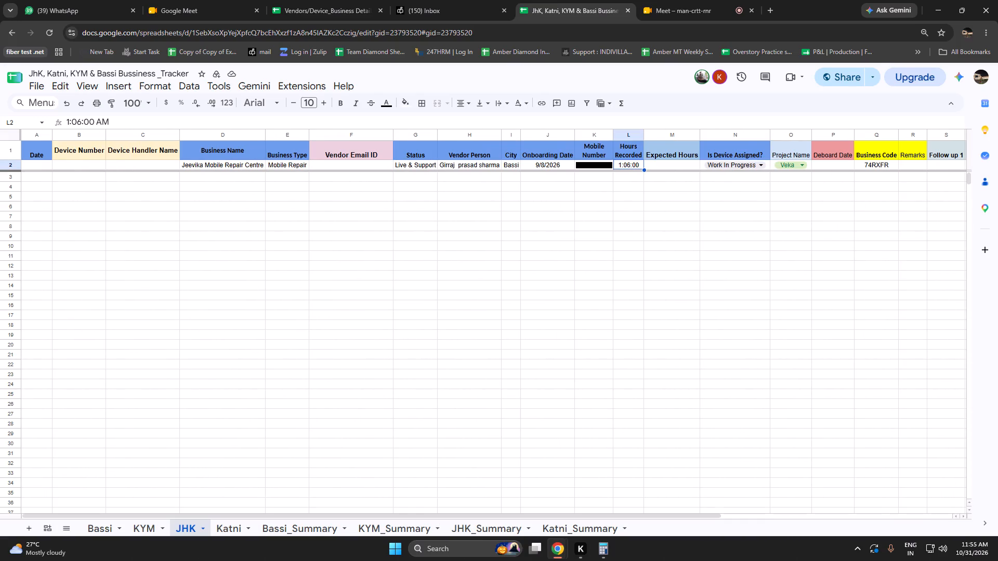
click(46, 165)
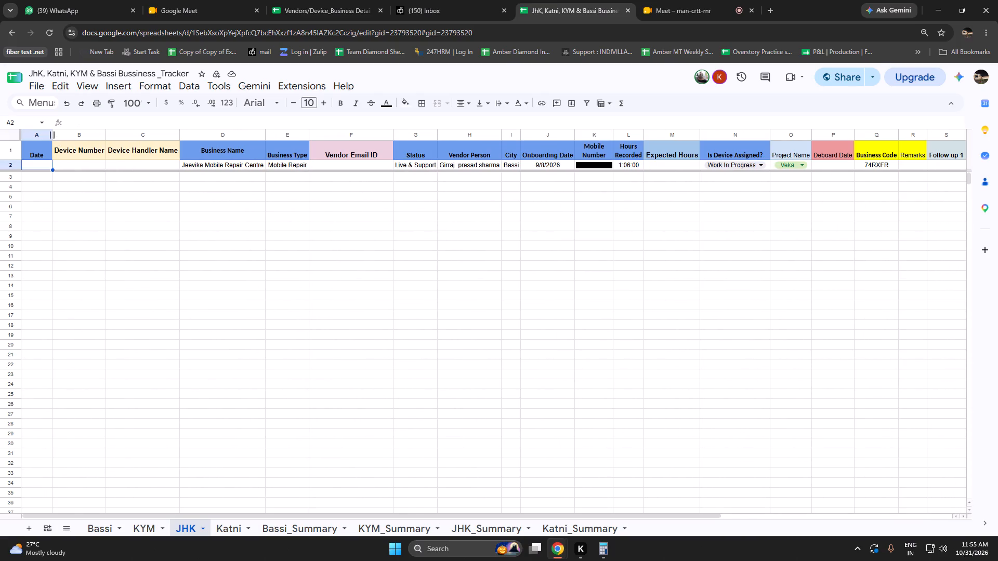
drag(50, 135, 63, 136)
click(96, 239)
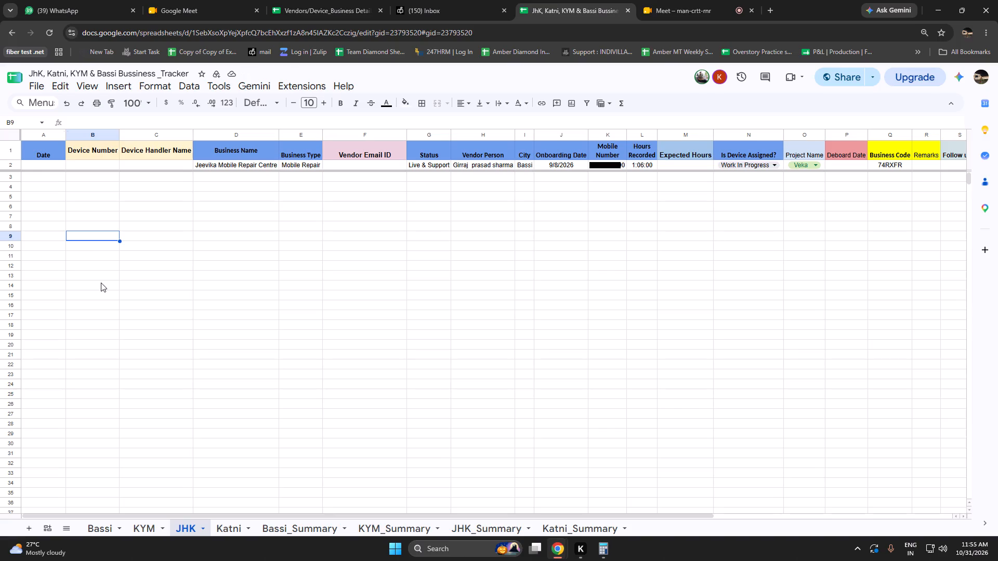
Enter the current date, 10/31/2026, in the Date cell of row 2 in the JHK sheet.
click(47, 172)
click(45, 164)
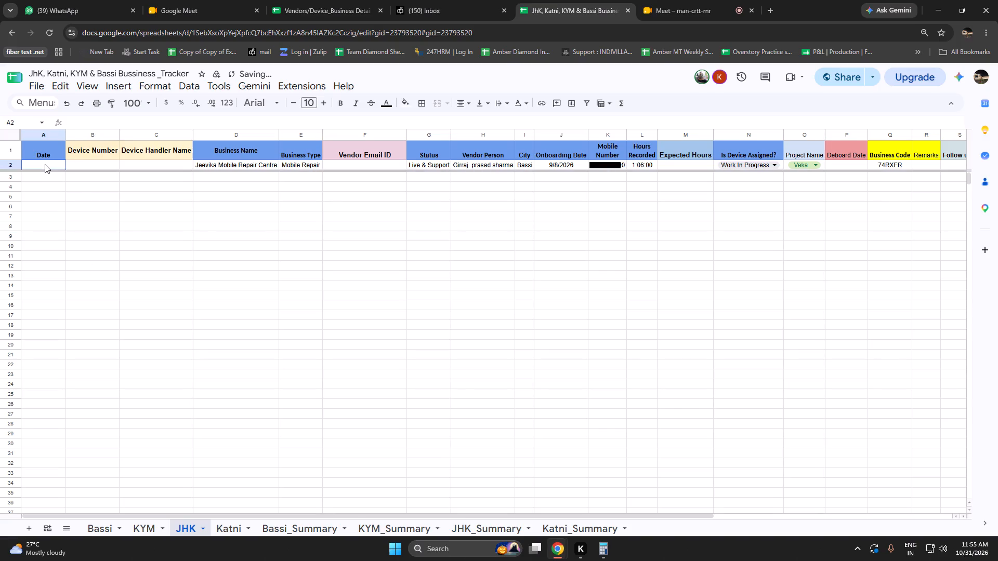
key(ctrl+semicolon)
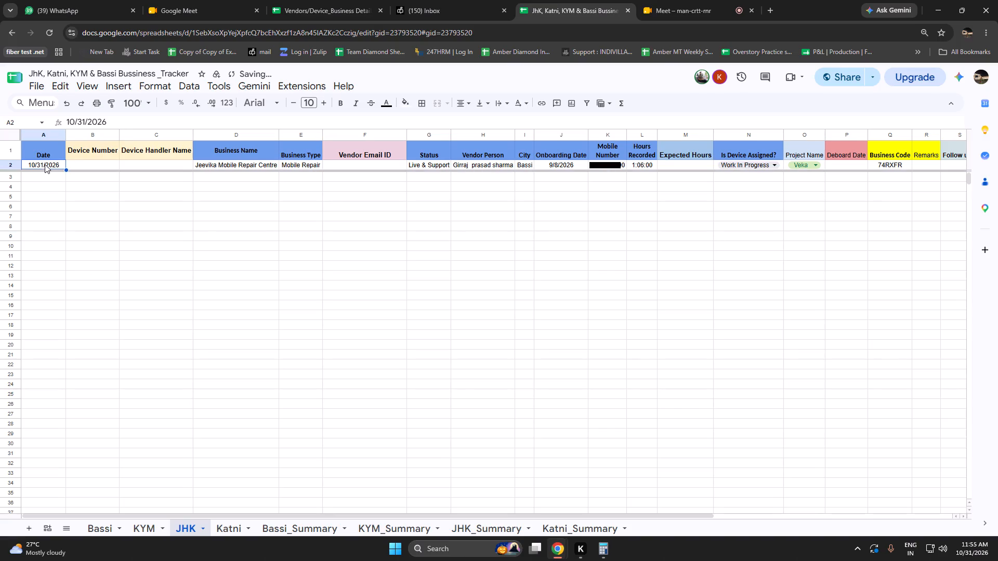
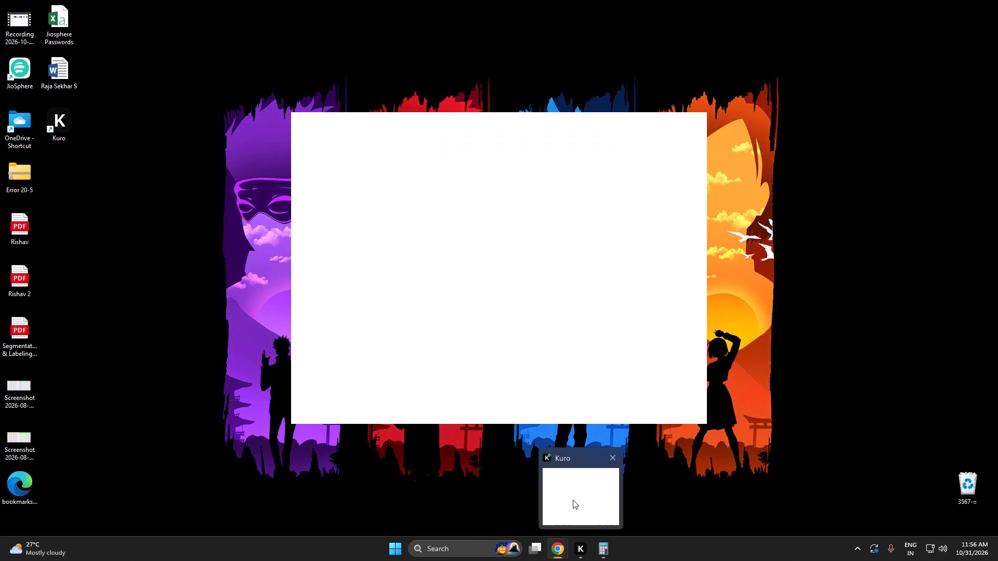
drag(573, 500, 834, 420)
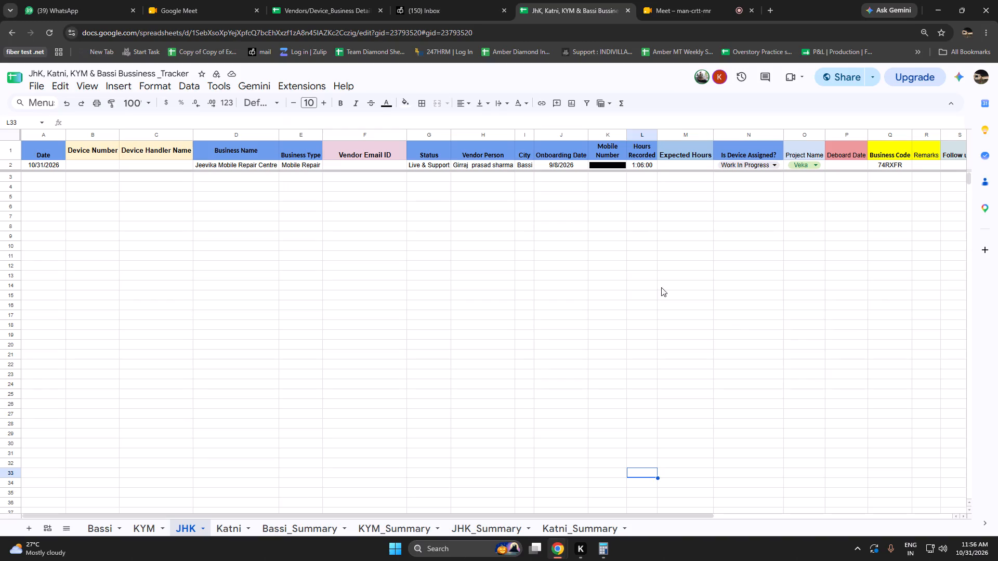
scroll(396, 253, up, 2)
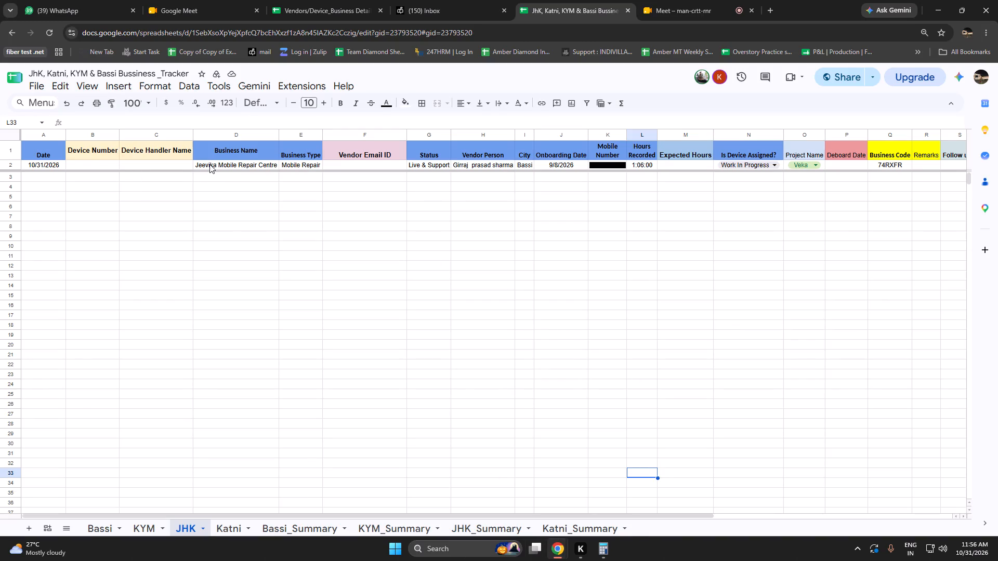
Clear the Business Name cell in row 2 of the JHK sheet.
click(209, 164)
key(BackSpace)
click(300, 166)
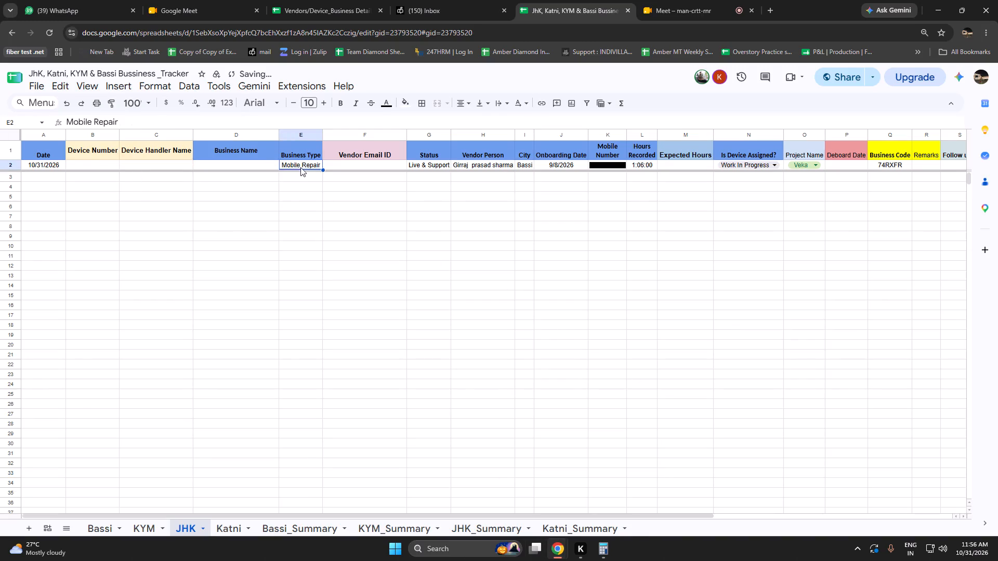
click(254, 167)
Widen the Business Type column of the JHK sheet slightly.
click(306, 170)
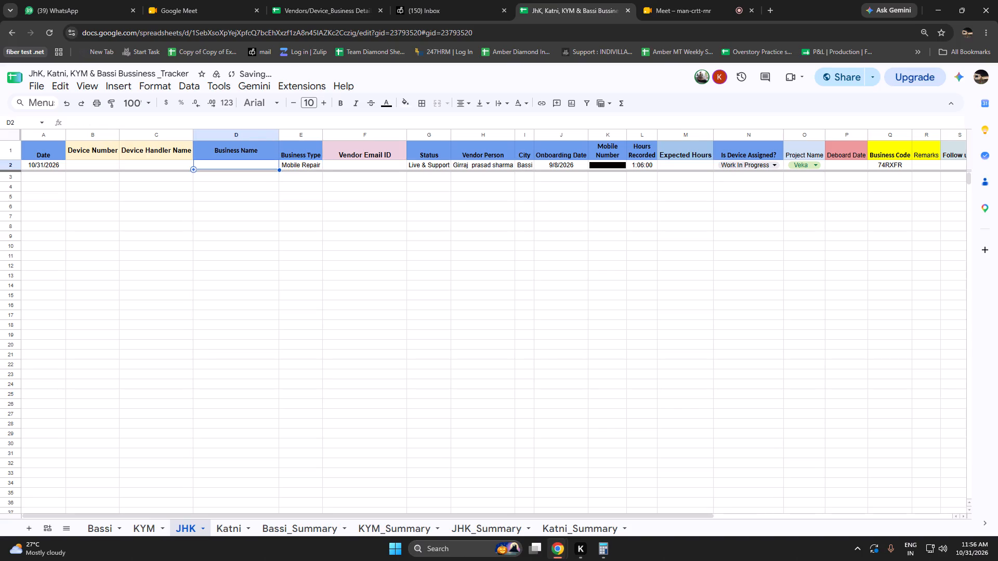
click(287, 167)
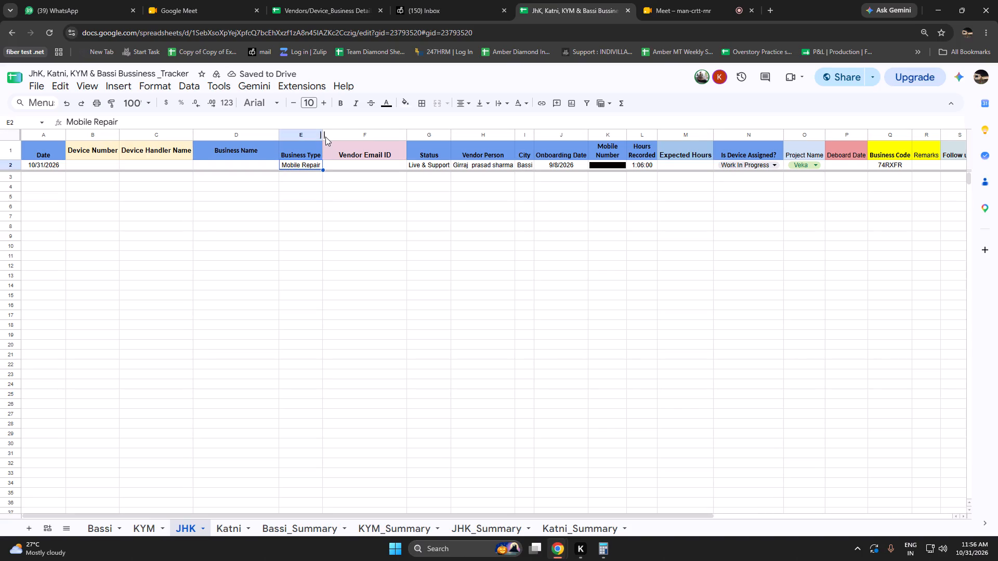
drag(322, 138, 330, 137)
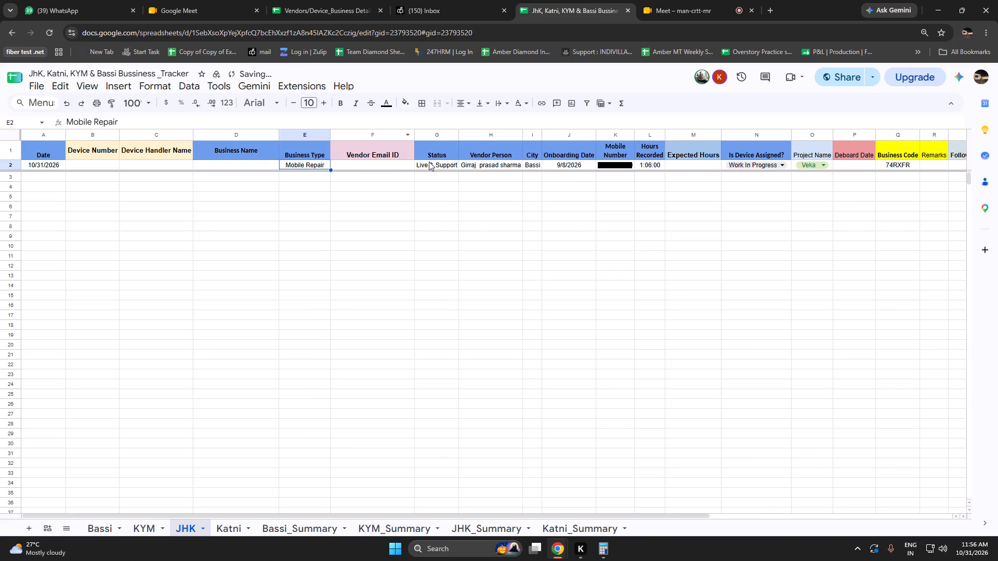
Set the City cell in row 2 of the JHK sheet to JHK.
click(442, 164)
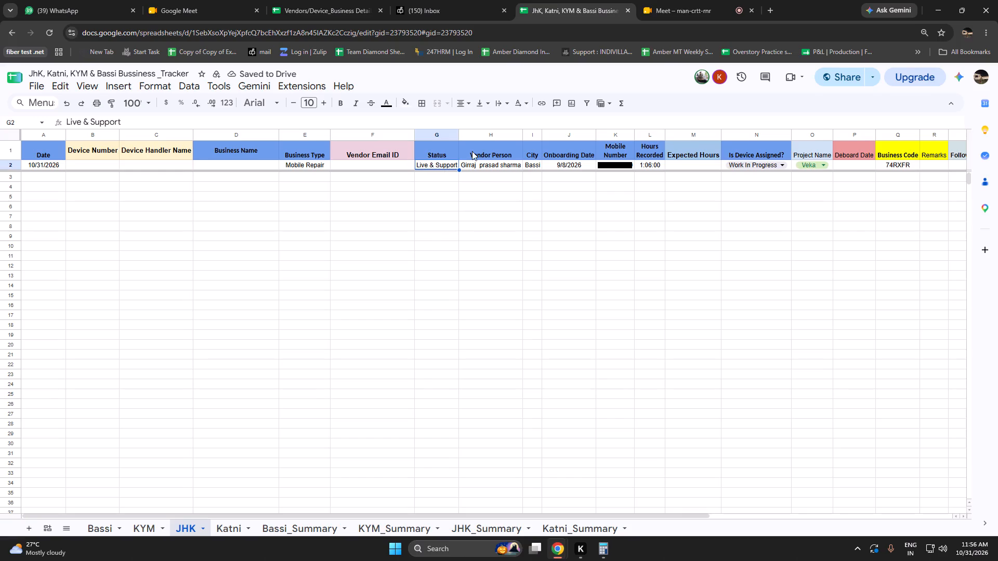
click(472, 167)
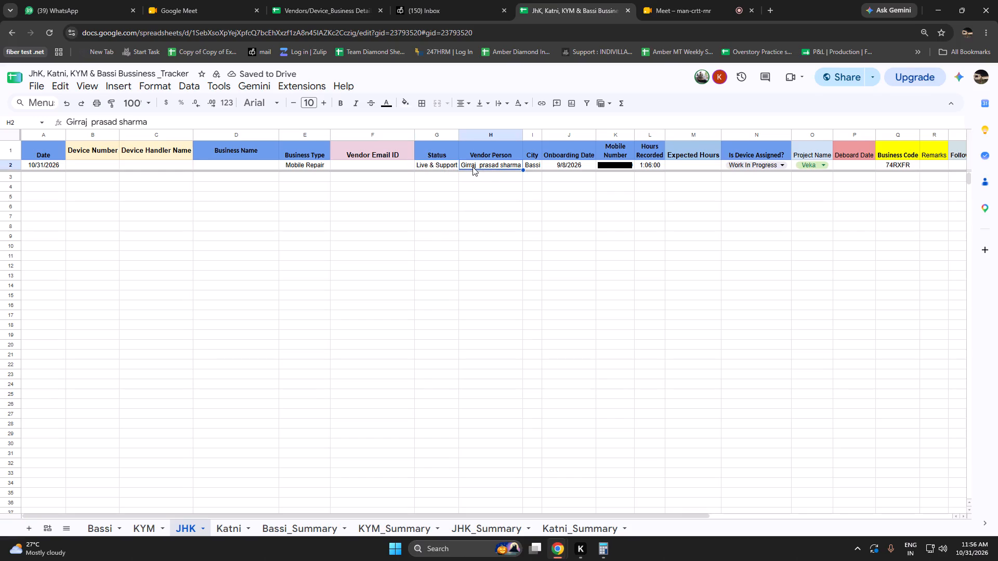
click(542, 133)
click(534, 163)
key(BackSpace)
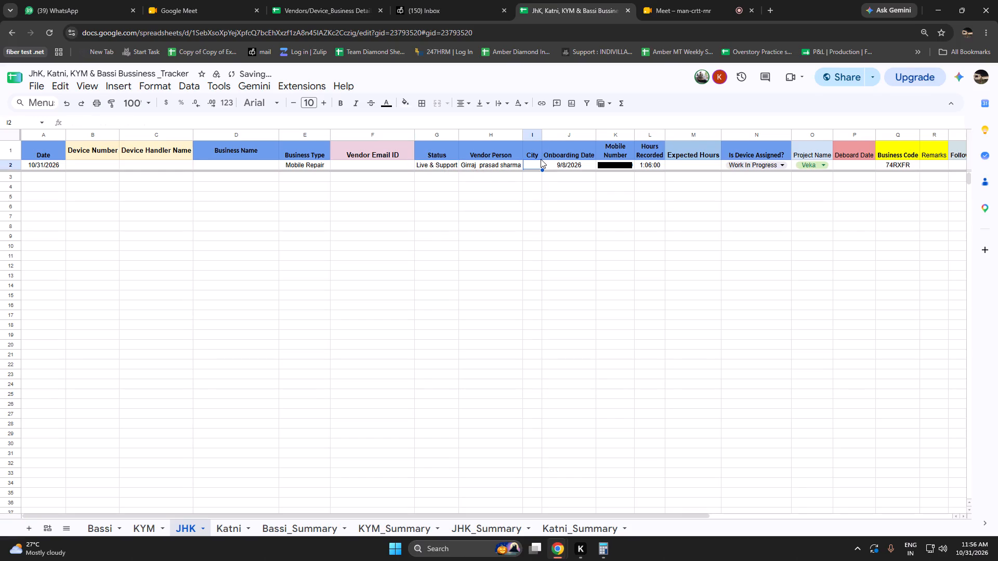
text(JHKJ)
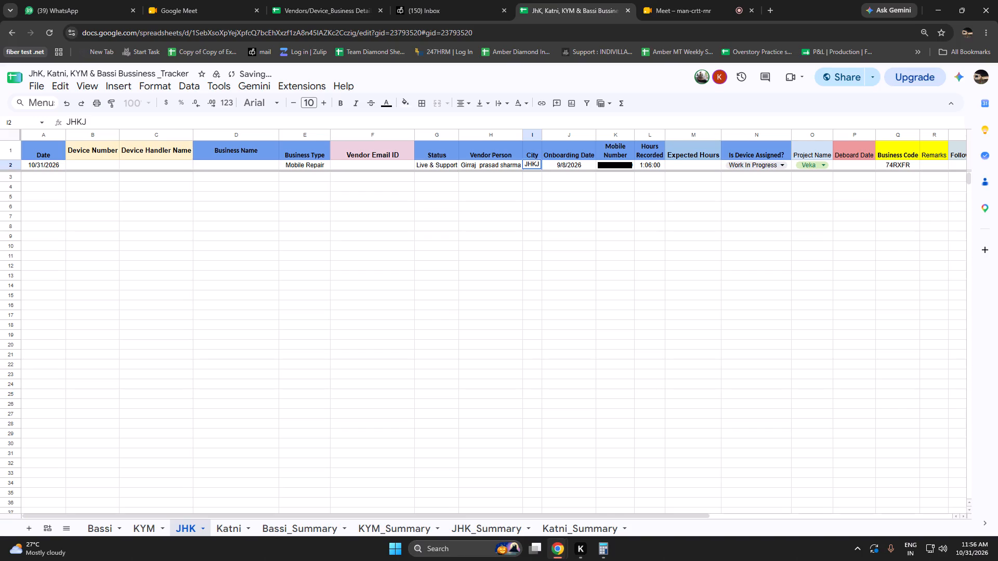
key(BackSpace)
key(BackSpace)
key(shift+k)
Clear the Vendor Person cell in row 2 of the JHK sheet.
click(509, 166)
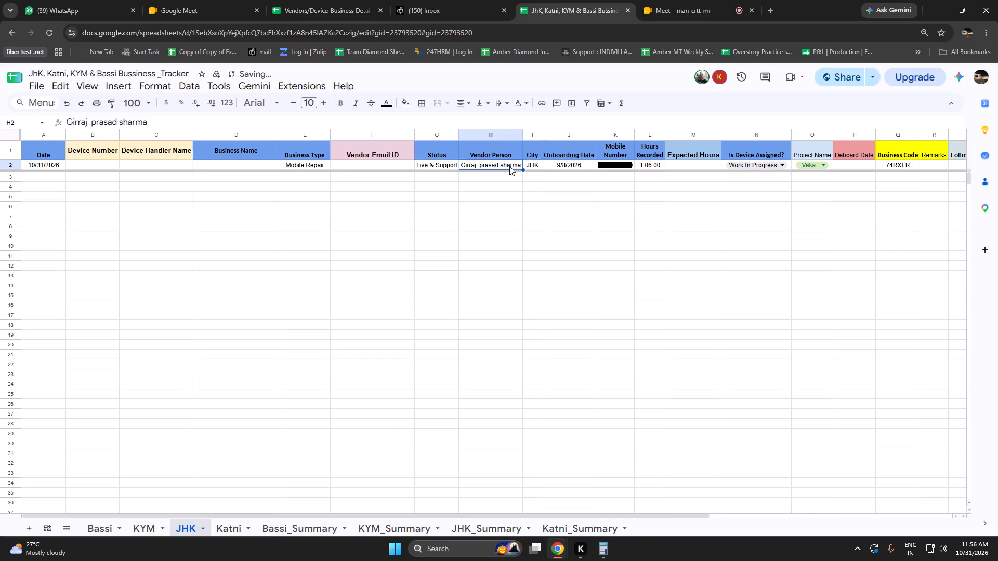
key(BackSpace)
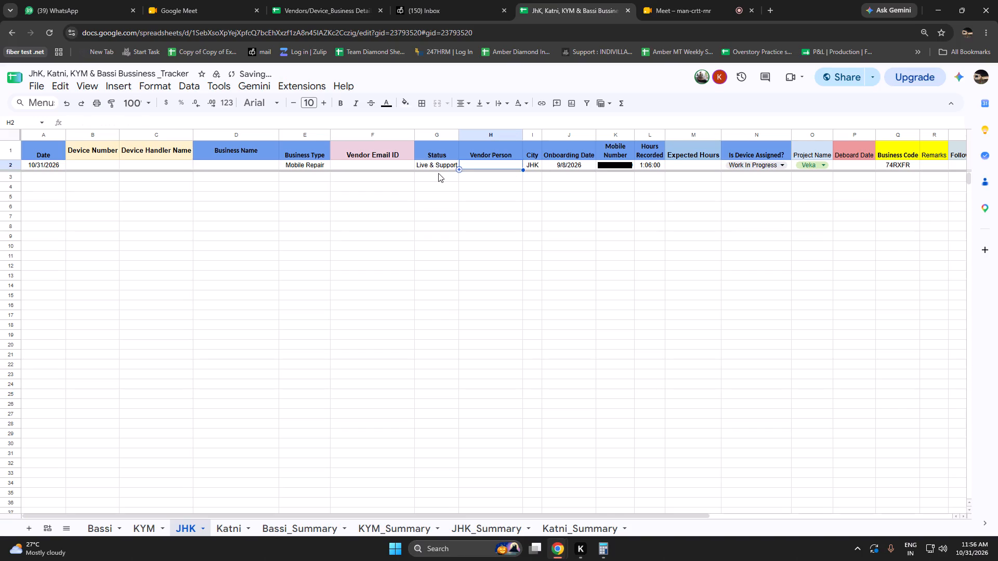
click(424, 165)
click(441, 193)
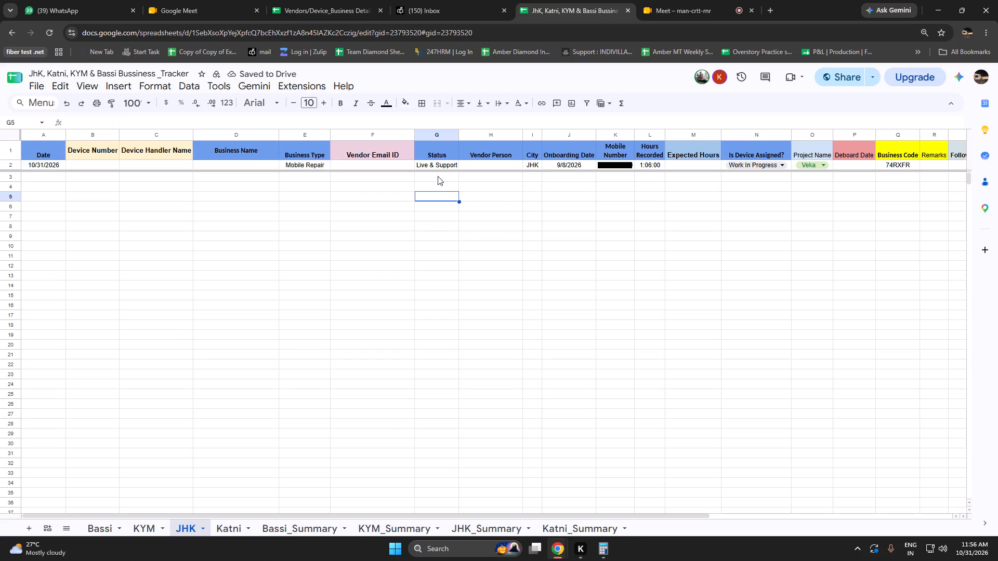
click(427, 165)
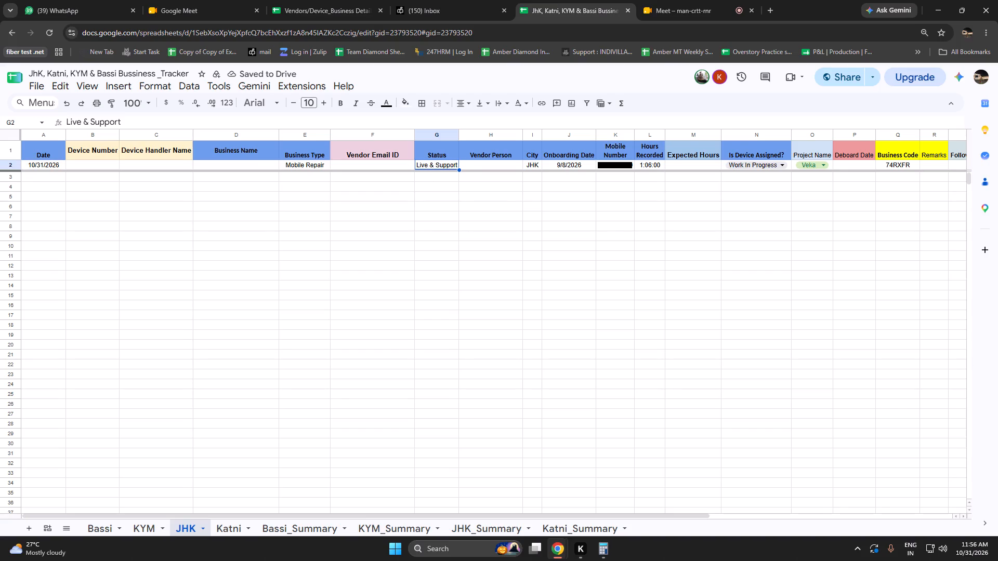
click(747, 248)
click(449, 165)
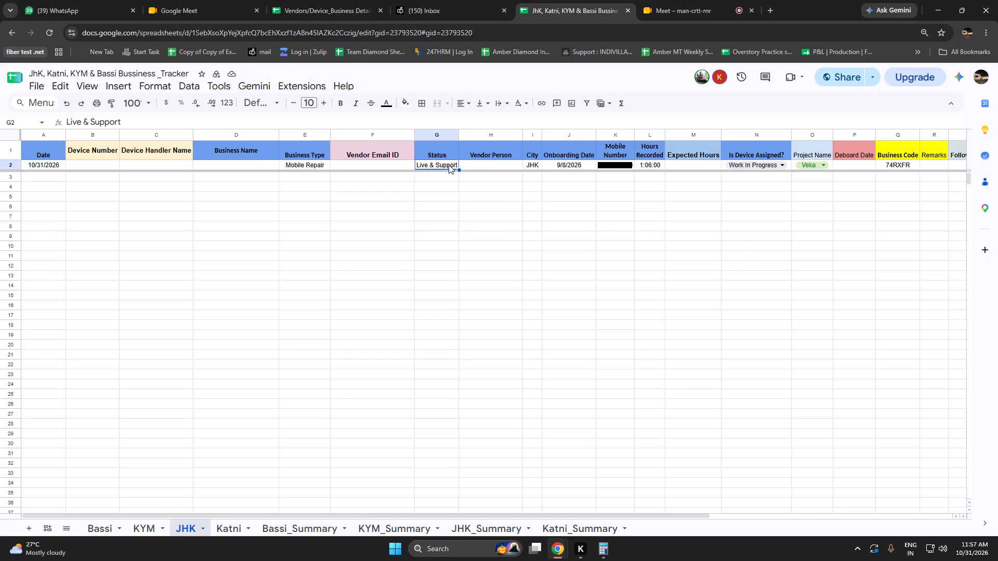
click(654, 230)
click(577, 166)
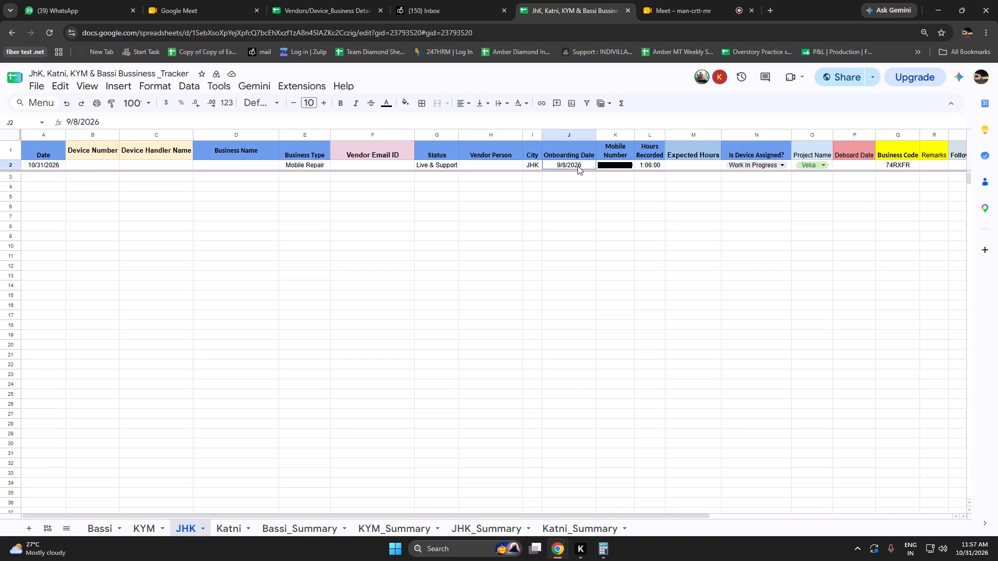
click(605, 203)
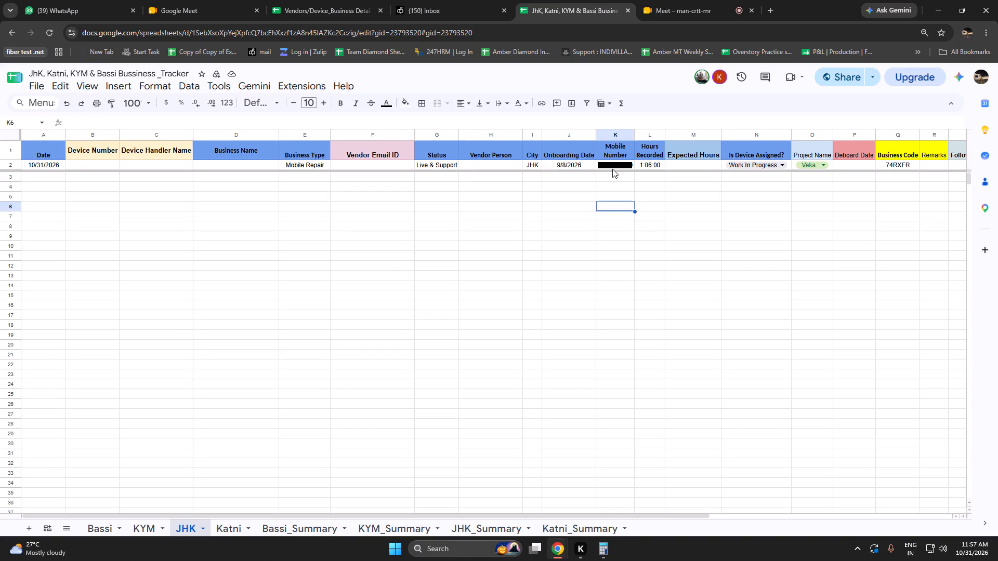
Clear the Mobile Number cell in row 2 of the JHK sheet.
click(612, 169)
key(BackSpace)
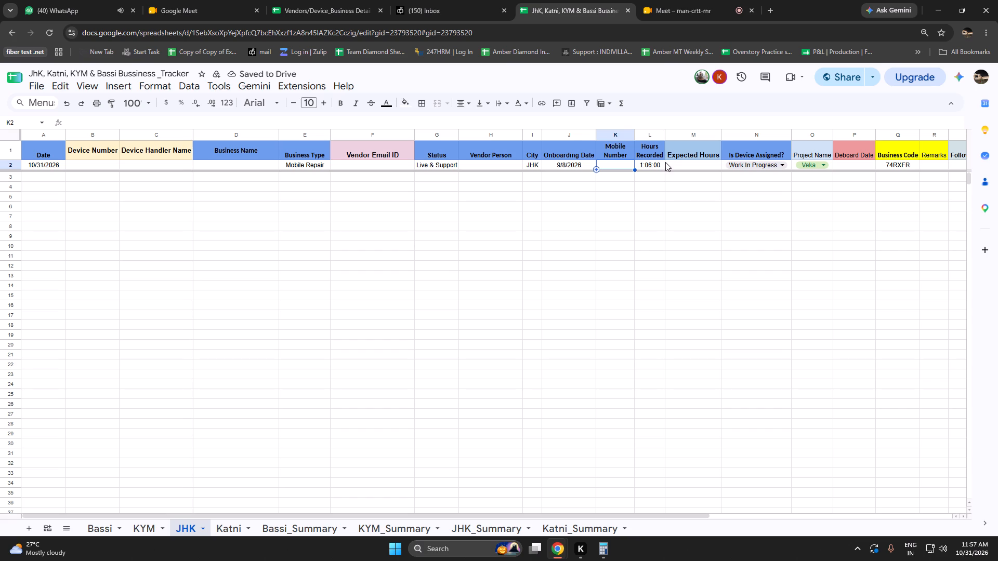
Apply the Duration number format to the Hours Recorded cell in row 2 of the JHK sheet.
click(651, 165)
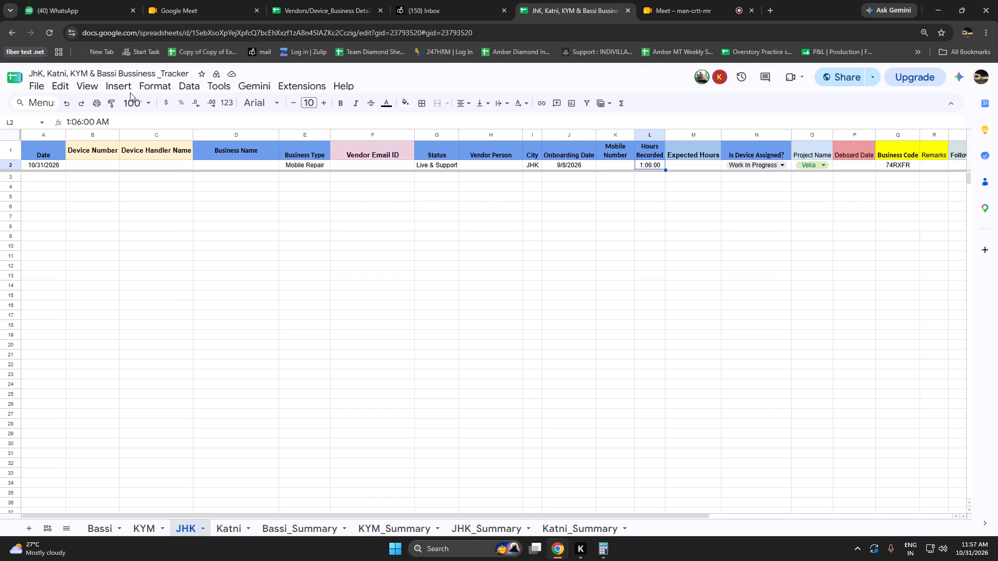
click(158, 88)
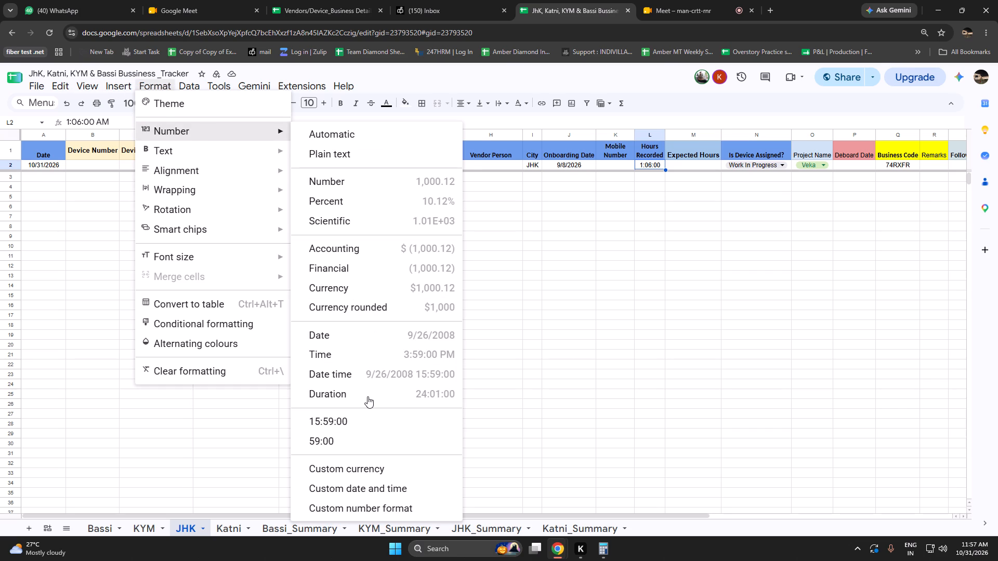
click(367, 396)
click(685, 352)
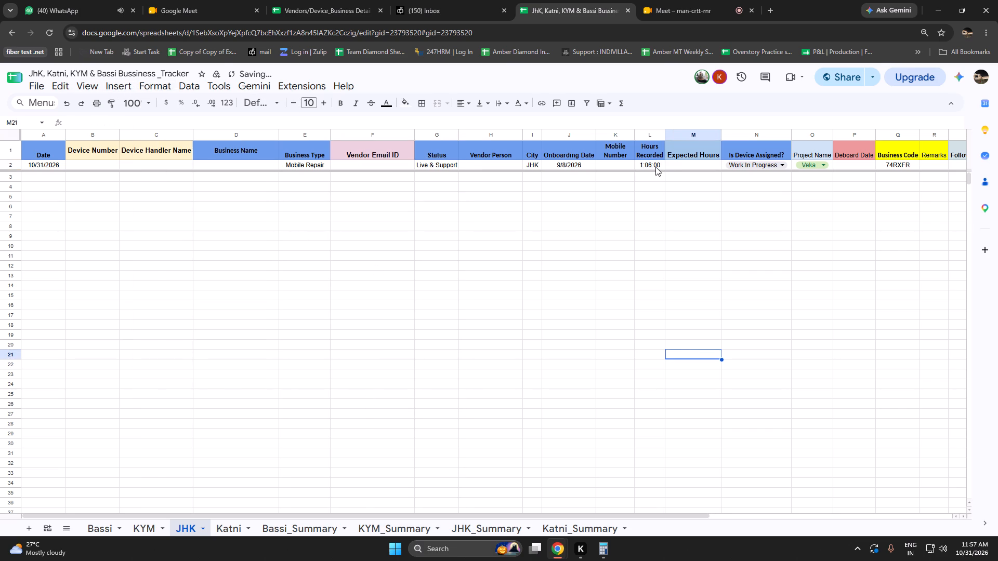
click(655, 167)
click(635, 217)
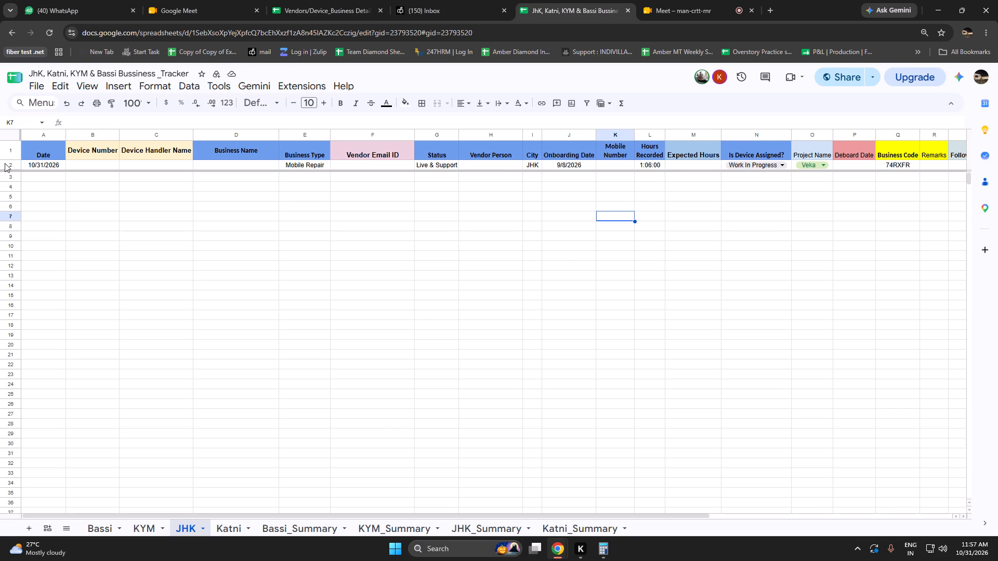
Reduce the frozen rows of the JHK sheet to the header row only.
drag(8, 170, 11, 155)
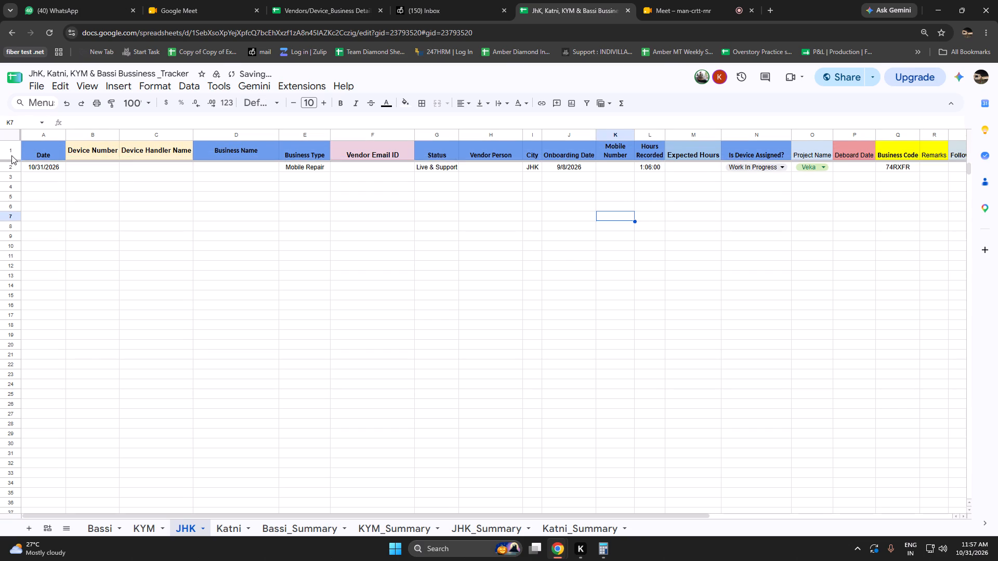
click(241, 295)
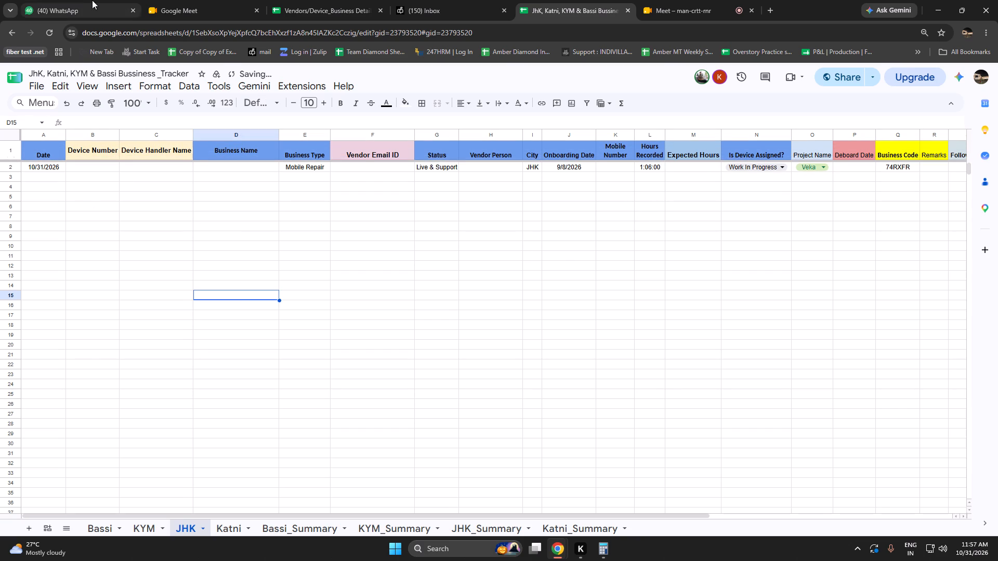
Switch to the Vendors/Device_Business Details spreadsheet and set the Device Status of Mahi Furniture - JHK to De Boarded.
click(351, 0)
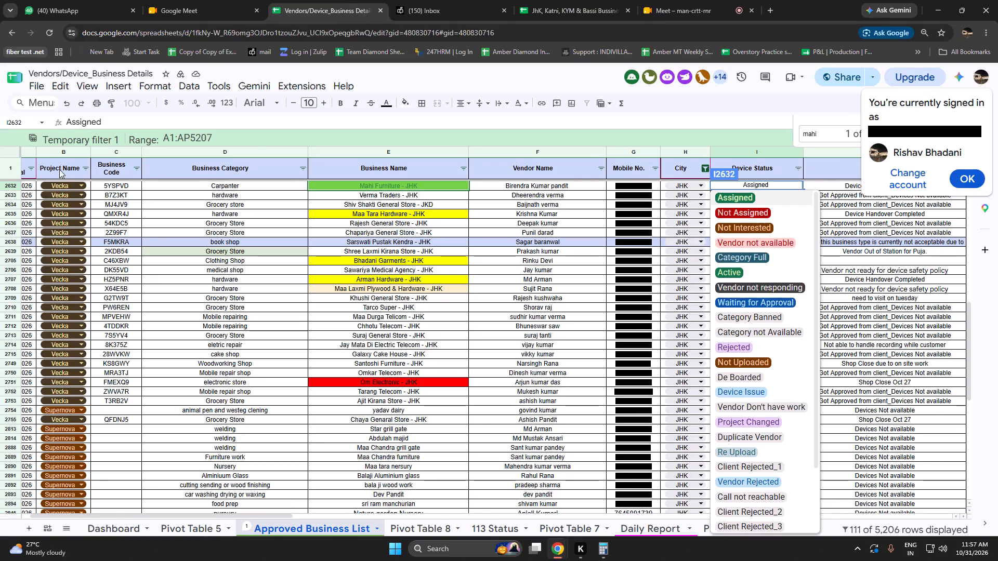
click(10, 151)
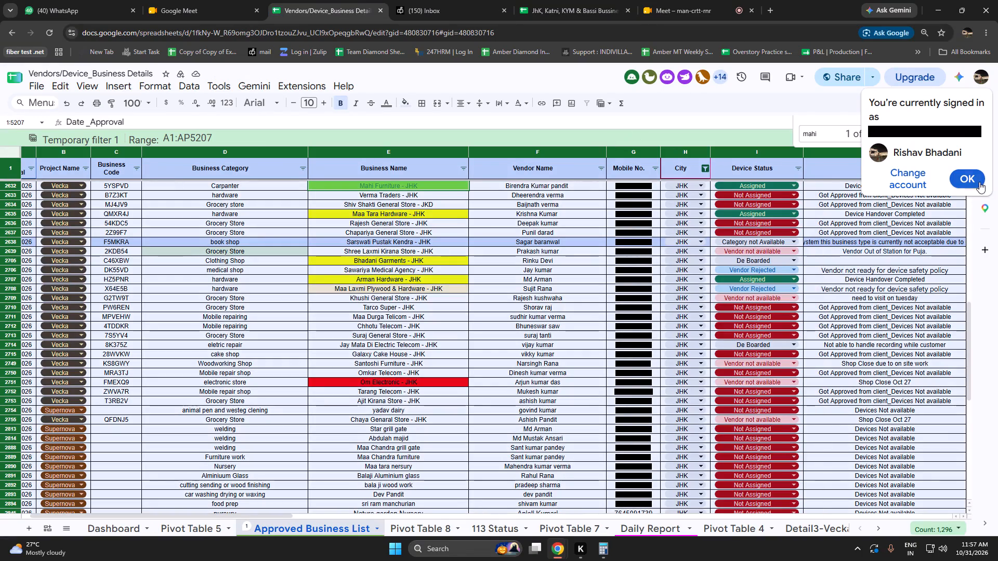
click(977, 180)
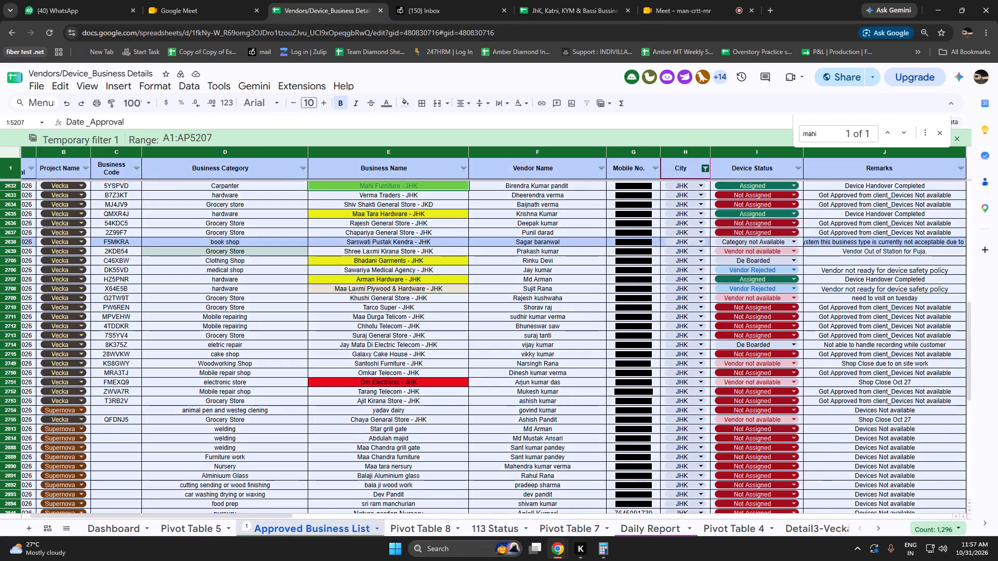
click(774, 182)
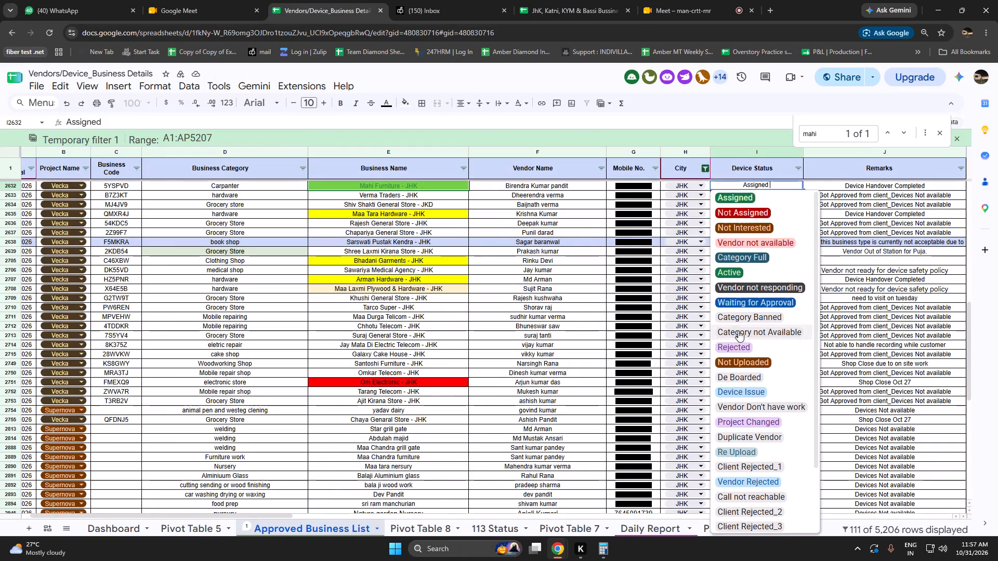
click(737, 373)
Enter "Want Long Leave" in the Remarks cell beside the Device Status of Mahi Furniture - JHK.
click(846, 188)
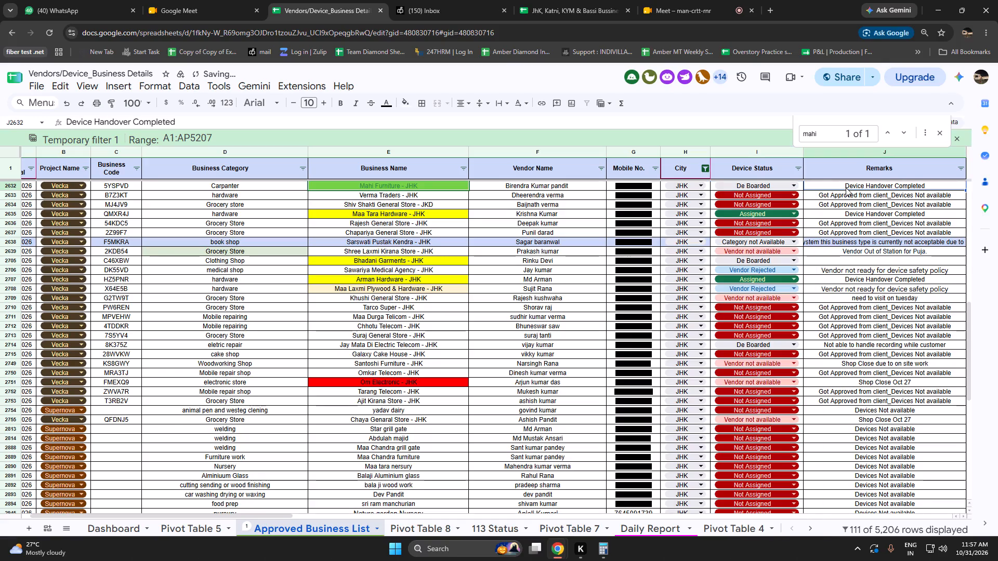
text(Want Long)
key(space)
text(Leave)
click(859, 199)
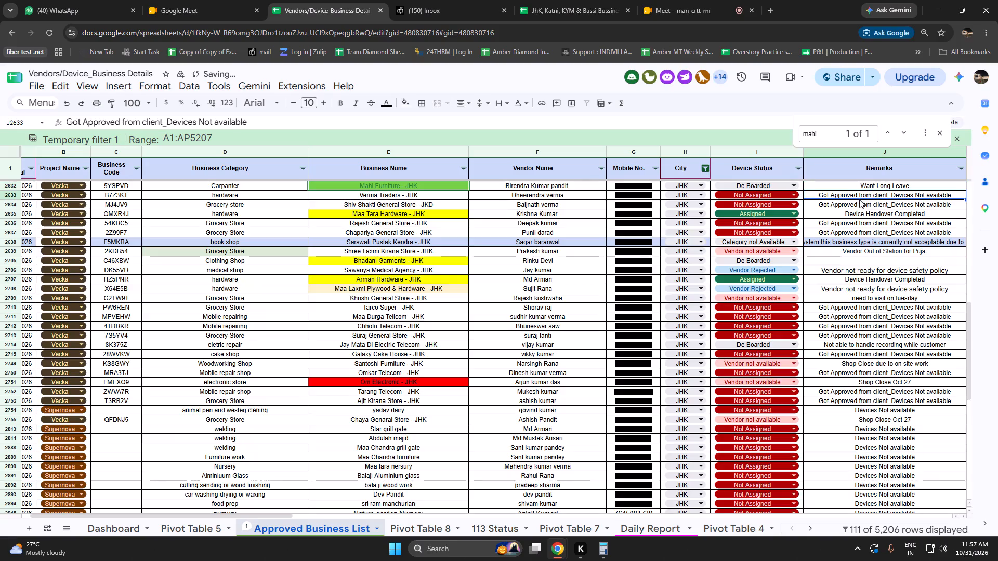
Copy the "Want Long Leave" remark of Mahi Furniture - JHK into the second Remarks cell, column M, of the same row.
click(869, 184)
key(ctrl+c)
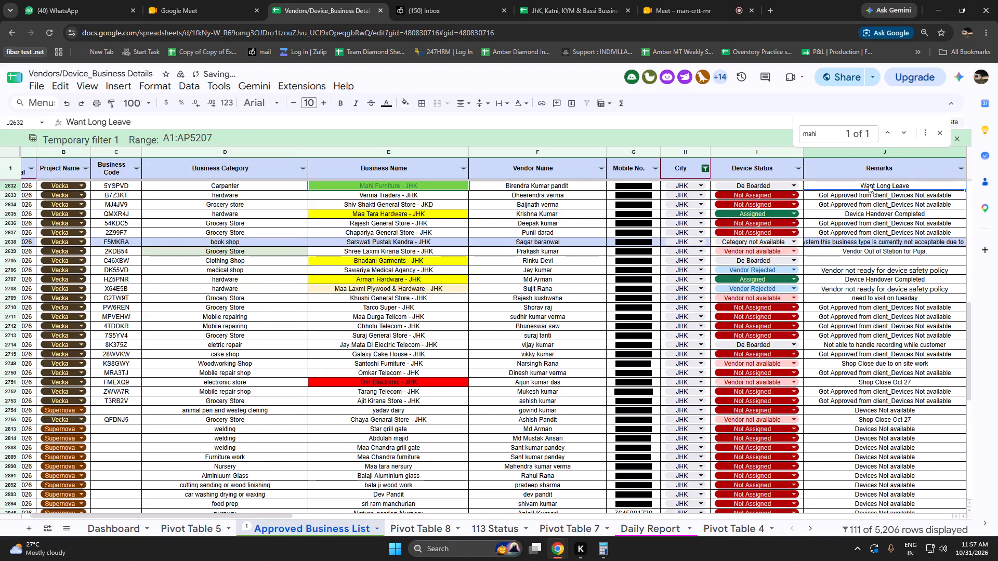
key(Right)
key(Right)
key(Right)
key(Right)
key(Left)
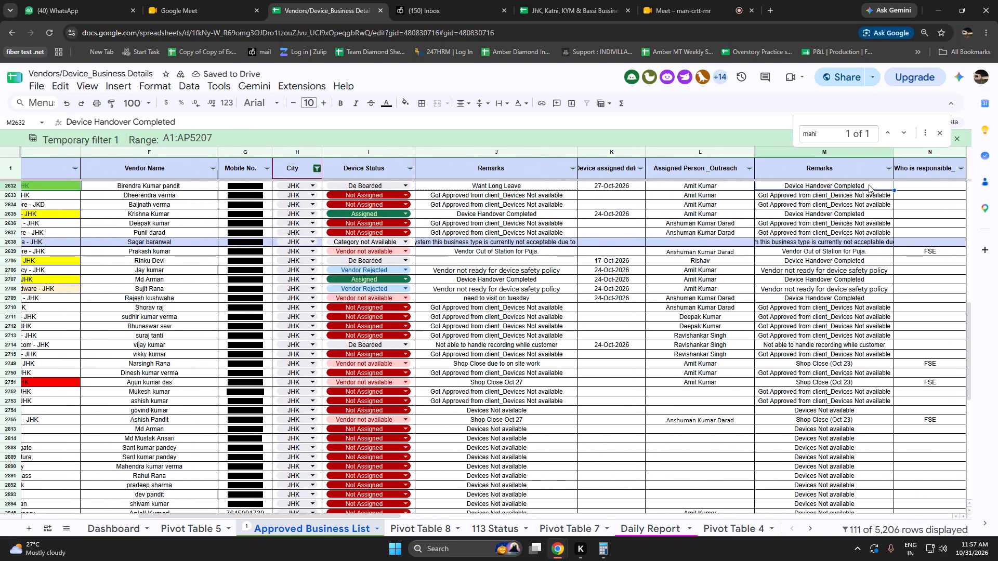
key(ctrl+v)
Paste the copied "Want Long Leave" remark into the Updated Comment cell, column S, of Mahi Furniture - JHK.
key(Right)
key(Right)
key(Right)
key(Right)
key(Right)
key(Right)
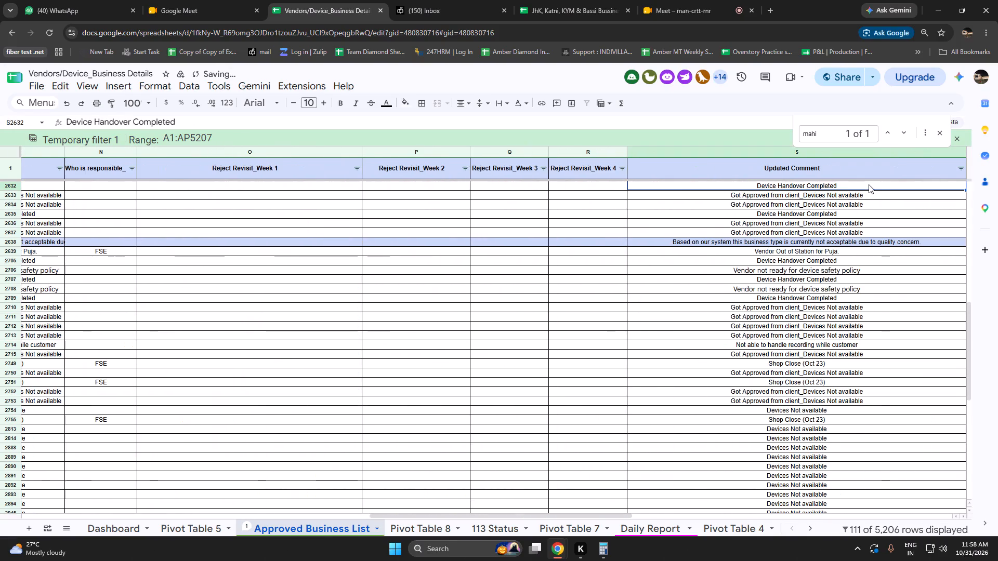
key(ctrl+v)
Filter the Device Status column to show only the Assigned JHK vendors and check their vendor names.
key(Left)
key(Left)
key(Left)
key(Left)
key(Left)
key(Left)
key(Left)
key(Left)
key(Left)
key(Left)
key(Left)
key(Left)
key(Left)
key(Left)
key(Left)
key(Left)
key(Left)
key(Left)
key(Left)
key(Left)
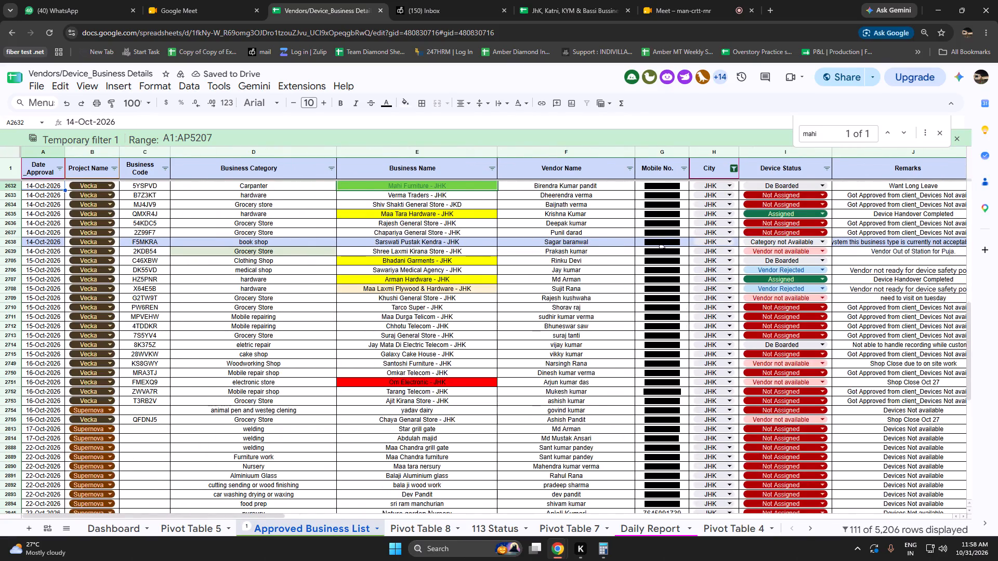
click(578, 233)
click(6, 154)
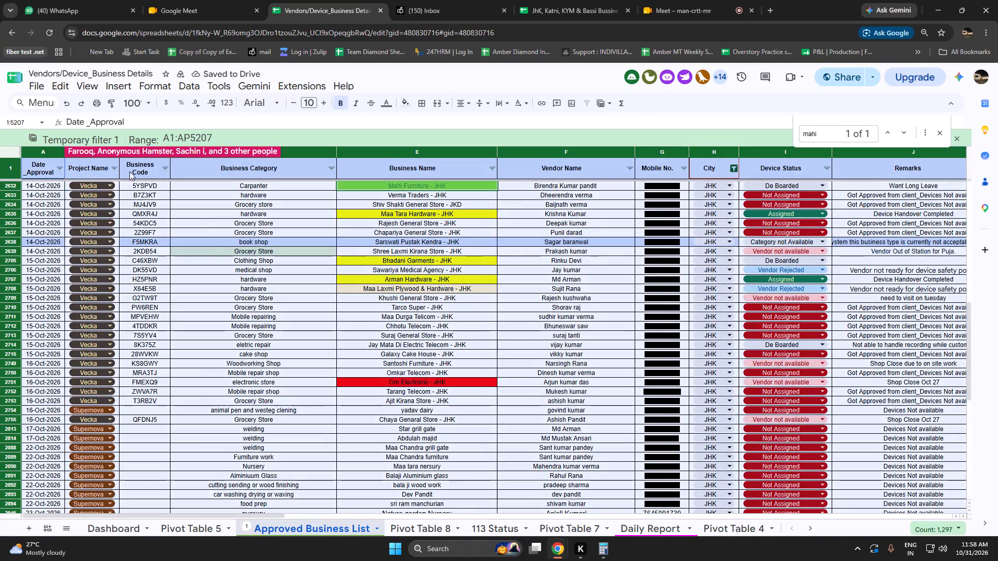
click(823, 164)
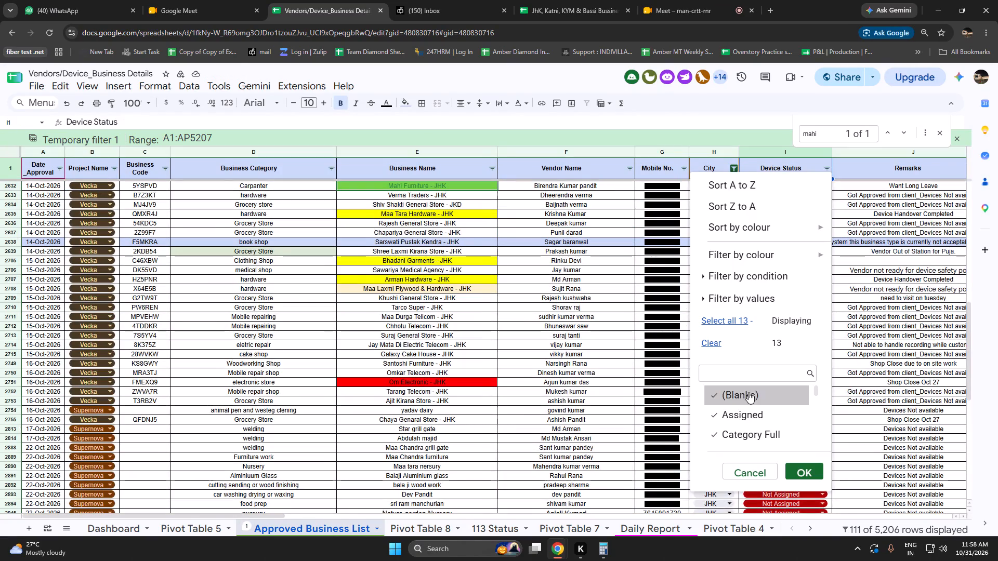
click(716, 341)
click(728, 377)
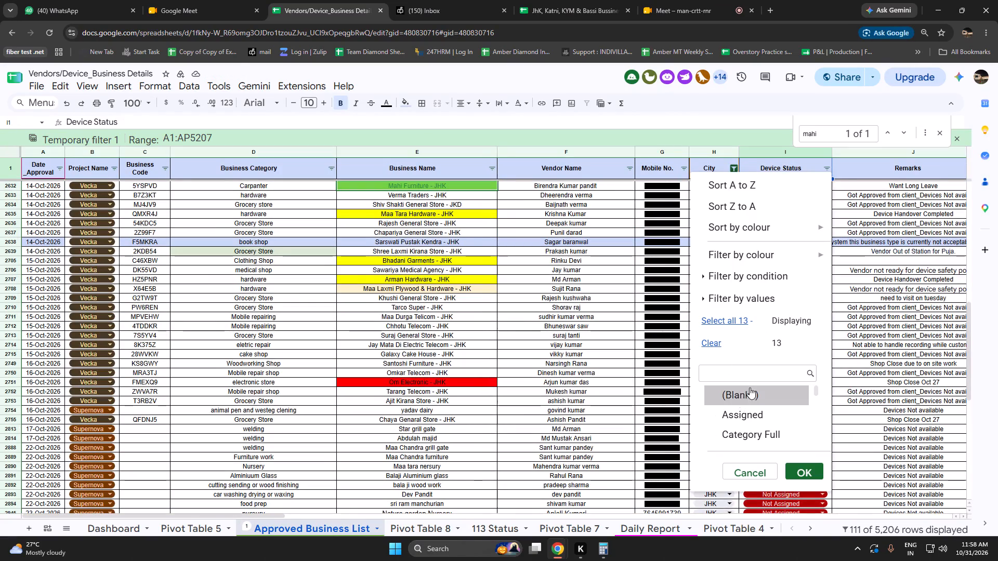
key(a)
key(s)
click(759, 377)
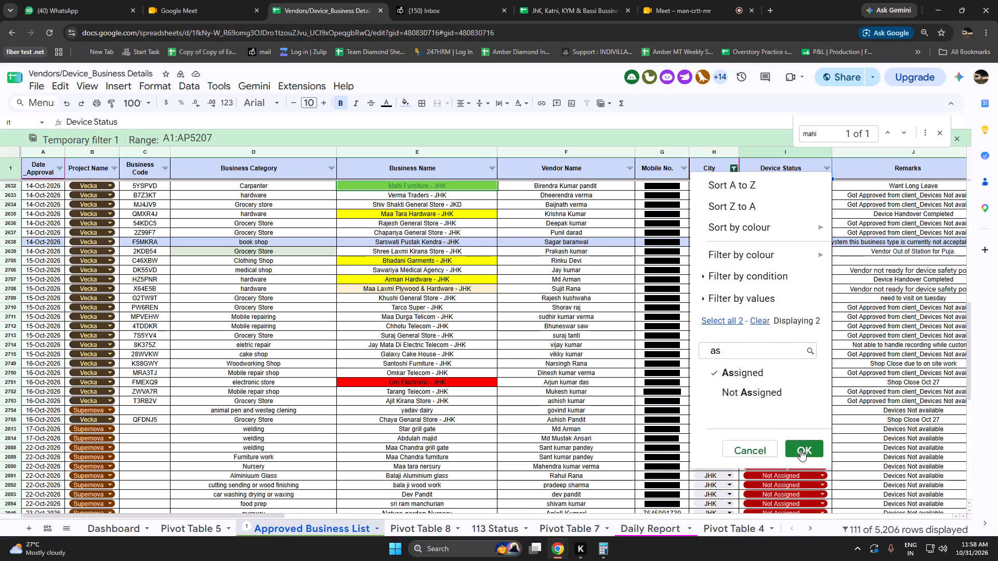
click(800, 450)
drag(576, 188, 571, 344)
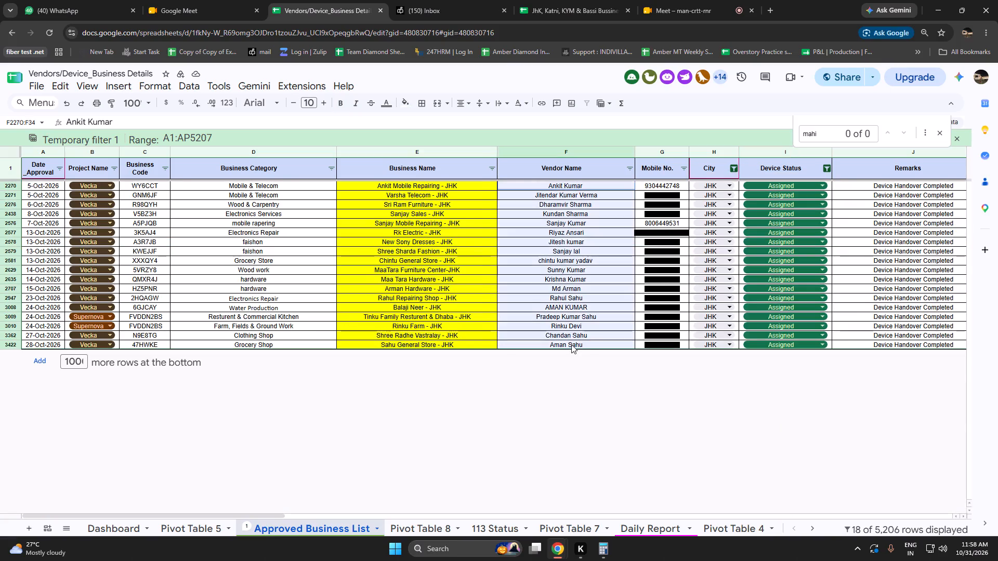
drag(571, 344, 570, 347)
click(606, 421)
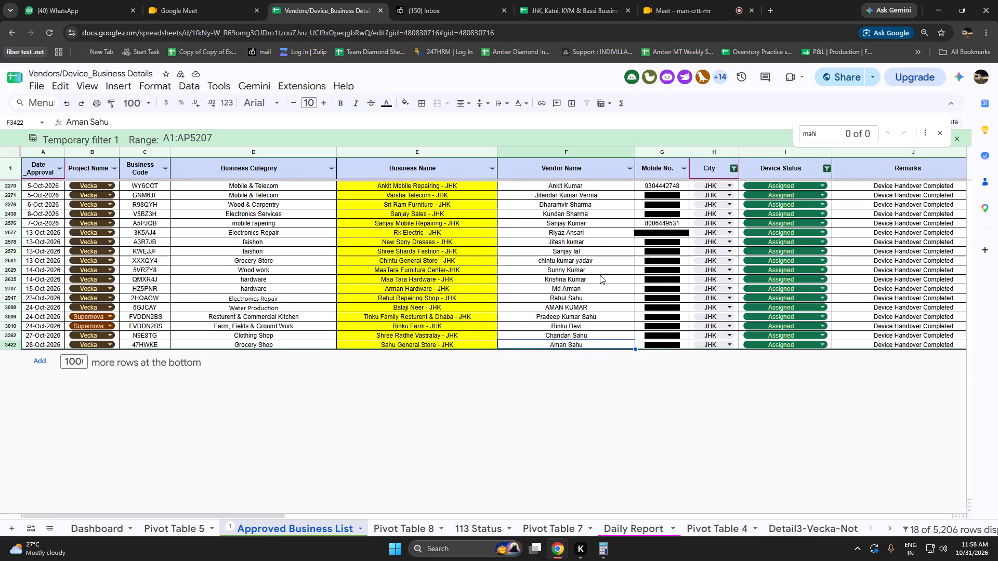
Add Not Assigned to the Device Status filter so that Assigned and Not Assigned JHK vendors are both listed.
click(828, 166)
click(716, 375)
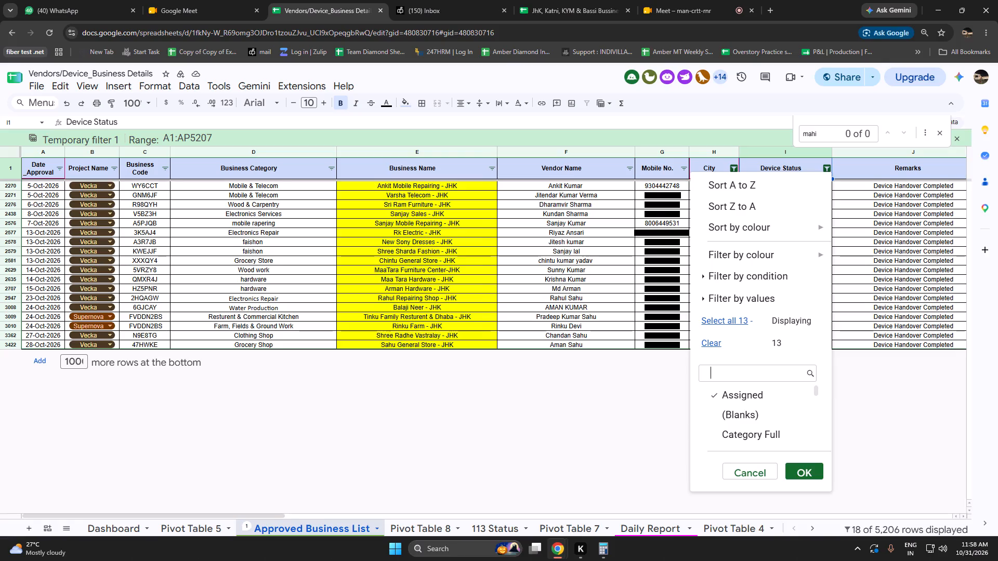
key(n)
key(o)
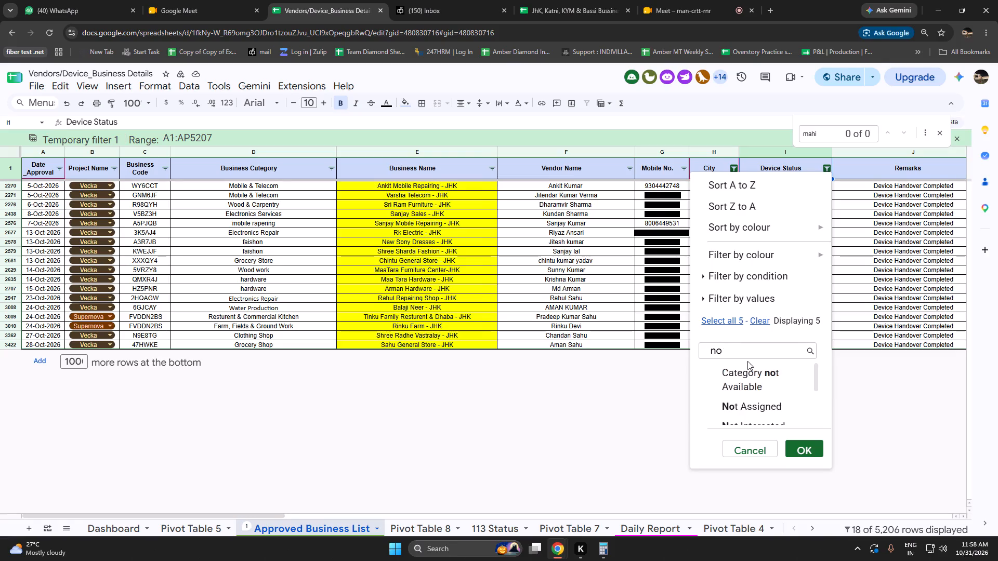
key(t)
click(746, 402)
click(797, 446)
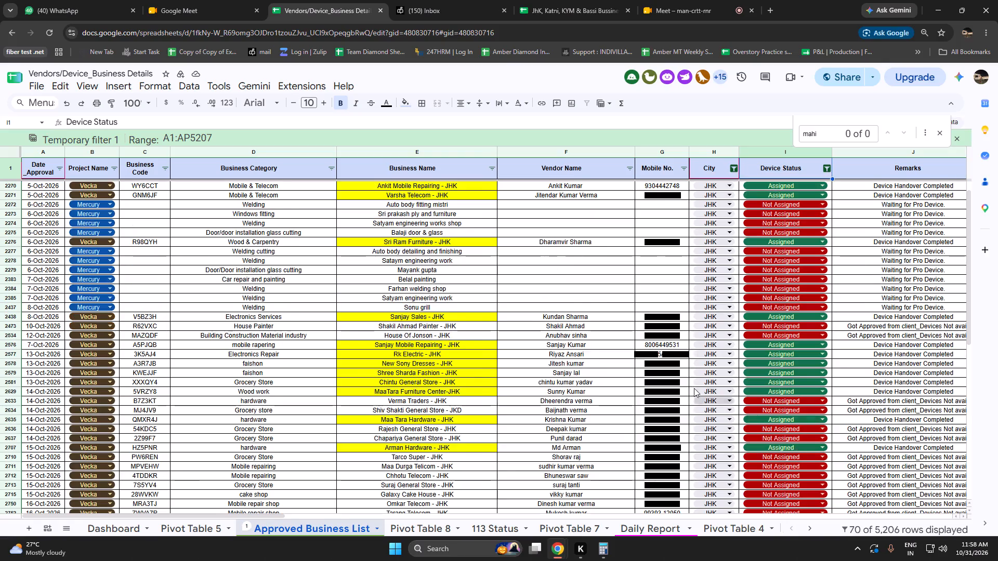
Set the Device Status of Abhay Mobile - JHK and of the 19-Oct-2026 Star grill gate entry in row 3043 to Assigned.
scroll(553, 359, down, 5)
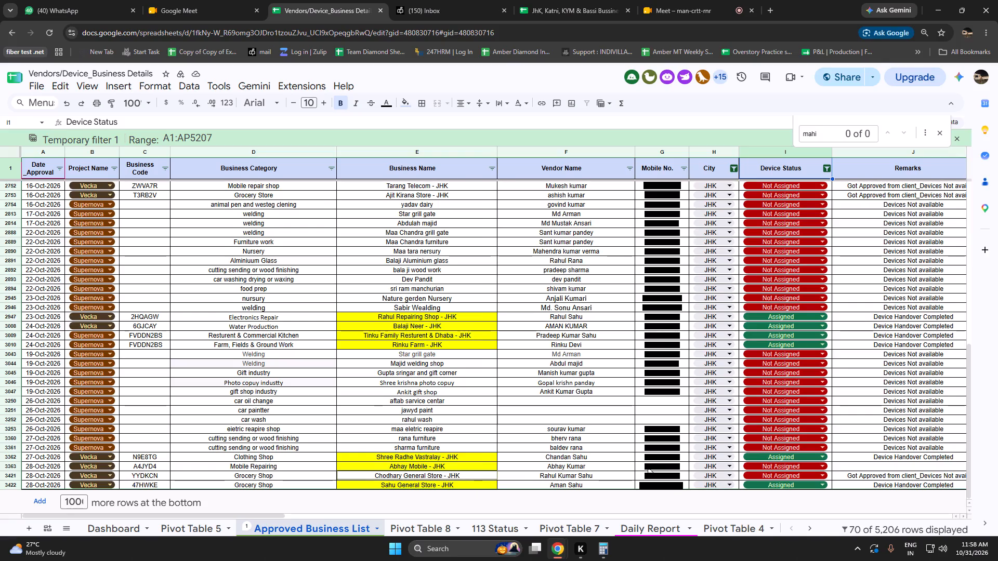
click(772, 468)
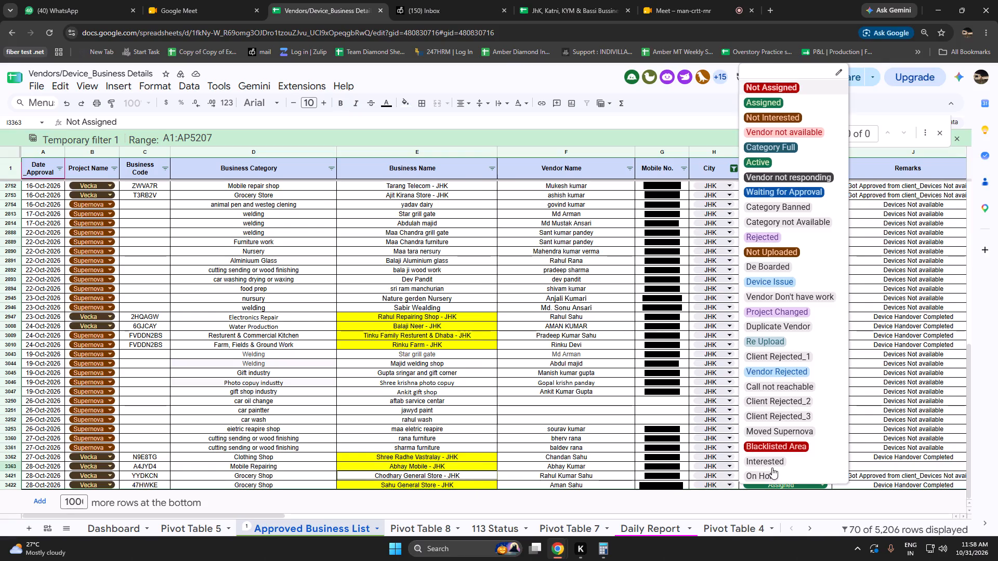
click(773, 103)
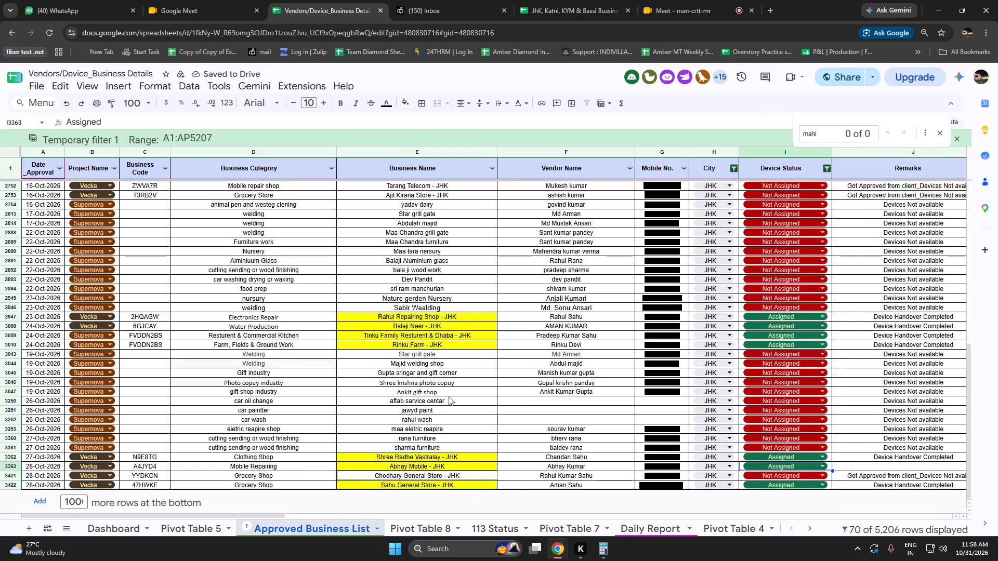
click(778, 355)
click(770, 374)
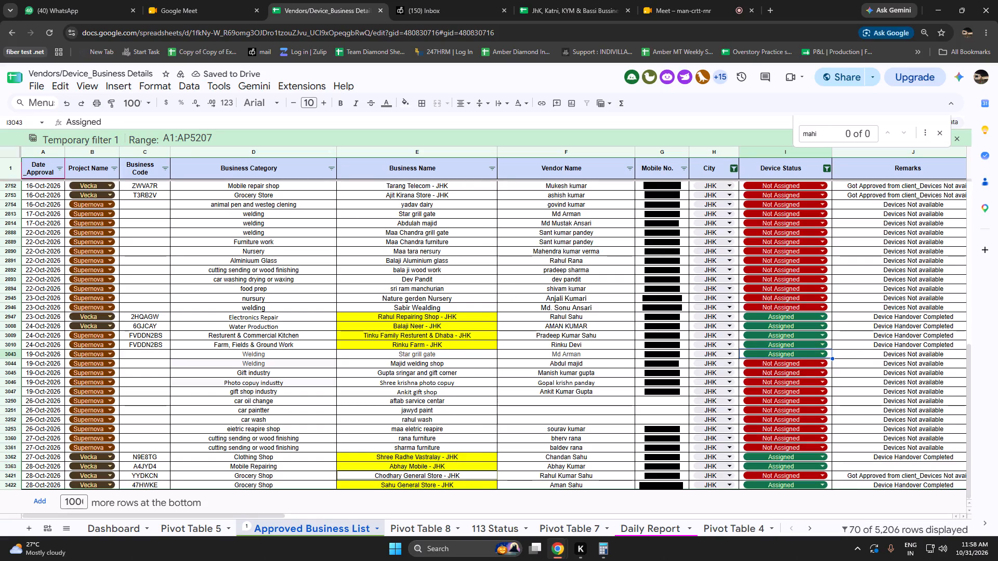
Remove Not Assigned from the Device Status filter so that only Assigned JHK vendors are listed.
click(826, 171)
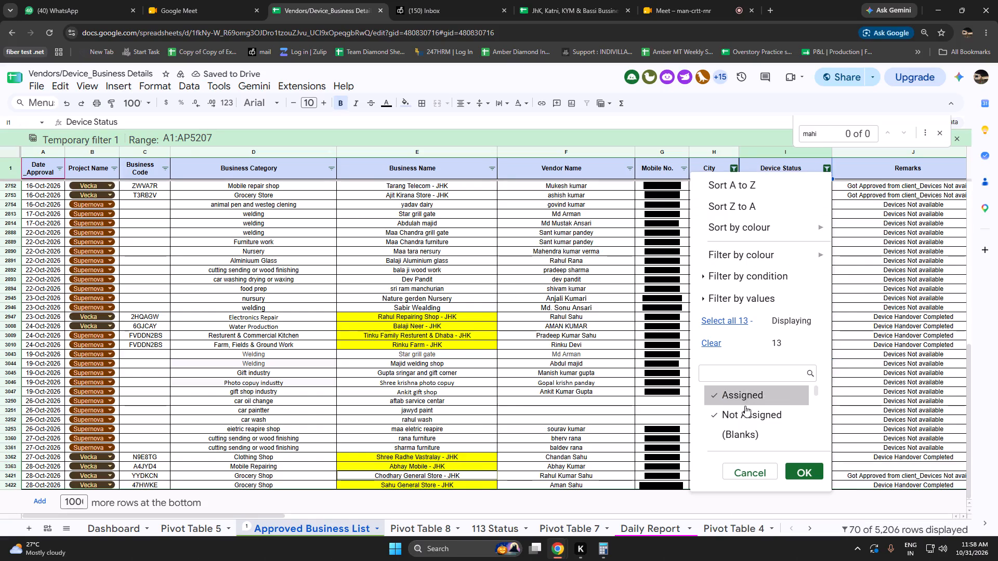
click(745, 416)
click(796, 470)
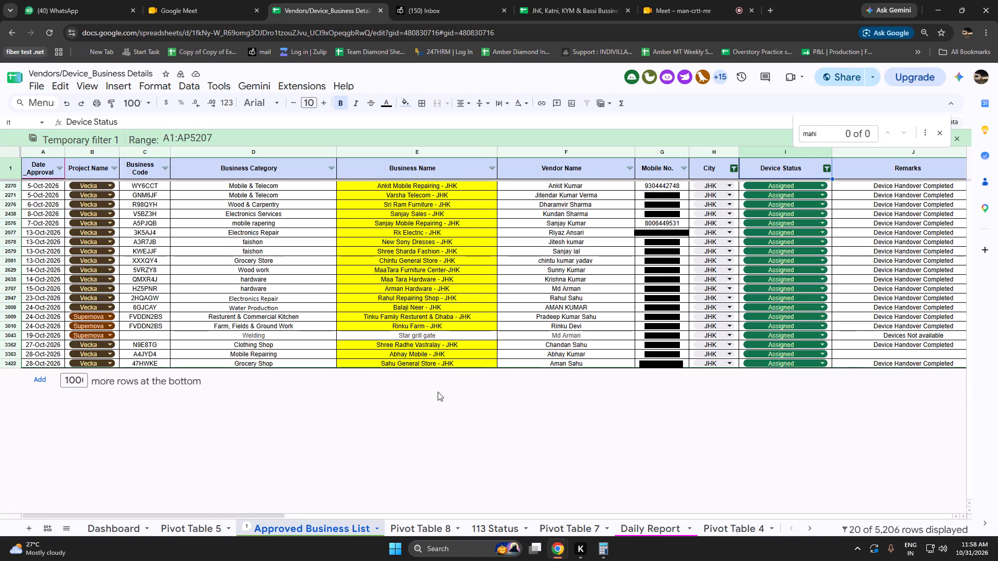
Fill the Business Name cells of all listed rows, Ankit Mobile Repairing through Sahu General Store, with yellow.
scroll(463, 407, up, 2)
drag(471, 187, 466, 353)
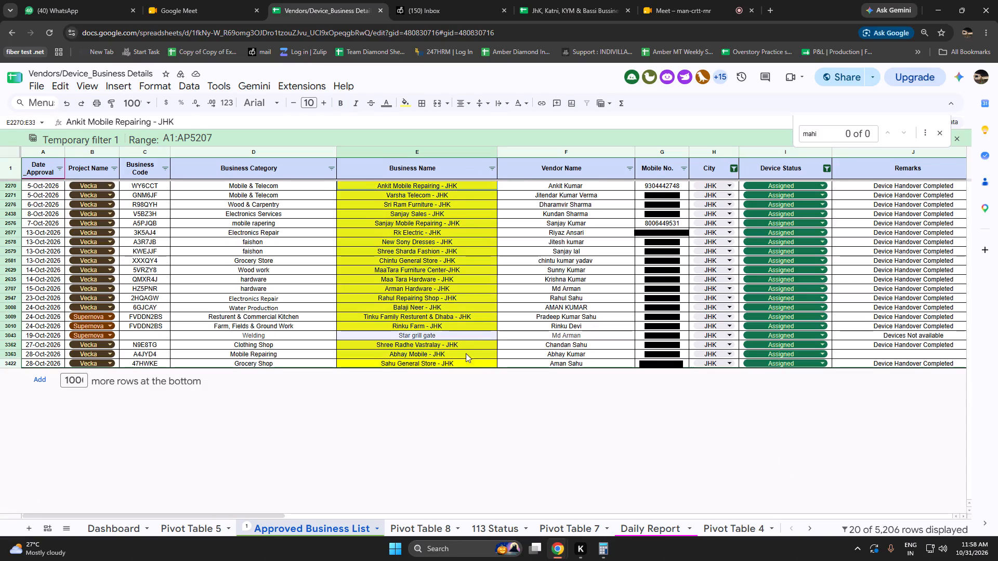
drag(466, 353, 465, 364)
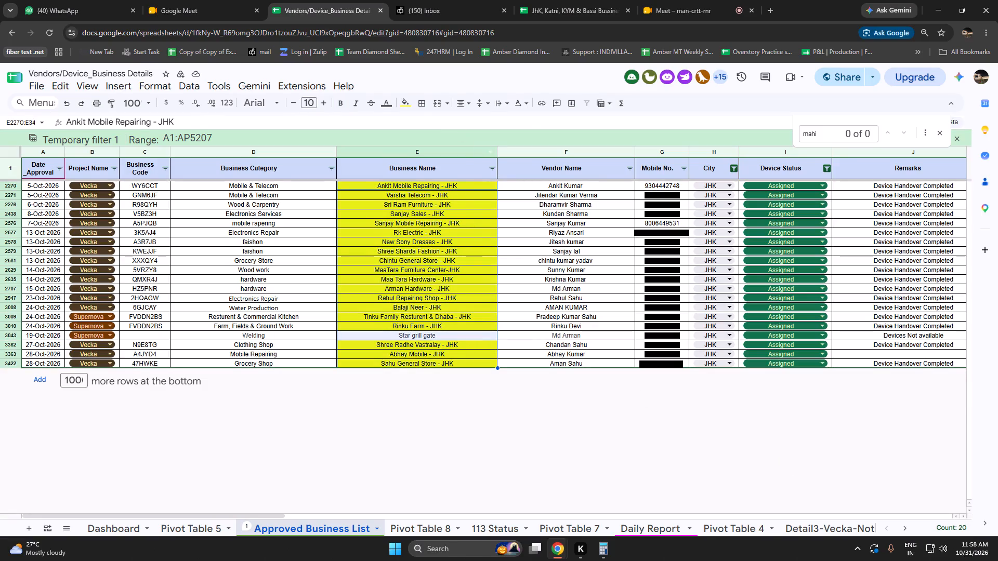
click(405, 110)
click(438, 150)
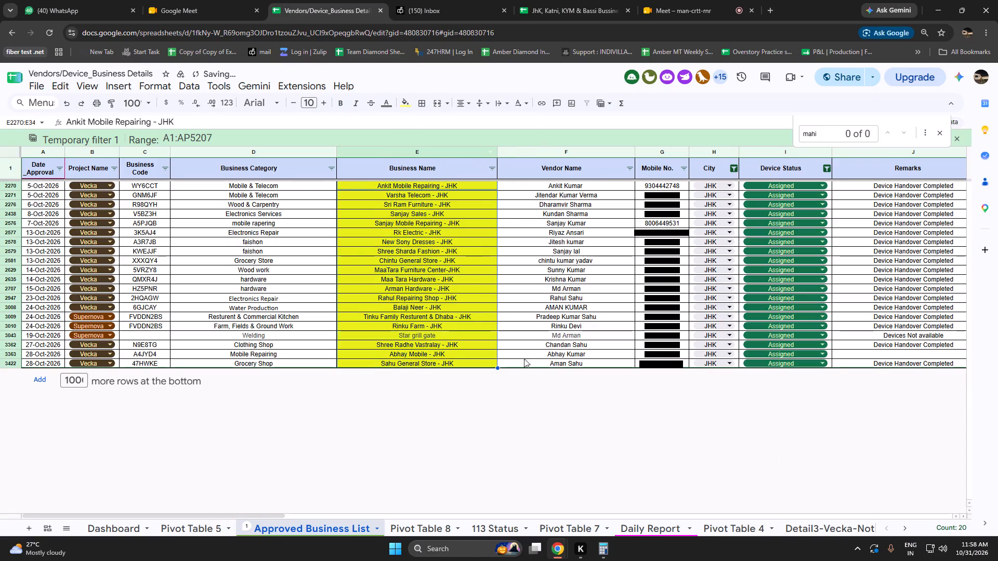
click(518, 407)
Fill "Device Handover Completed" down the Remarks cells in column J for all listed Assigned rows.
click(903, 412)
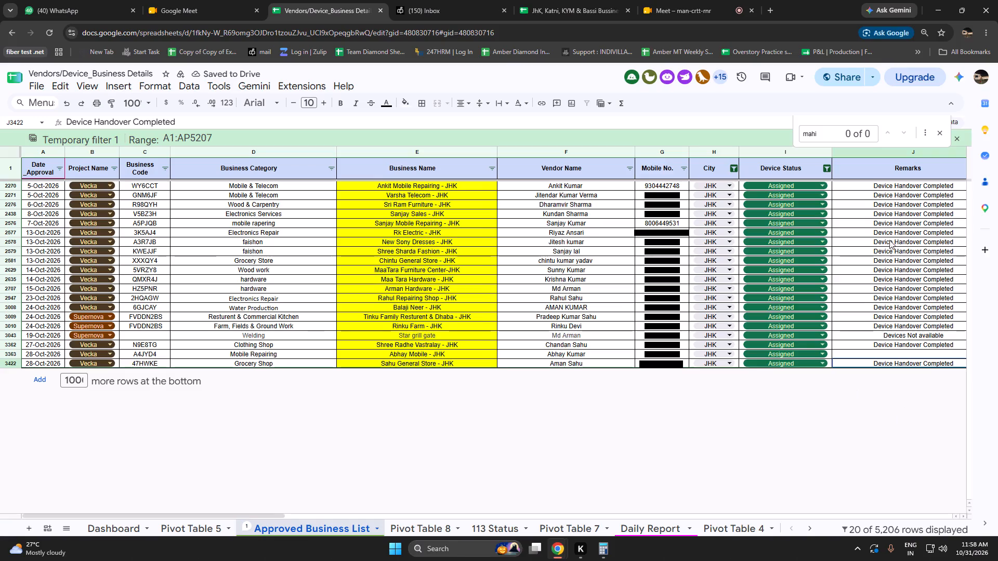
drag(893, 187, 901, 355)
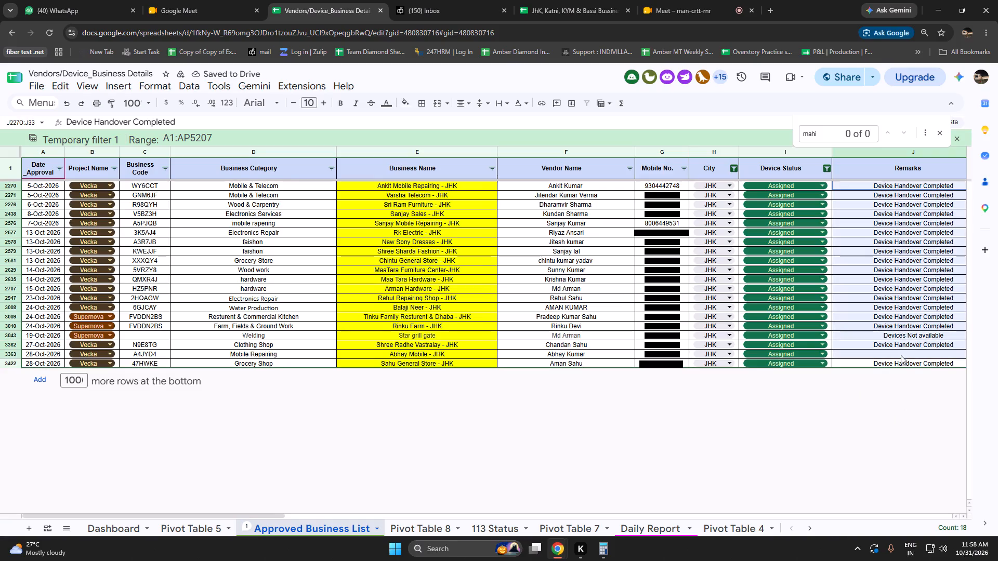
drag(901, 355, 901, 364)
key(ctrl+d)
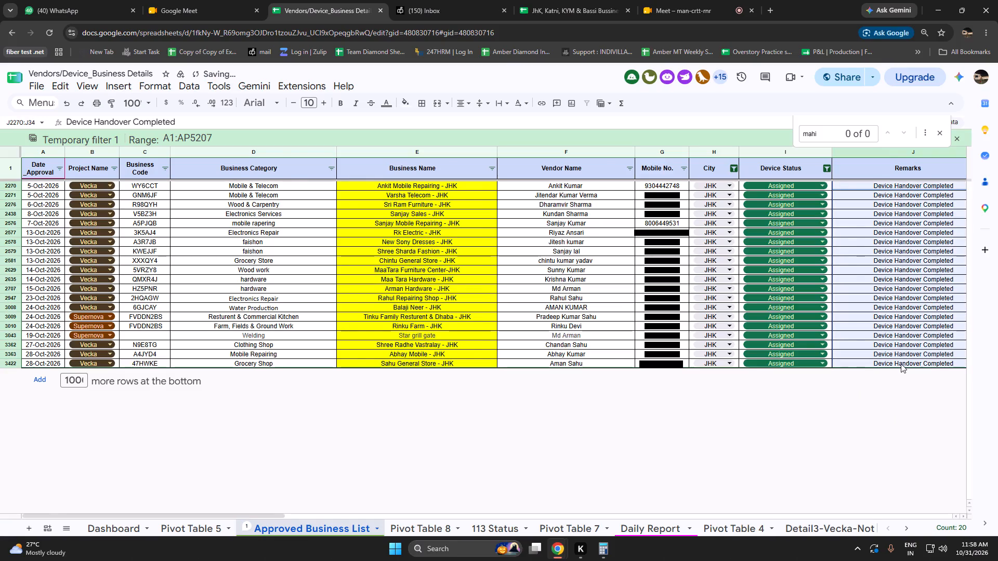
Copy the column J "Device Handover Completed" remarks into the second Remarks column, M, for all listed rows.
key(ctrl+c)
key(Right)
key(Right)
key(Right)
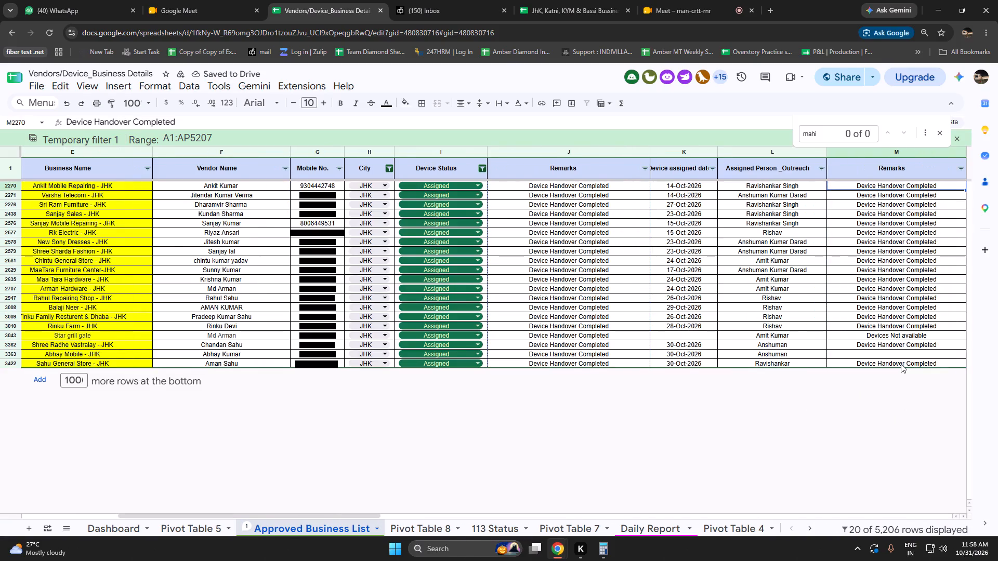
key(ctrl+v)
Paste the "Device Handover Completed" remarks into the Updated Comment column, S, for all listed rows.
key(Right)
key(Right)
key(Right)
key(Right)
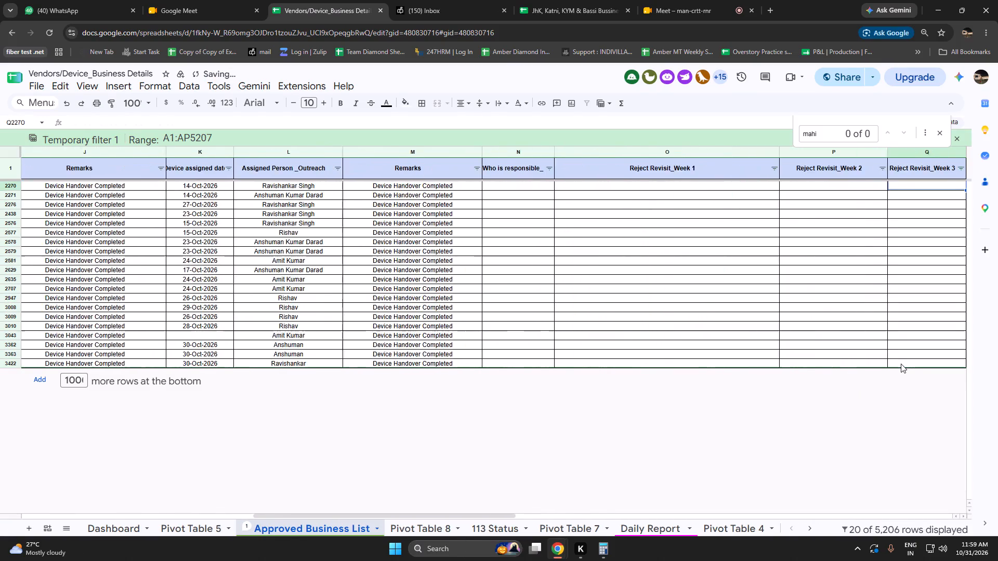
key(Right)
key(Right)
key(ctrl+v)
Set the Device assigned date of the Star grill gate row to 31-Oct-2026.
key(Left)
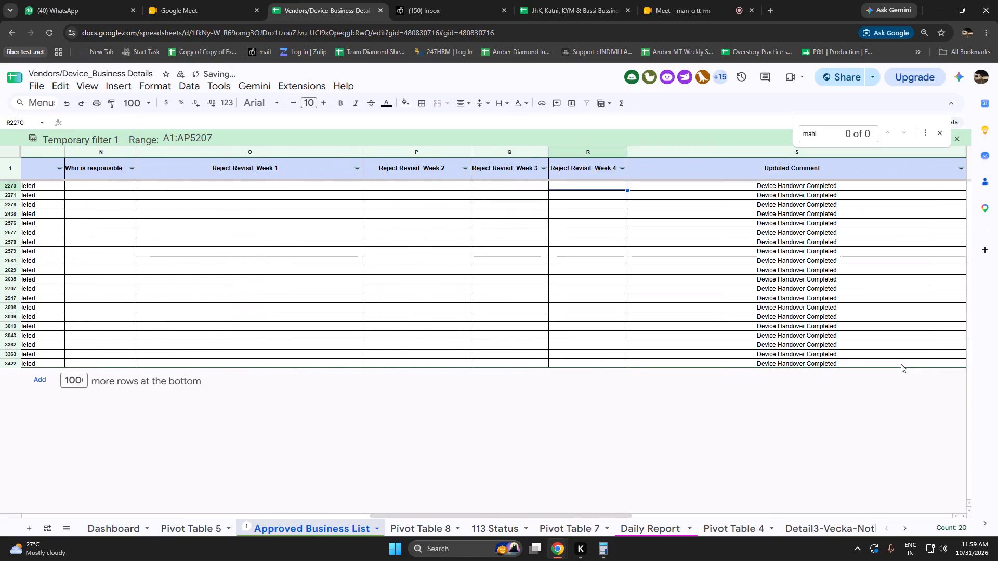
key(Left)
key(Left)
key(Left)
key(Left)
key(Left)
key(Left)
key(Left)
key(Left)
key(Left)
key(Left)
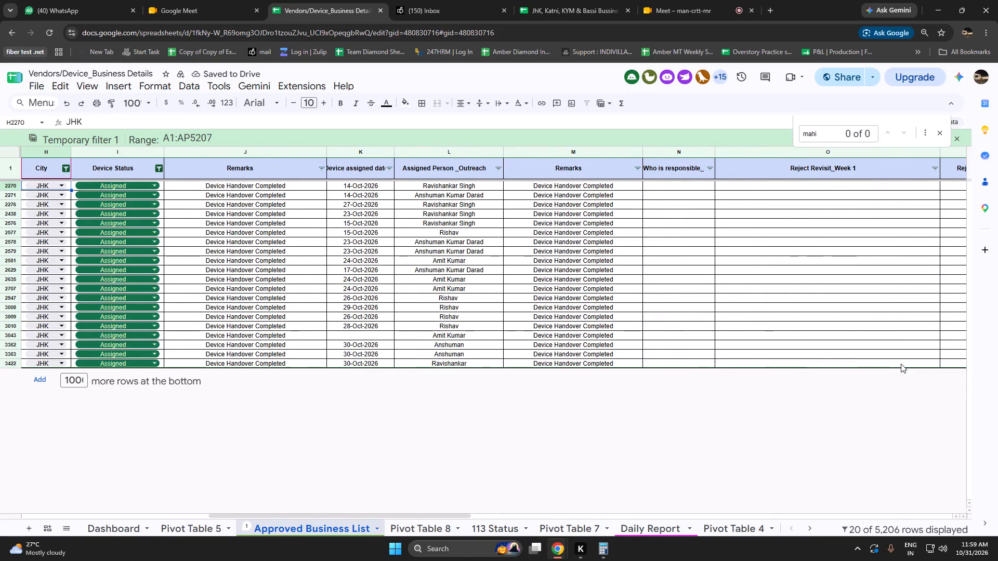
key(Left)
key(Left)
key(Left)
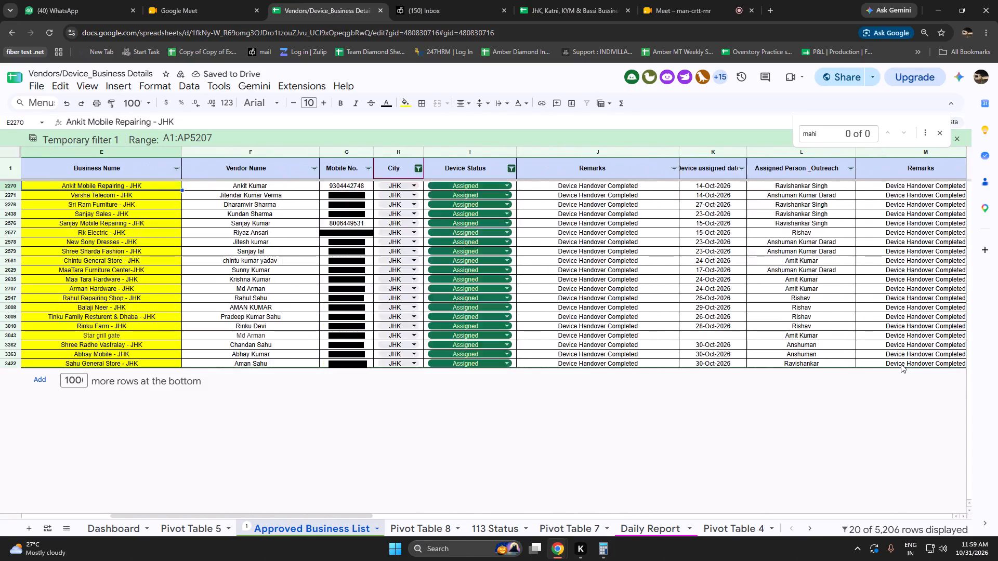
key(Left)
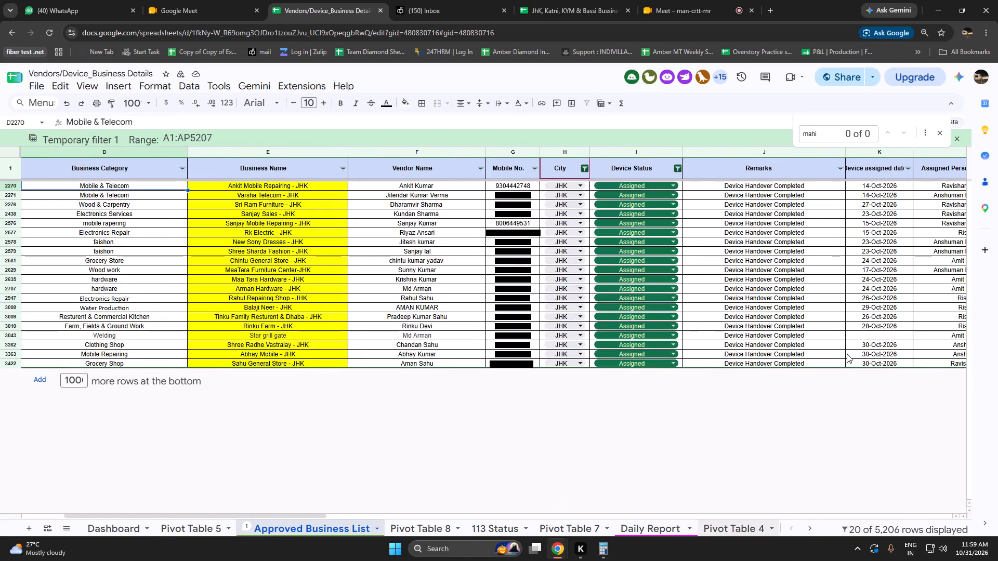
click(862, 336)
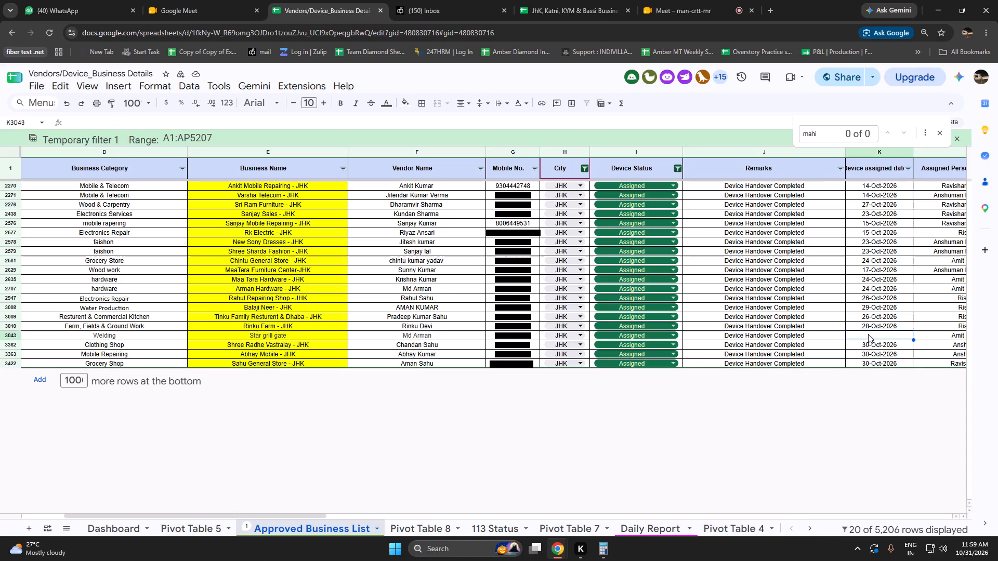
key(ctrl+semicolon)
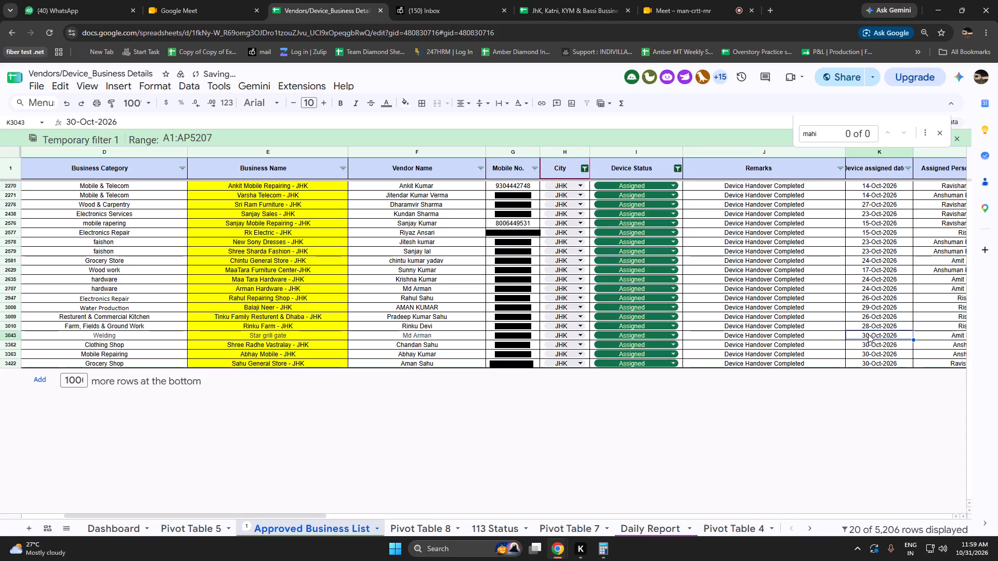
double_click(868, 334)
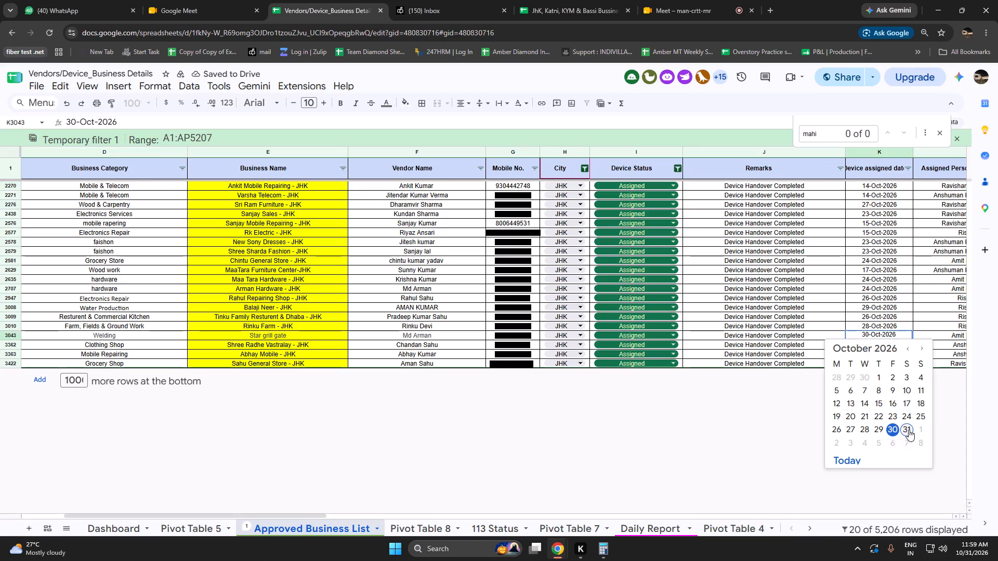
click(909, 430)
Copy the 31-Oct-2026 date from Star grill gate into the Device assigned date cell of Abhay Mobile - JHK.
key(ctrl+c)
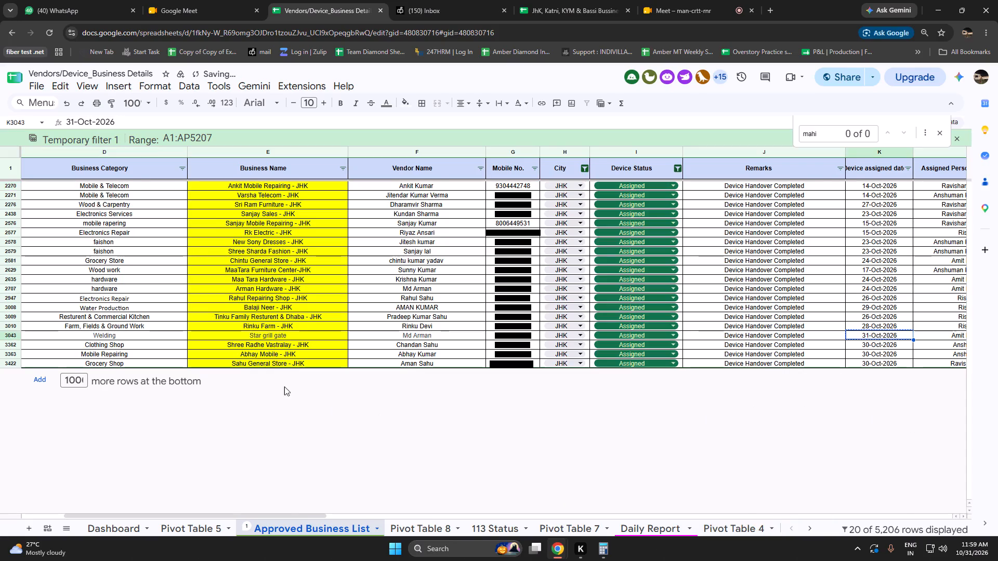
click(862, 356)
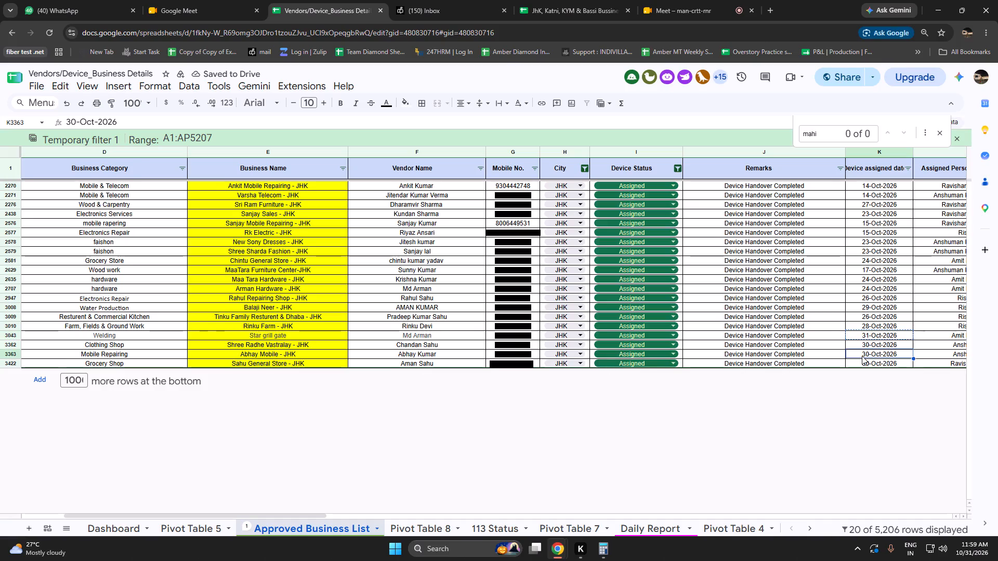
key(ctrl+v)
click(851, 400)
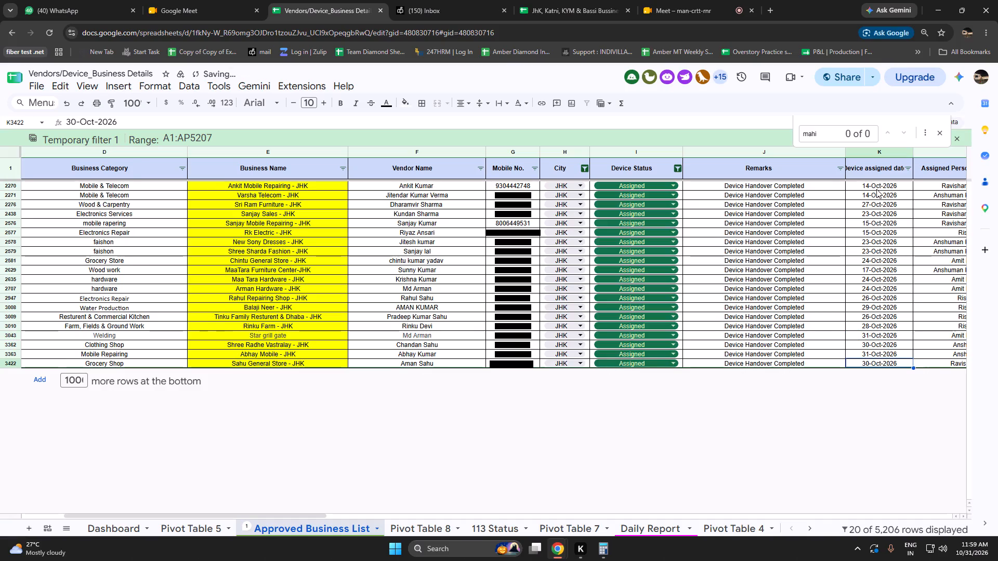
drag(875, 188, 875, 369)
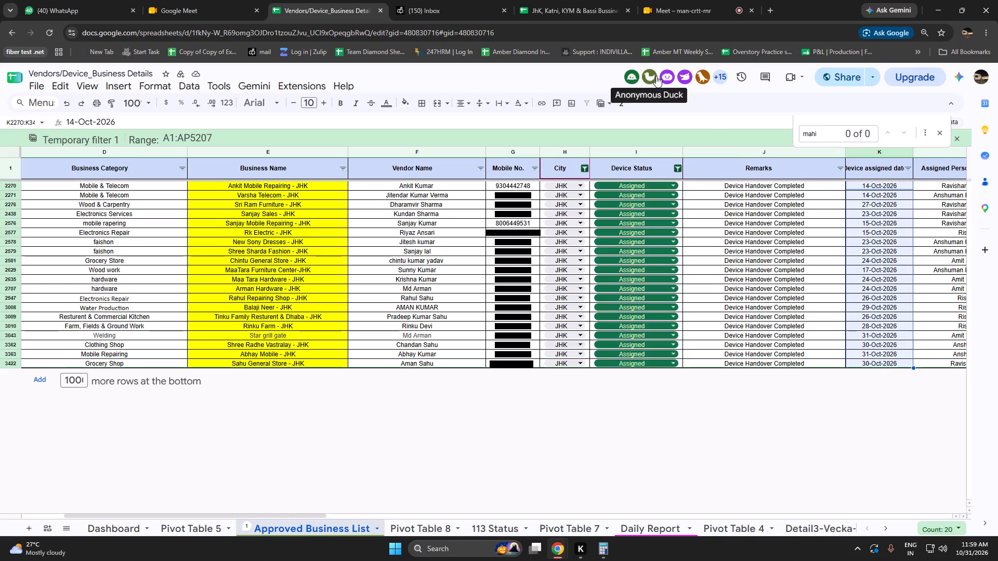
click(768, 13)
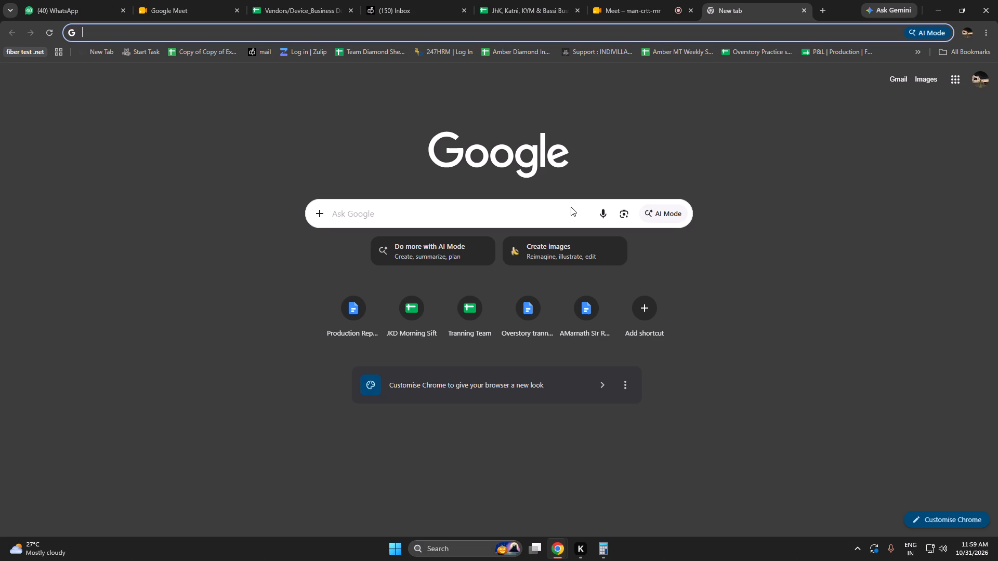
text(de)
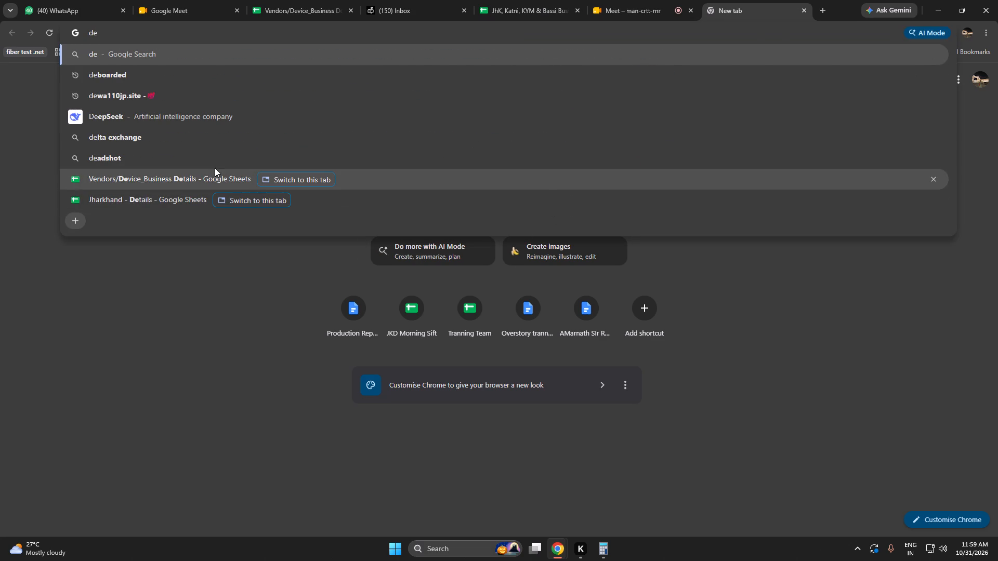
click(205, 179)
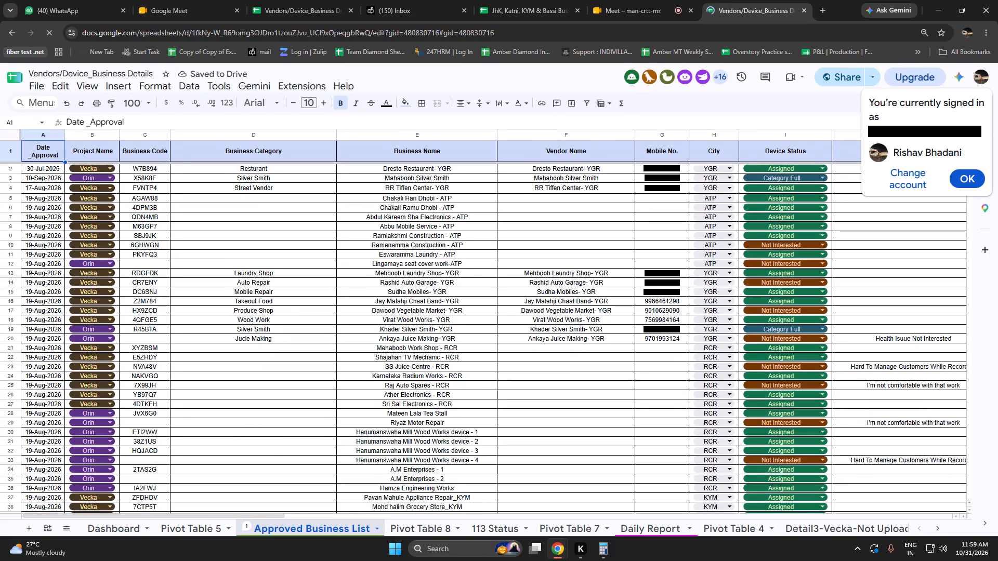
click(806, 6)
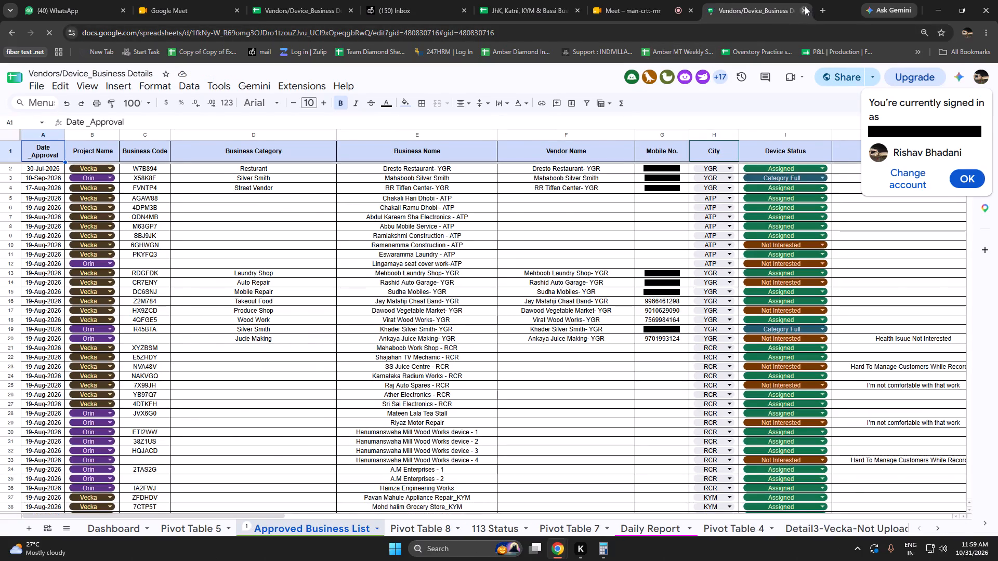
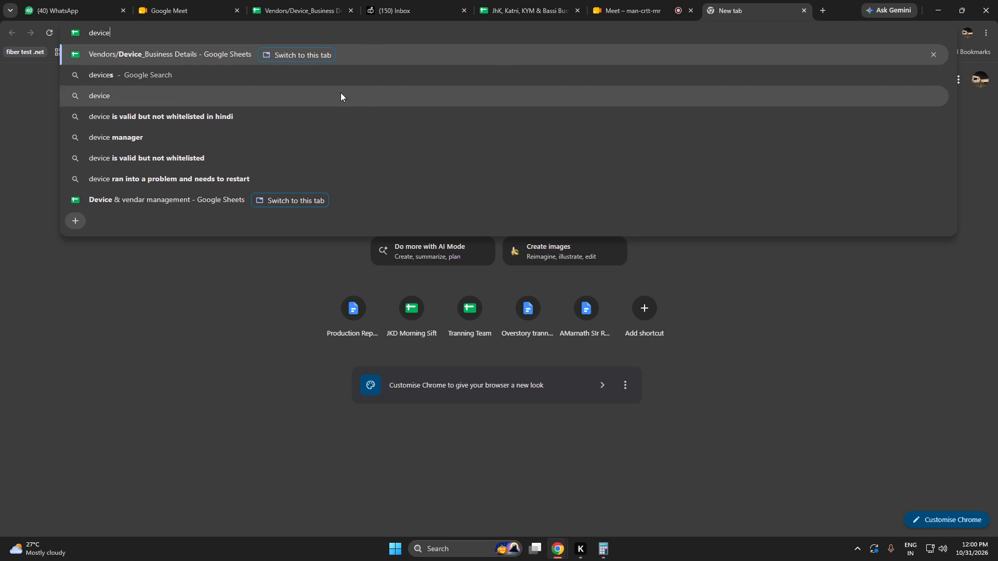
In the Device & vendar management spreadsheet, enter 31/10/2026 as the Deborded date for Mahi Furniture and Chintu General Store.
click(194, 199)
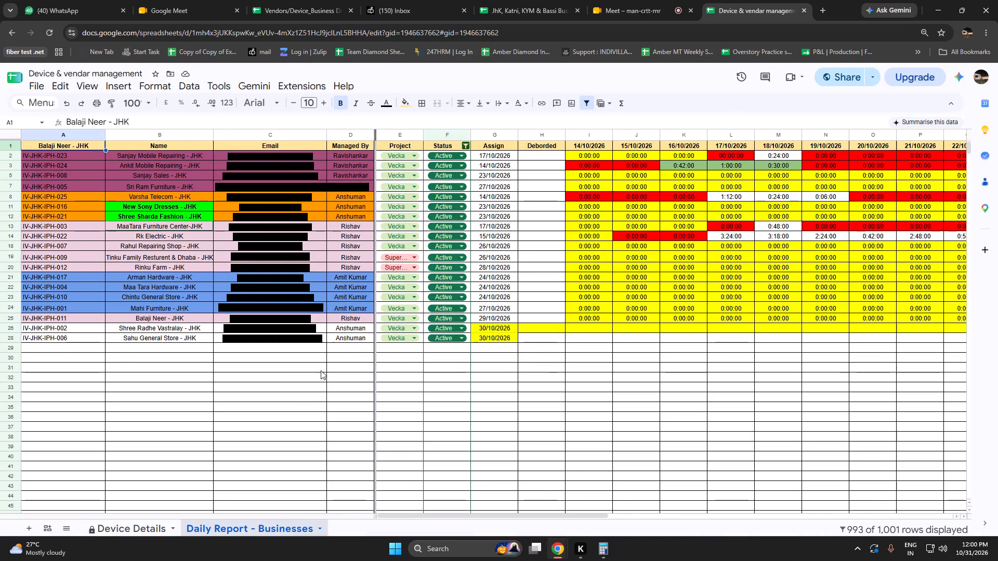
click(308, 374)
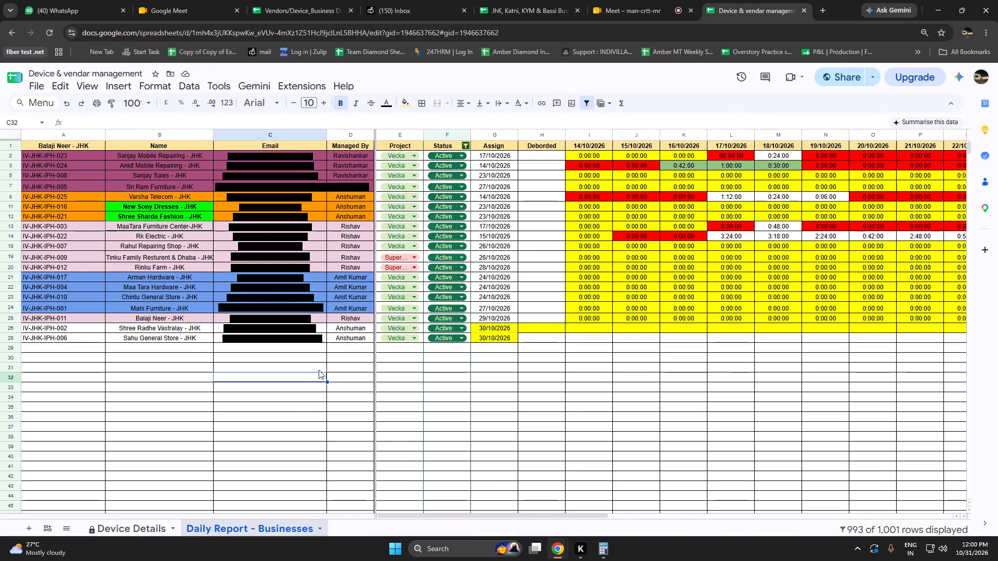
click(538, 309)
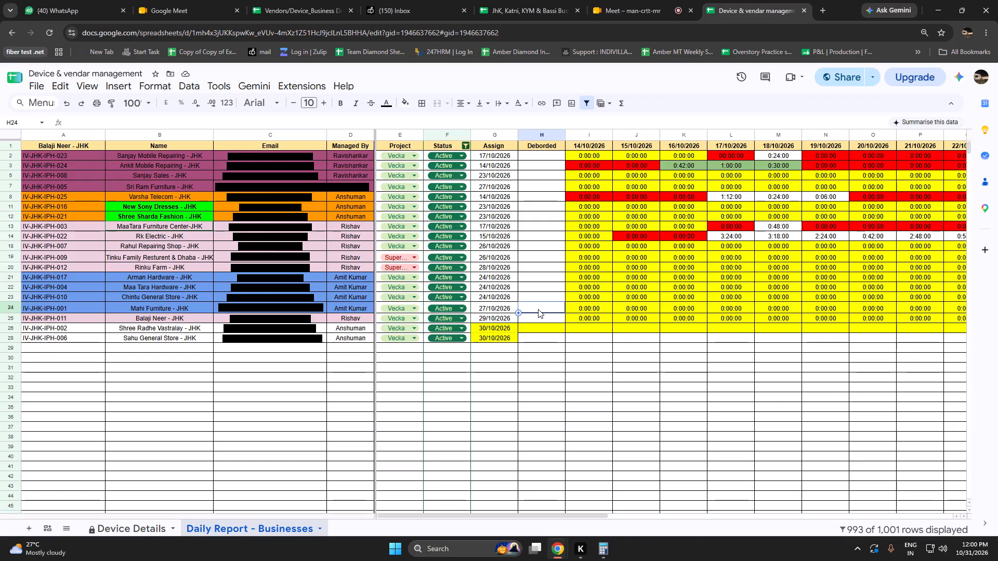
key(ctrl+semicolon)
key(ctrl+c)
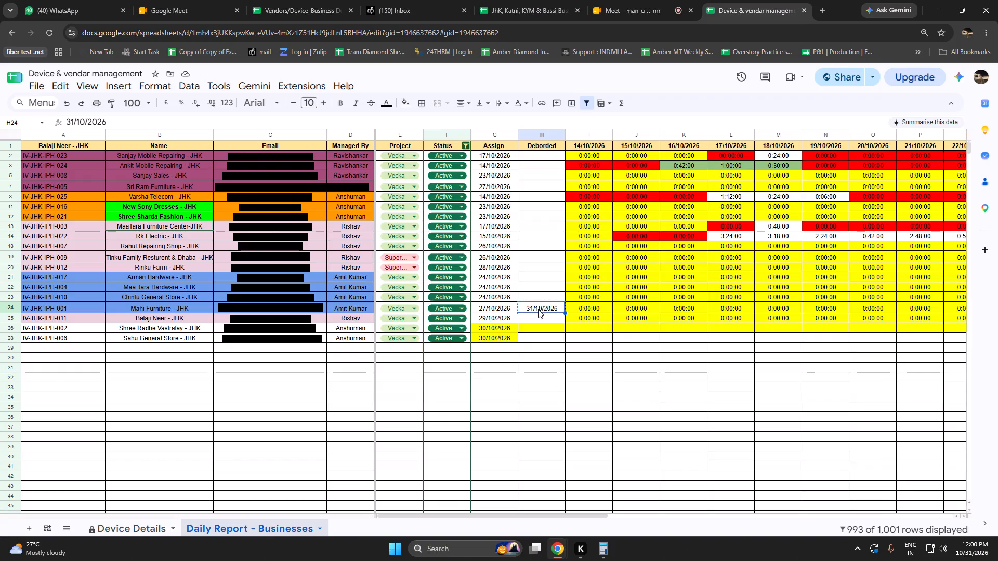
key(Up)
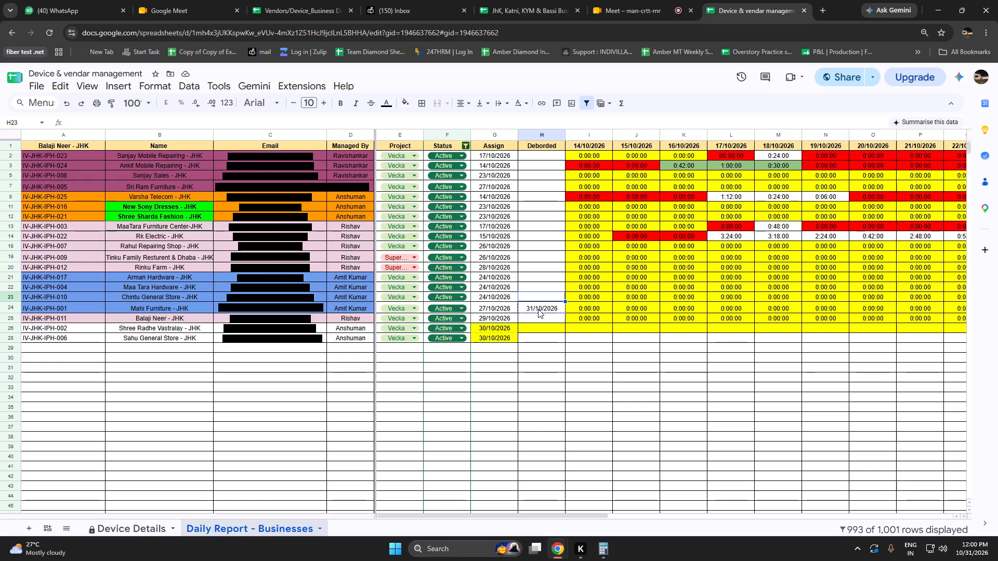
key(ctrl+v)
key(ctrl+c)
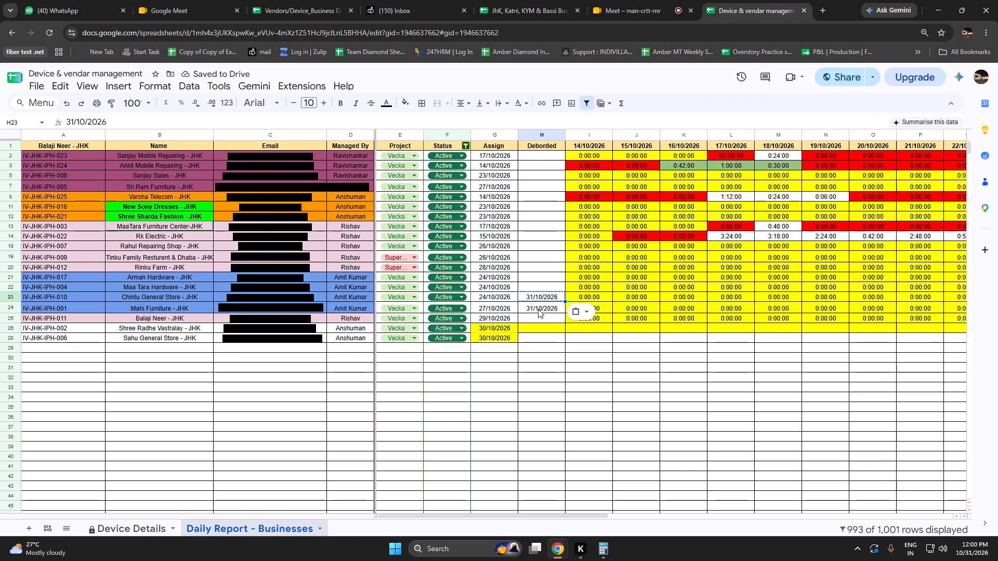
Include Inactive vendors in the Status filter and set Abhay Mobile's status to Active.
click(466, 147)
click(374, 391)
click(430, 424)
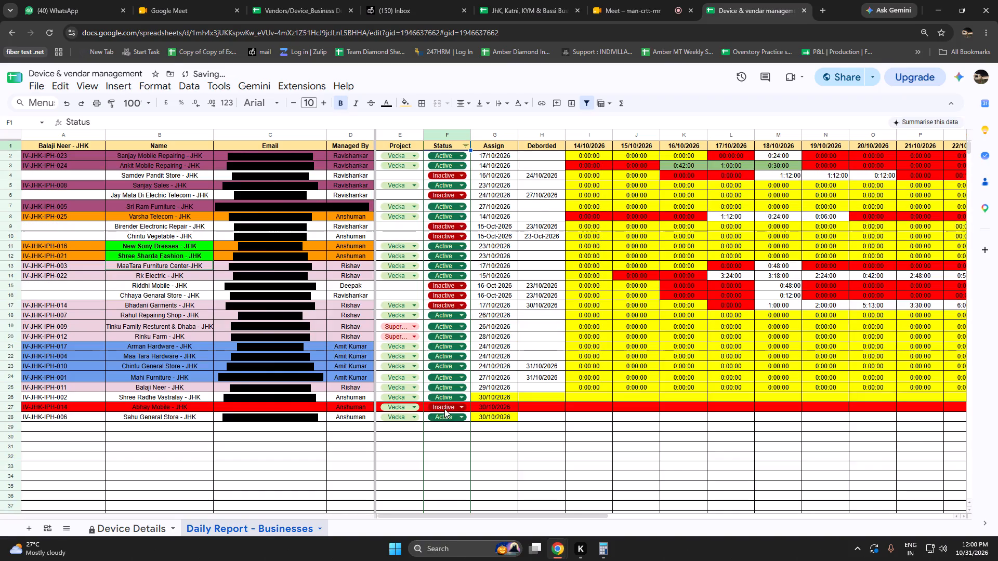
click(444, 409)
click(443, 420)
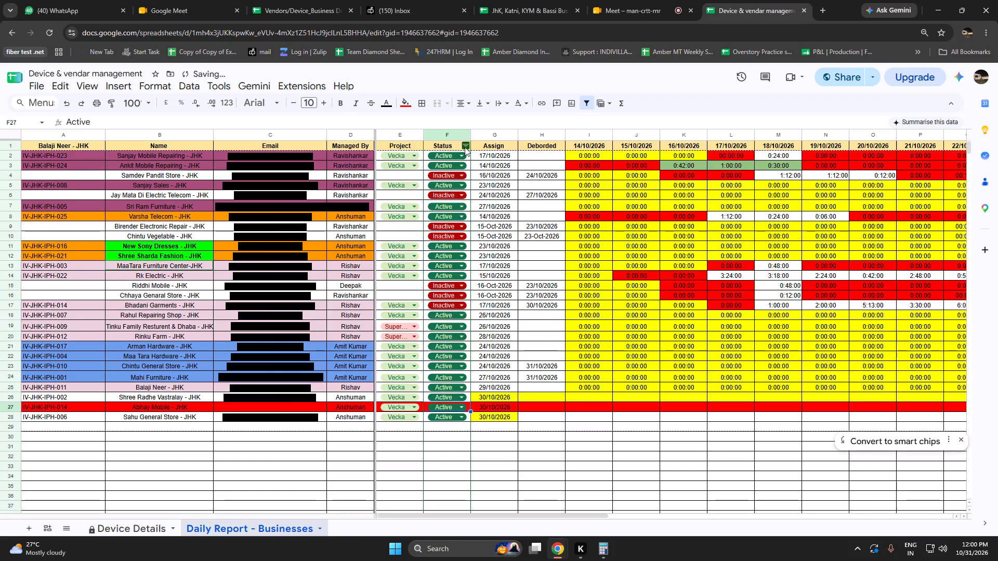
Filter the Status column to exclude Inactive vendors.
click(465, 147)
click(379, 385)
click(434, 431)
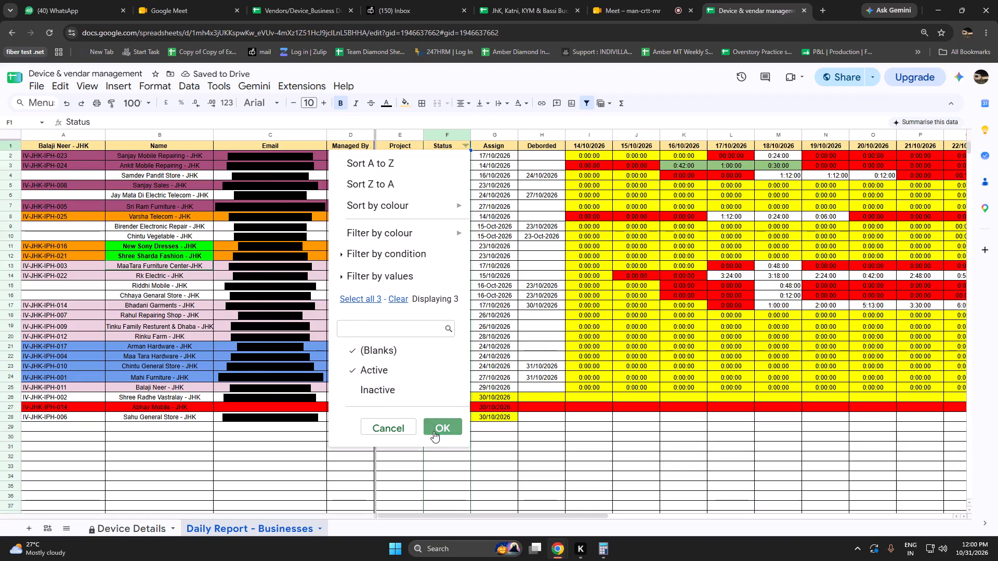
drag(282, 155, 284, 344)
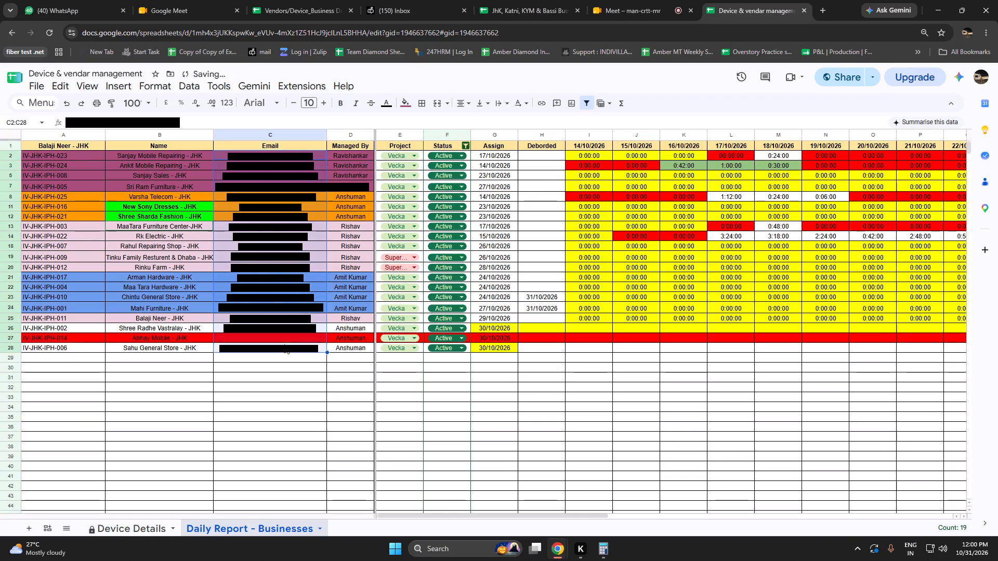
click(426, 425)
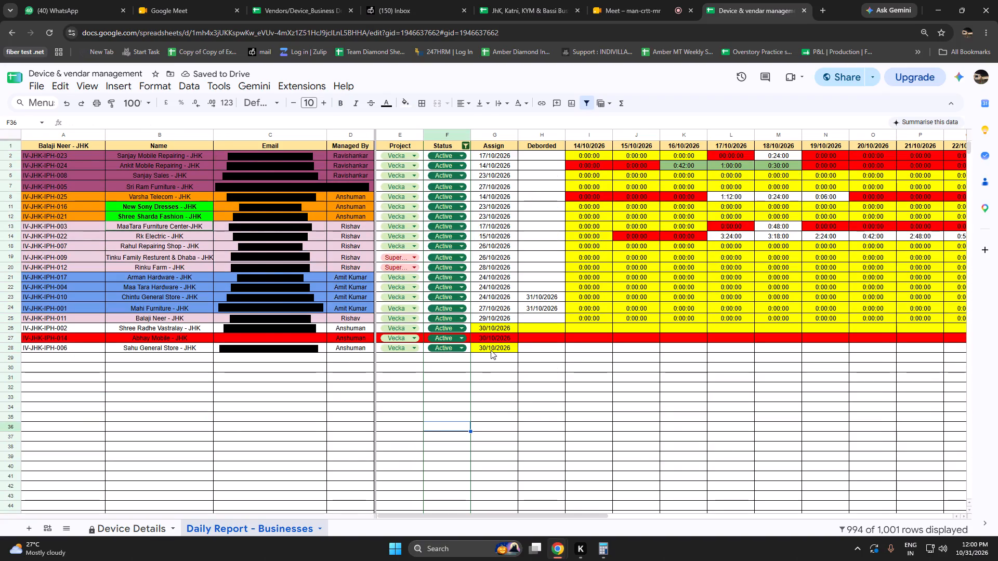
Set the Assign date of Abhay Mobile to 31/10/2026.
click(528, 349)
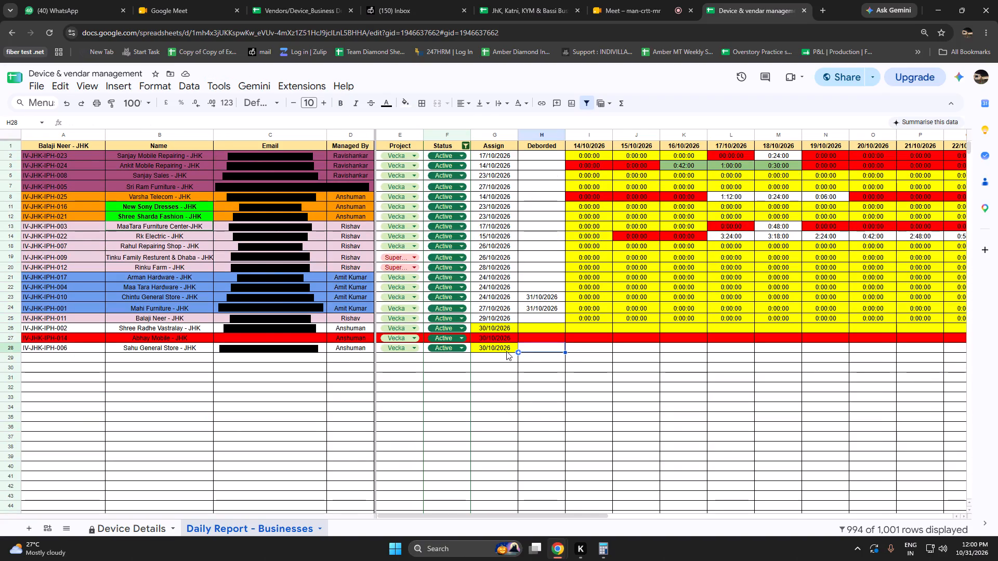
click(494, 338)
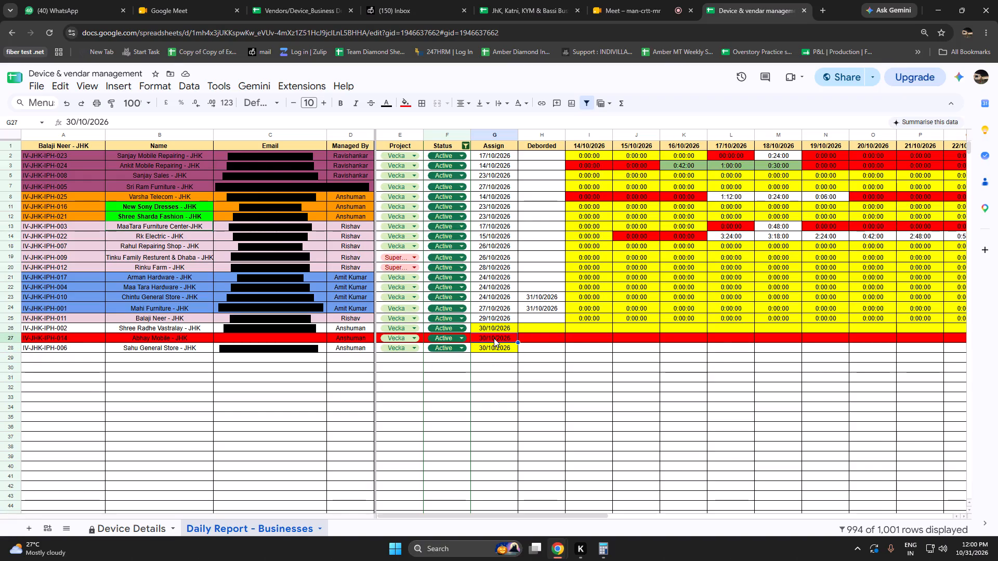
key(ctrl+semicolon)
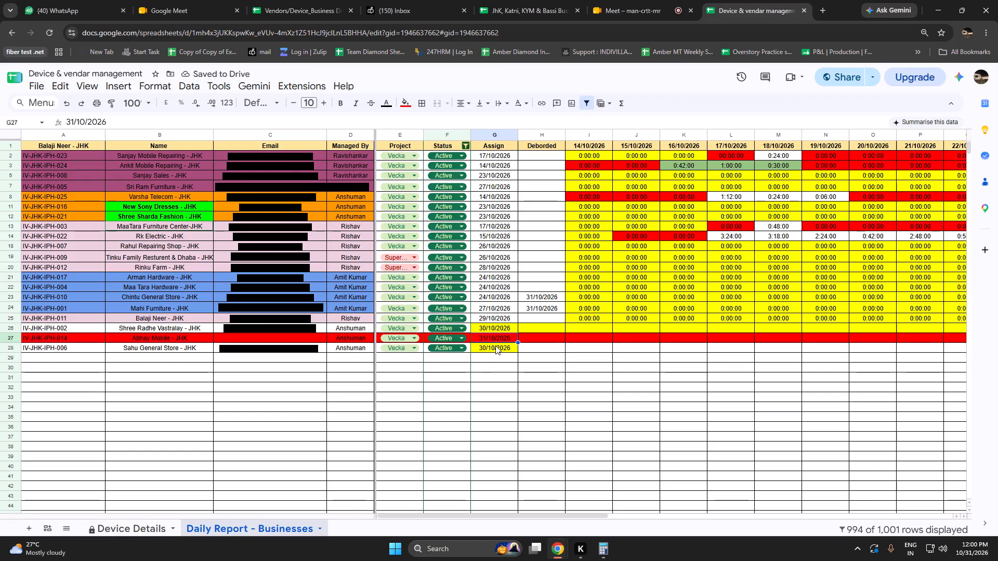
Fill the Project and Status dropdowns down from Sahu General Store into row 29, setting Project to Supernova and keeping Status Active.
click(491, 356)
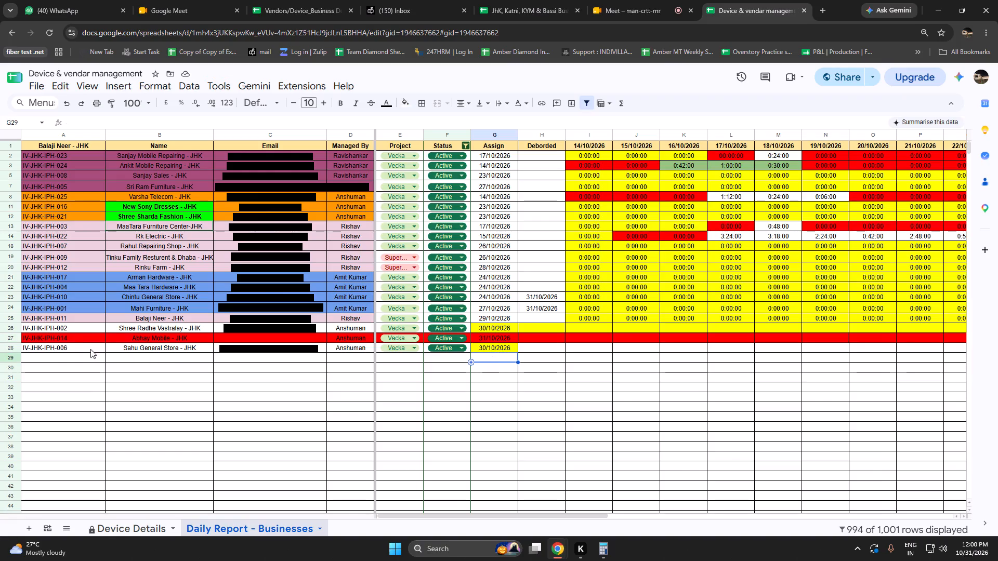
drag(122, 360, 330, 359)
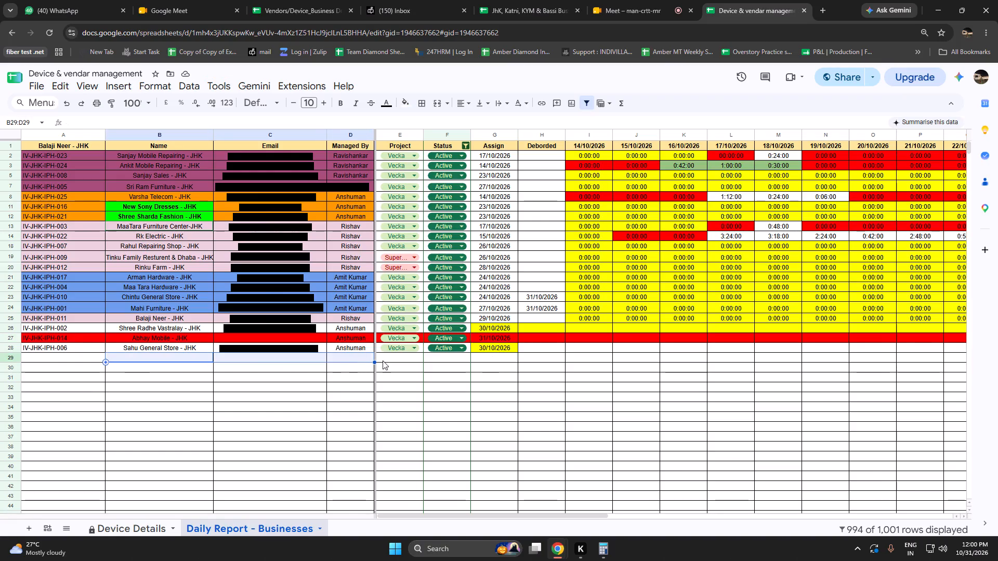
drag(379, 350, 442, 360)
key(ctrl+d)
click(450, 355)
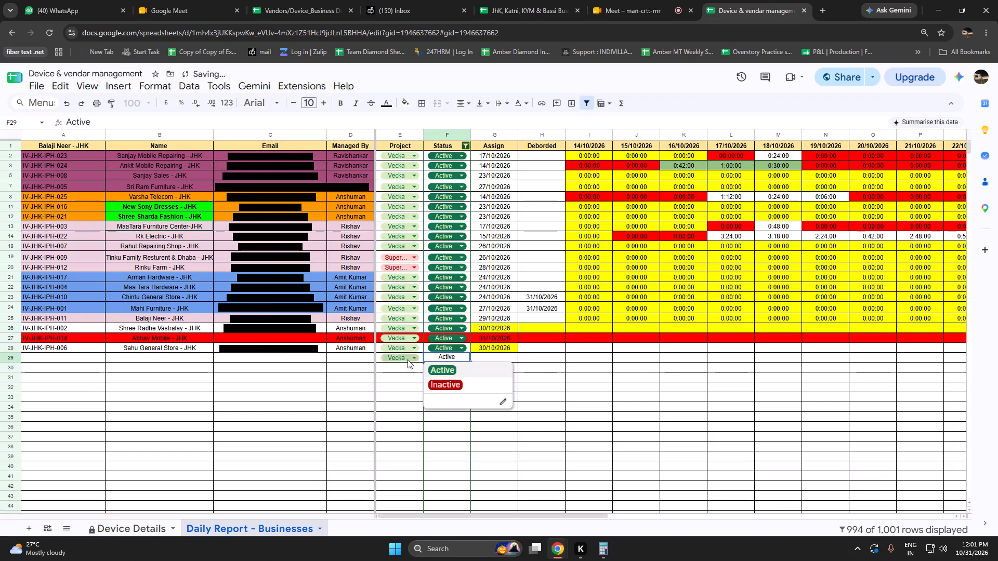
click(402, 357)
click(401, 369)
click(294, 372)
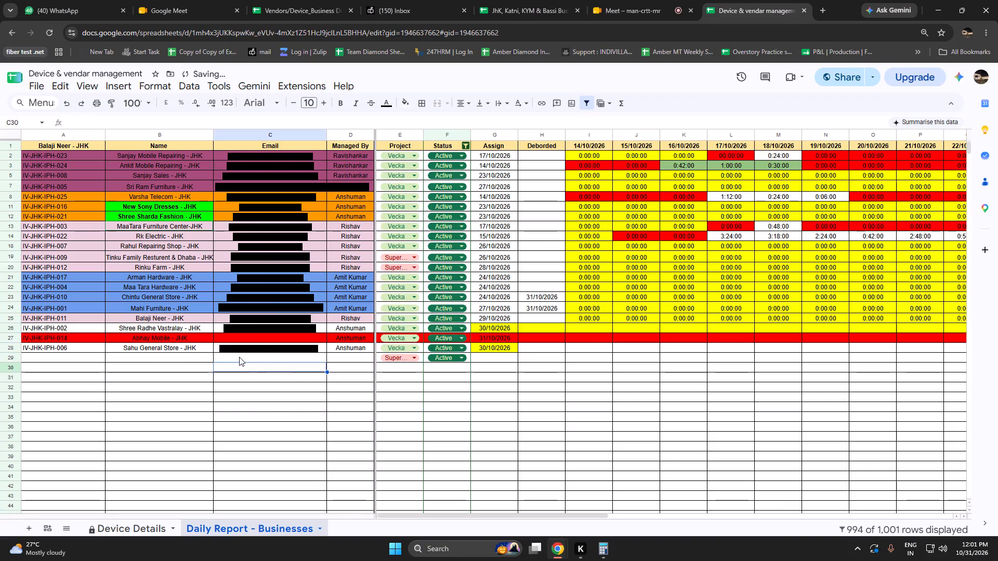
Enter Mahi Furniture's manager as the Managed By name in row 29.
click(239, 357)
click(339, 358)
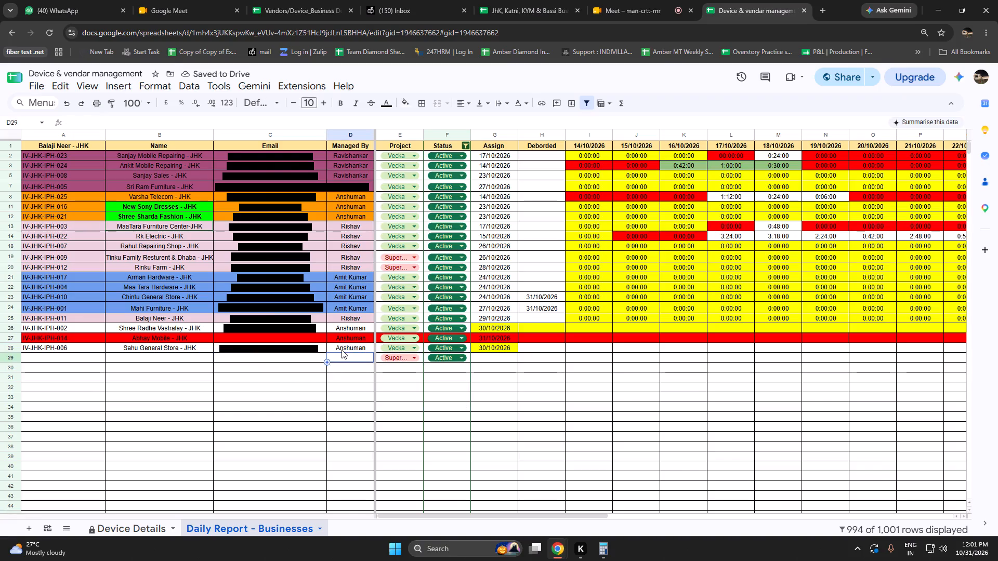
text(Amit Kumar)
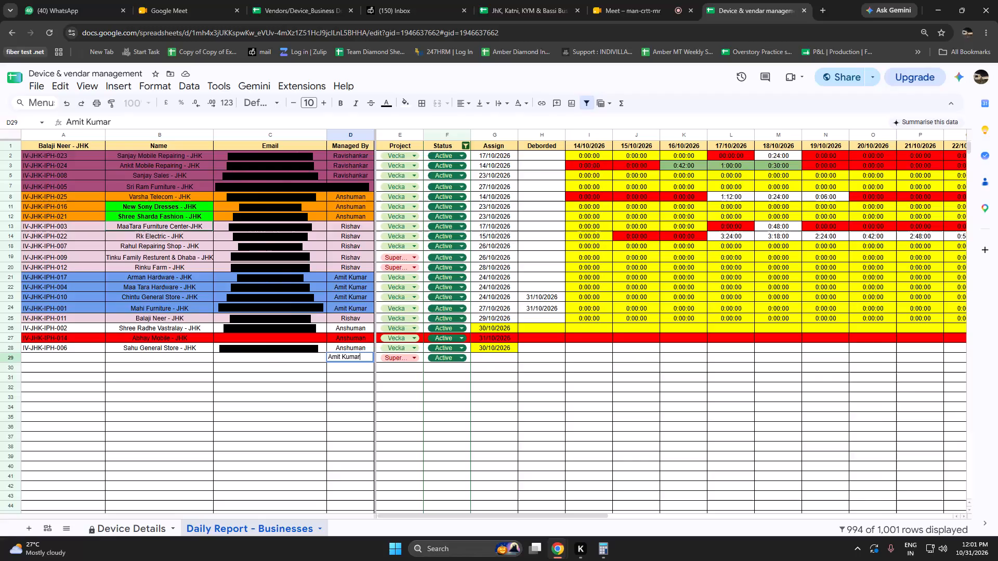
click(324, 402)
click(289, 364)
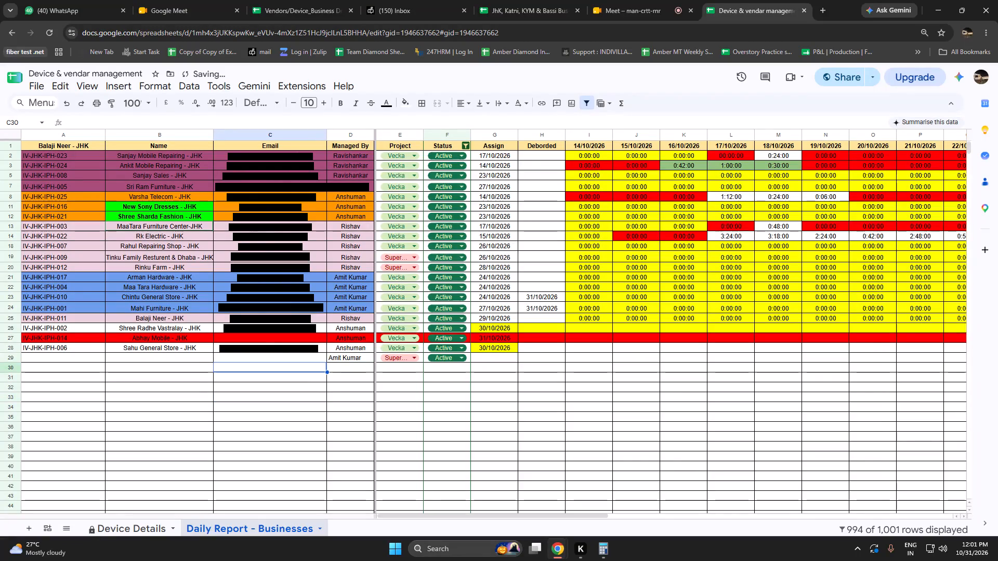
Set the Assign date in row 29 to 31/10/2026.
click(267, 362)
click(245, 360)
click(171, 363)
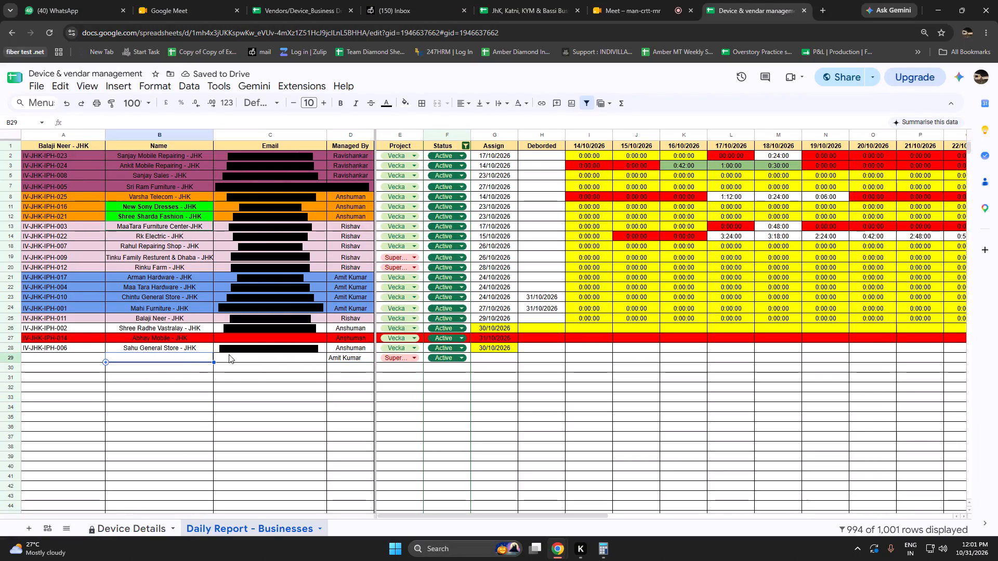
click(485, 361)
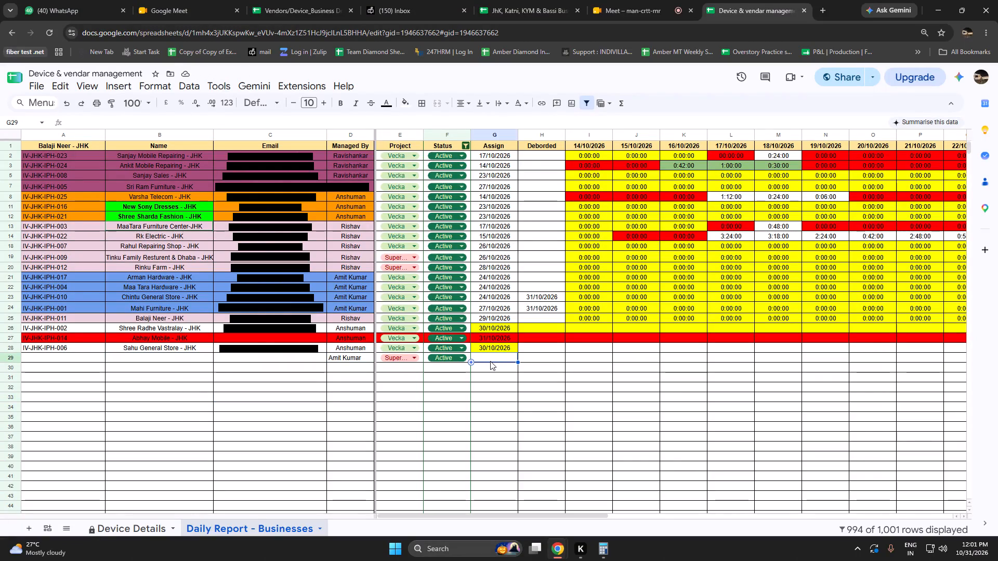
key(ctrl+semicolon)
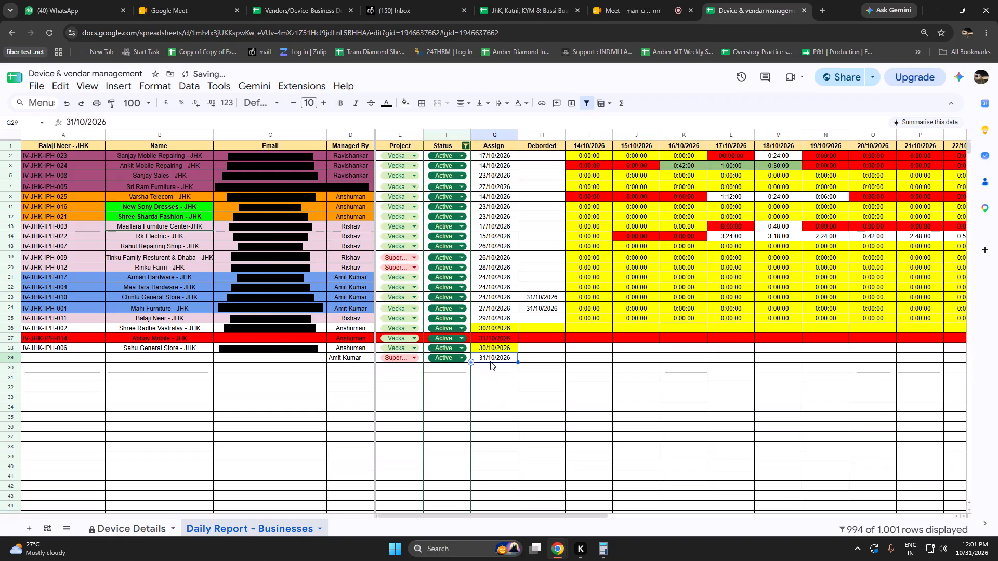
click(558, 368)
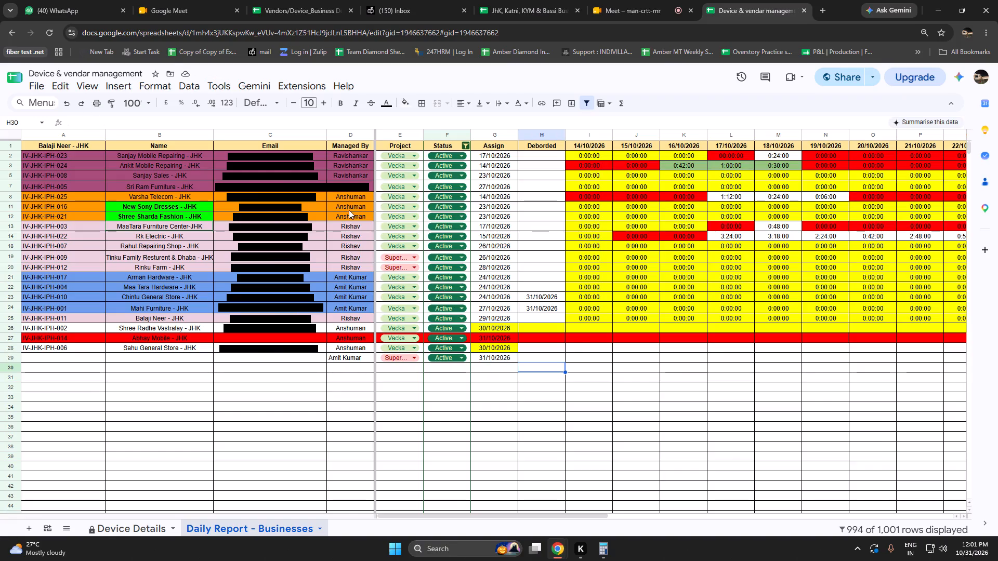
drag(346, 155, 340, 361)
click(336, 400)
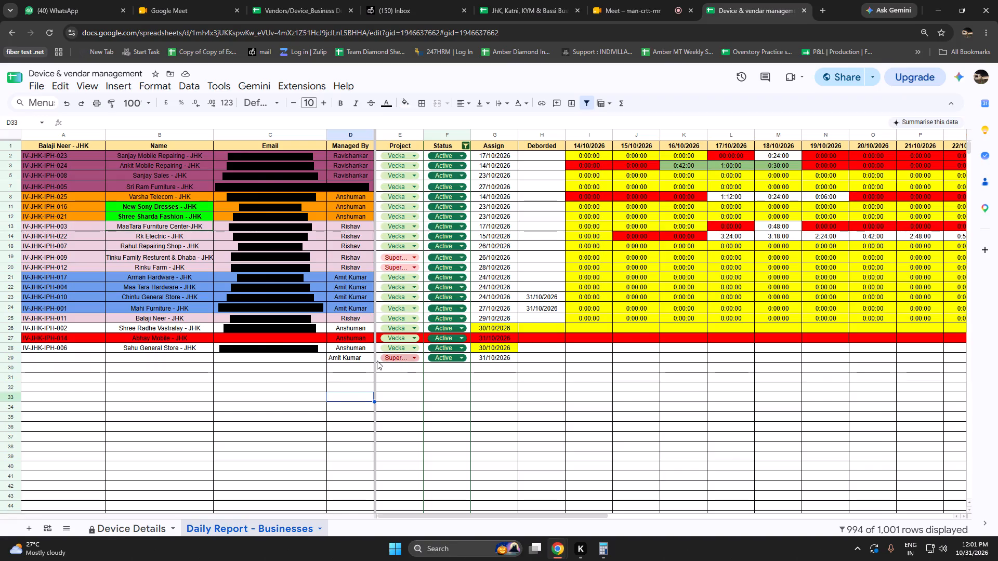
Fill the Project and Status dropdowns down into row 30, setting Project to Vecka and keeping Status Active.
drag(377, 360, 387, 365)
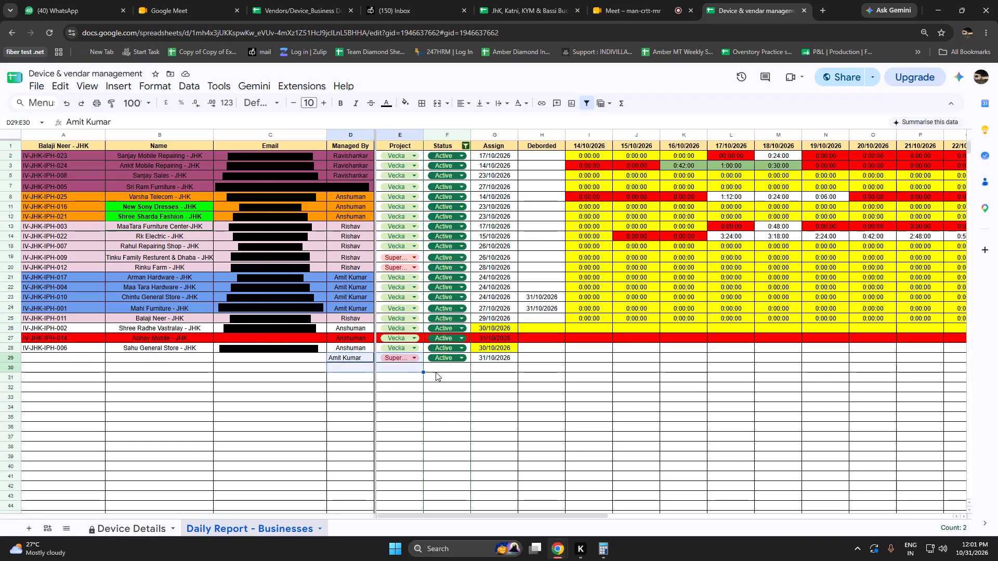
click(437, 371)
drag(378, 357, 439, 367)
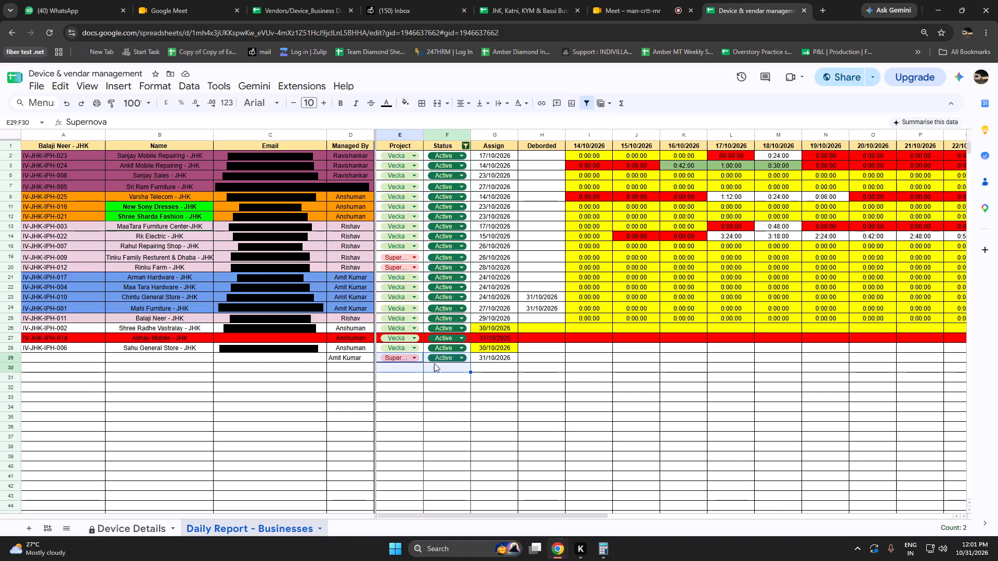
key(ctrl+d)
click(407, 364)
click(405, 367)
click(396, 398)
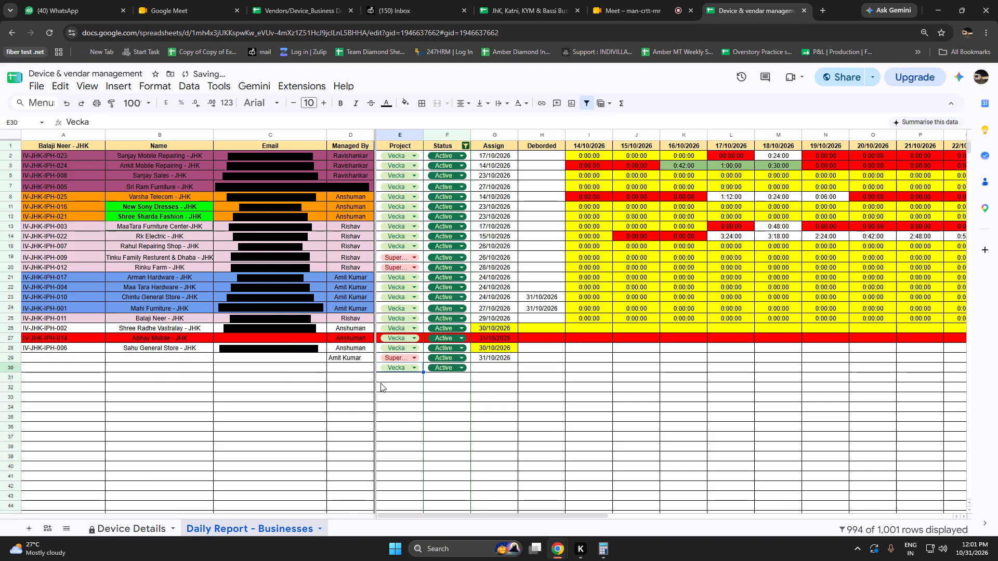
Enter "RAsan dukan rahul" as the Name in row 29.
click(276, 365)
click(245, 357)
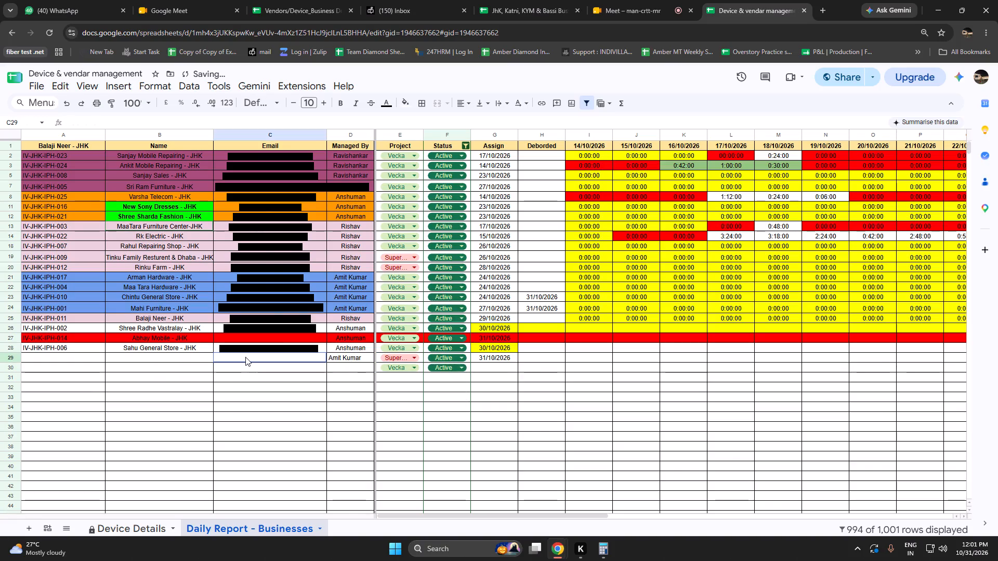
click(154, 359)
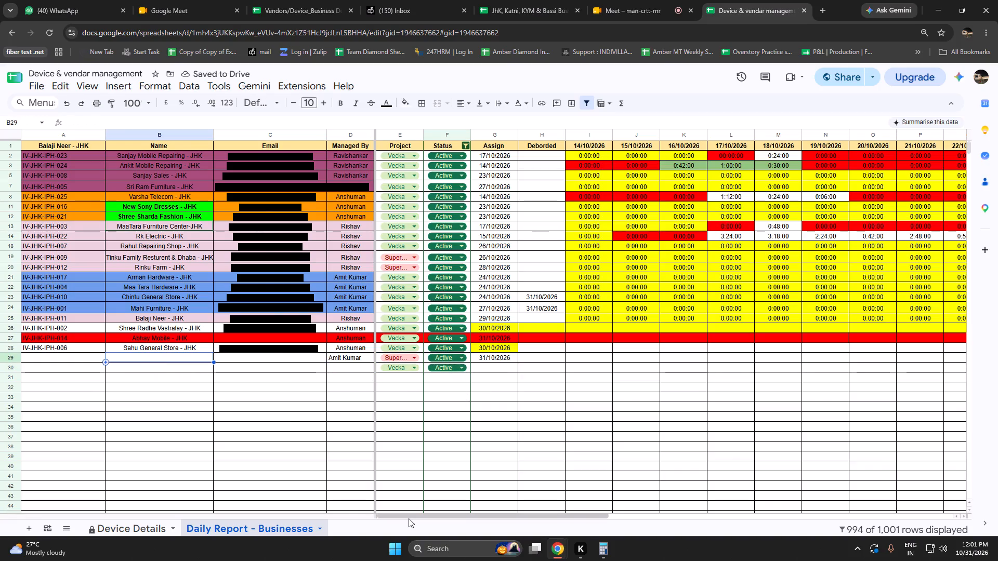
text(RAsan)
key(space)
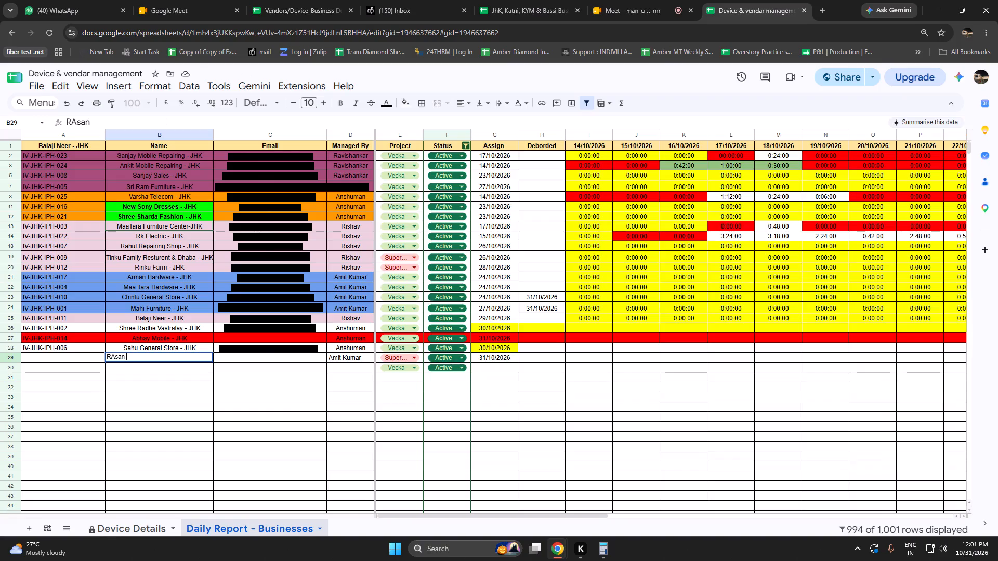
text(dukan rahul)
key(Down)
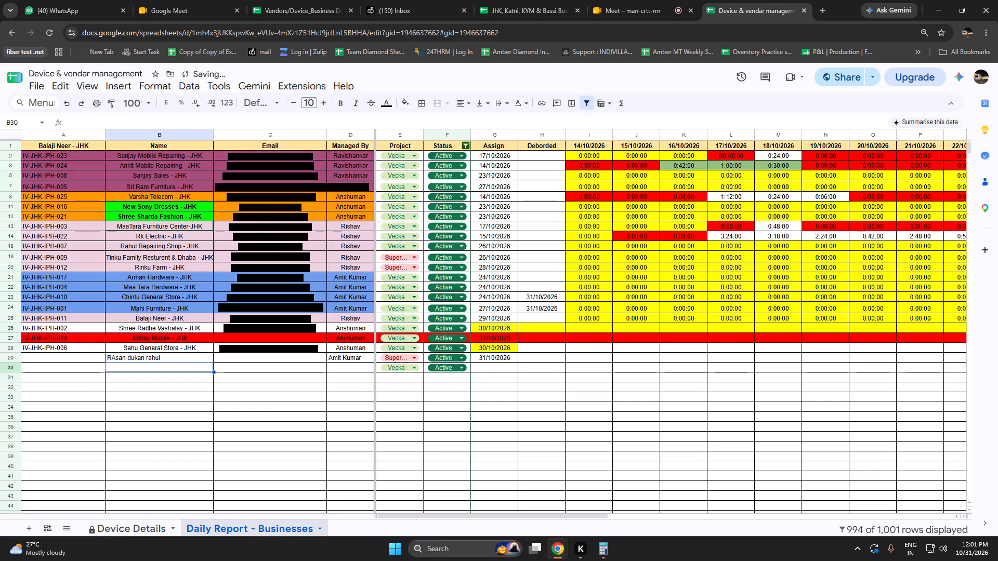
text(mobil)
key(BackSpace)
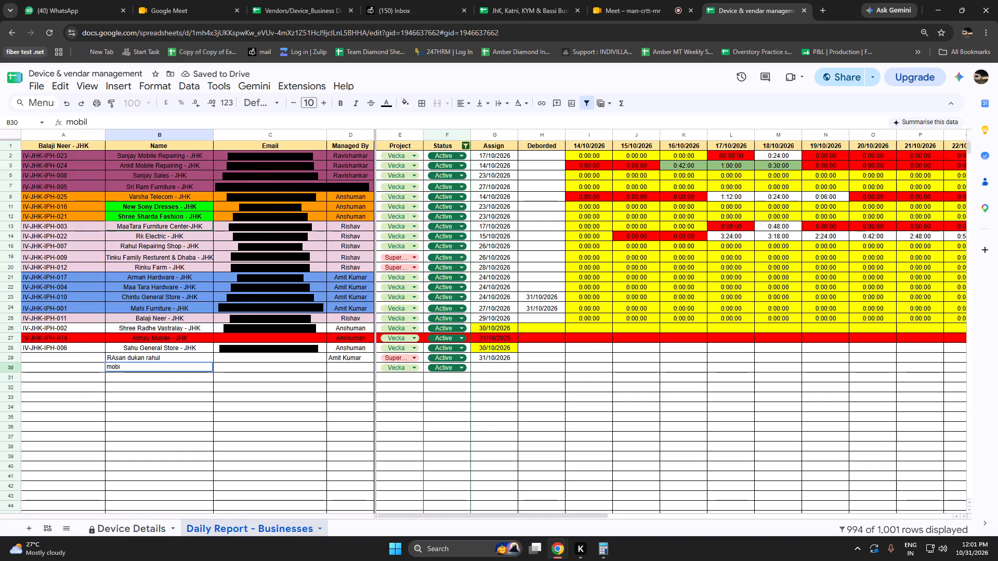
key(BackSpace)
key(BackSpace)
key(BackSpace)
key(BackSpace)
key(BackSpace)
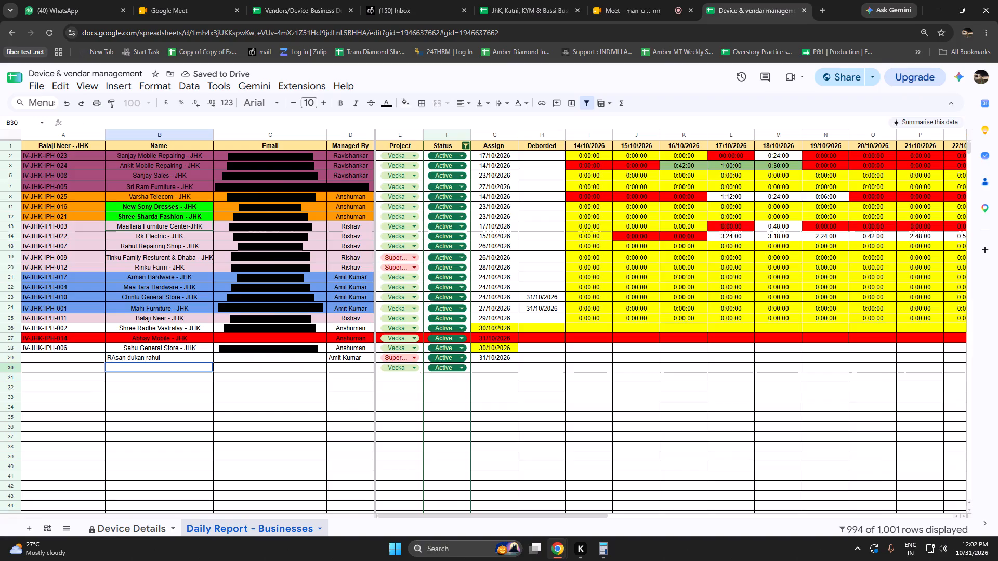
Copy the Name "RAsan dukan rahul" from row 29 into row 30.
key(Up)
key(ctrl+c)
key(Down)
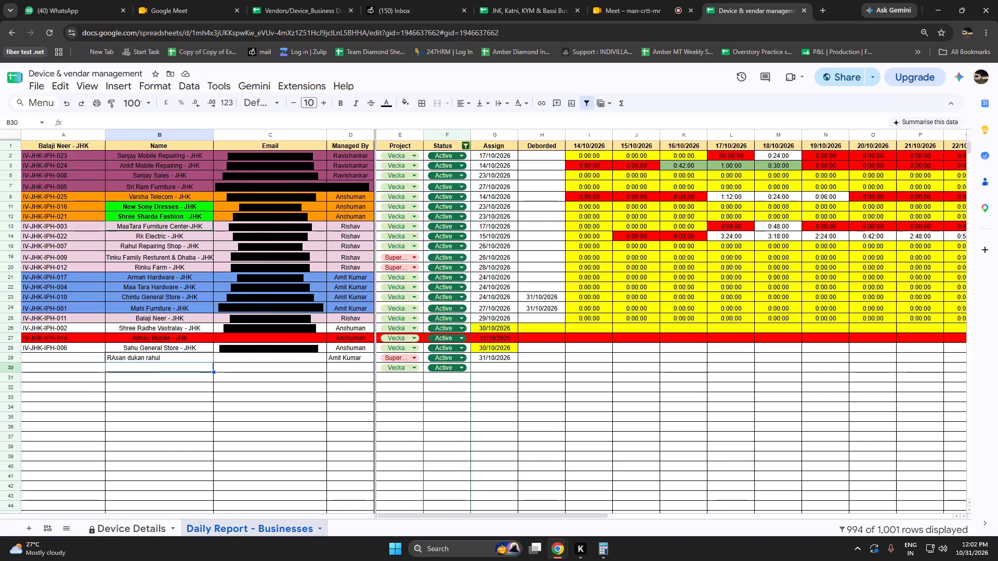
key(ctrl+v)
Replace the Name in row 29 with "star grill".
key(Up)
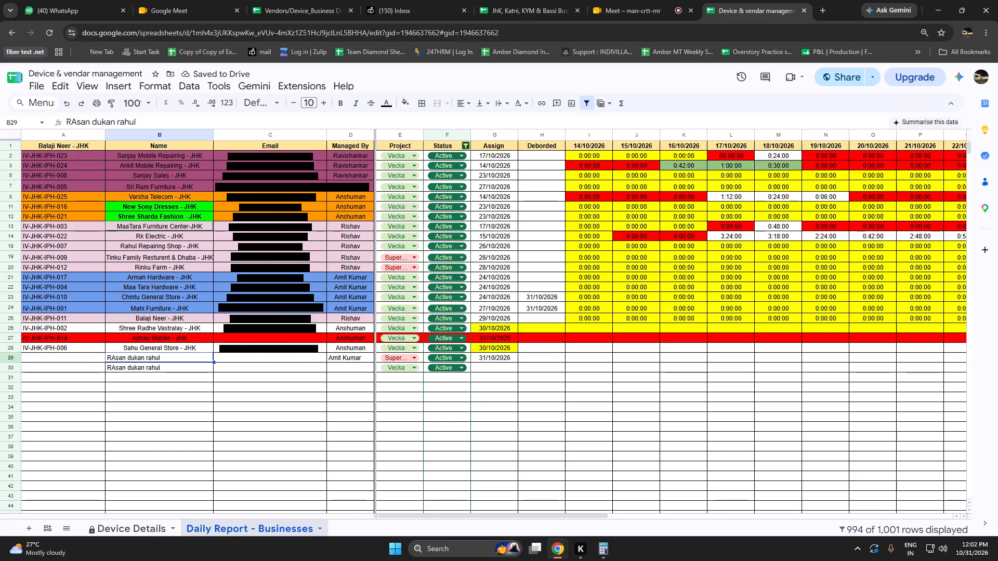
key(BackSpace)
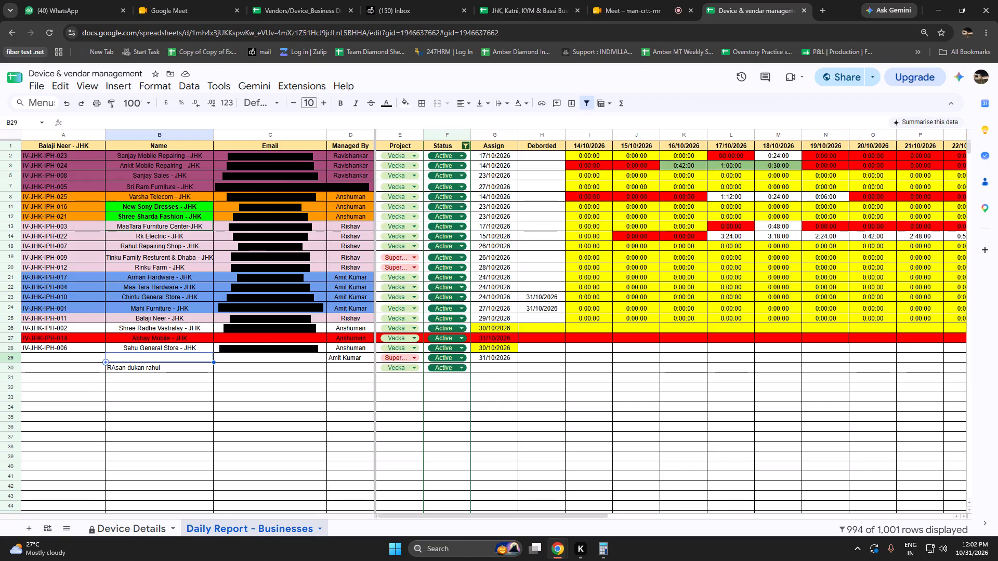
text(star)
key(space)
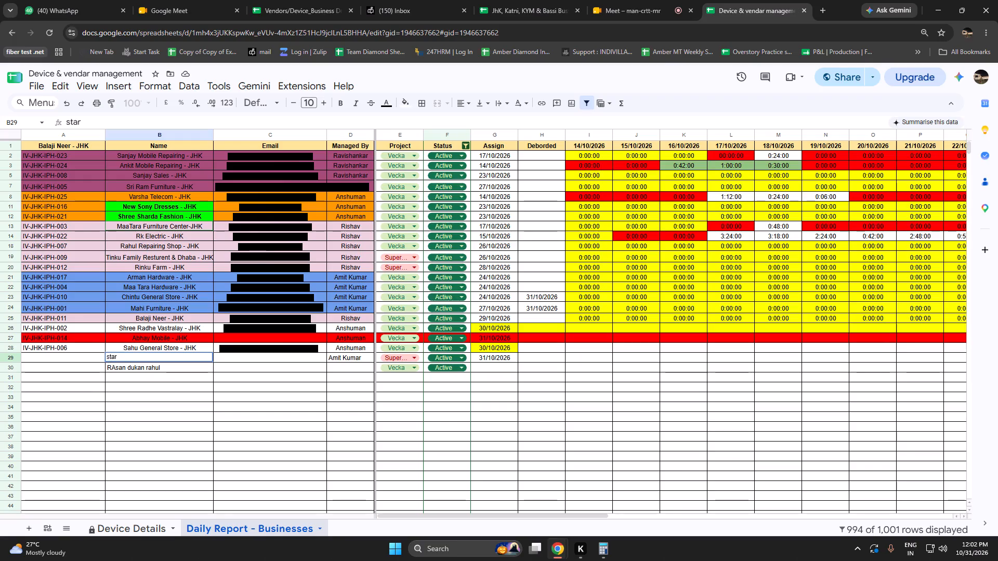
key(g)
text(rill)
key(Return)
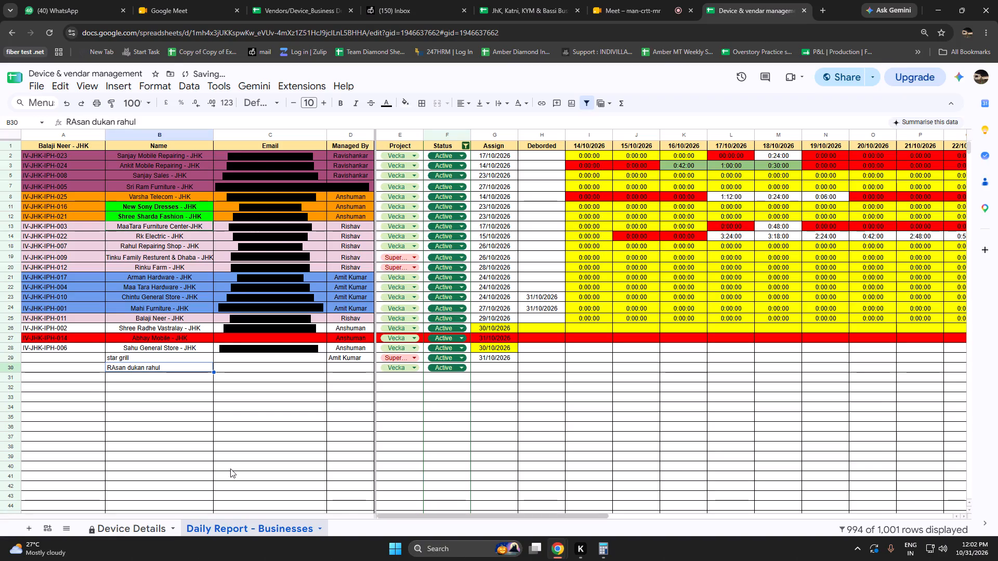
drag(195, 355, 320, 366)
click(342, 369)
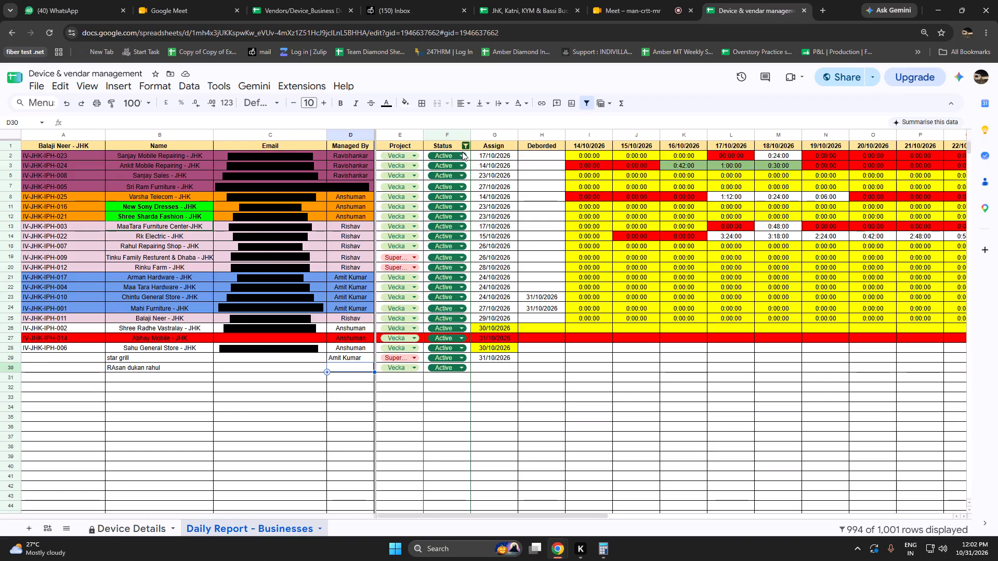
Set the Status of Chintu General Store and Mahi Furniture to Inactive in the daily report.
click(440, 298)
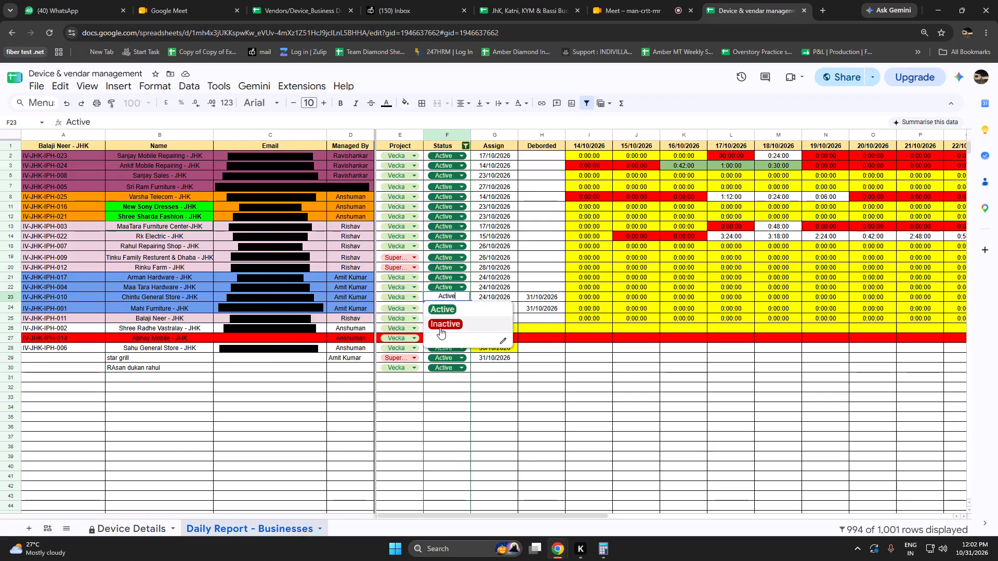
click(440, 328)
click(436, 310)
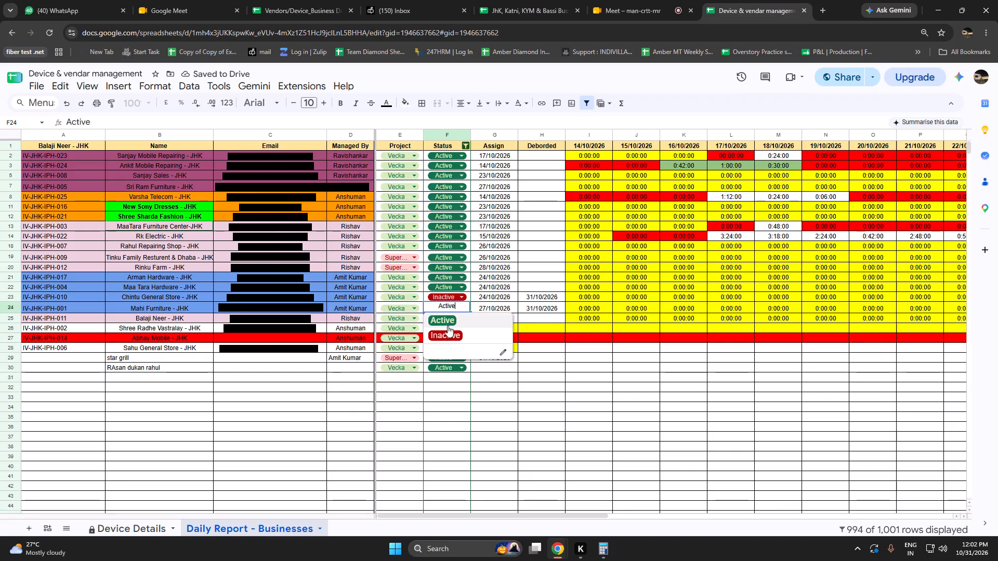
click(443, 333)
click(524, 404)
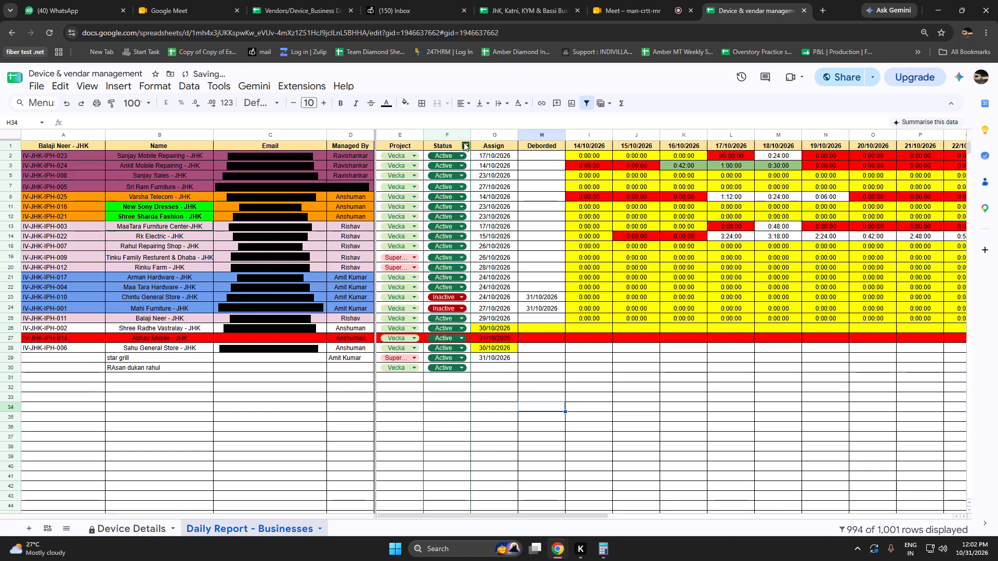
Reapply the Status column filter so only Active businesses are listed.
click(464, 142)
double_click(383, 370)
click(437, 427)
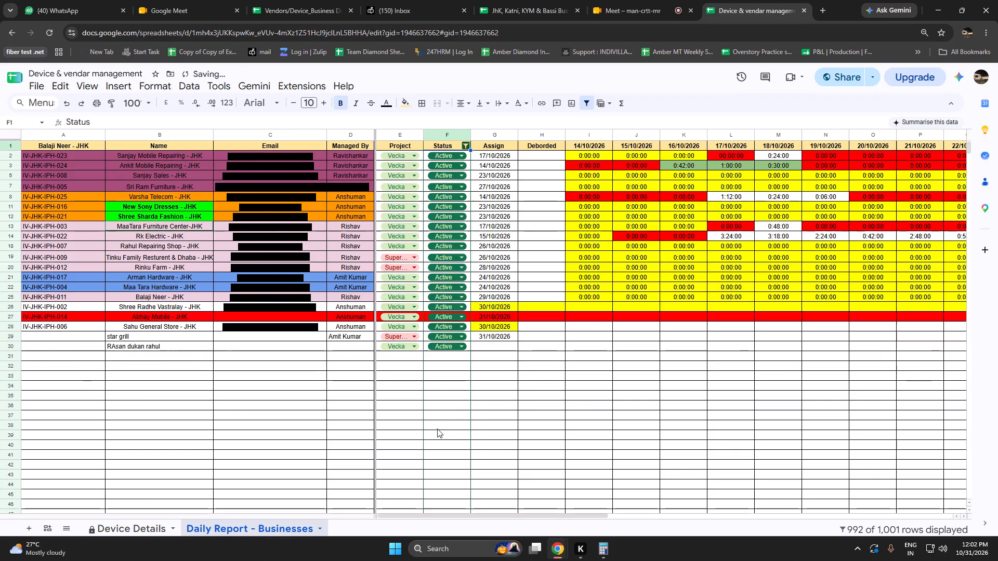
Count the Managed By entries from row 2 through row 29.
drag(340, 157, 361, 328)
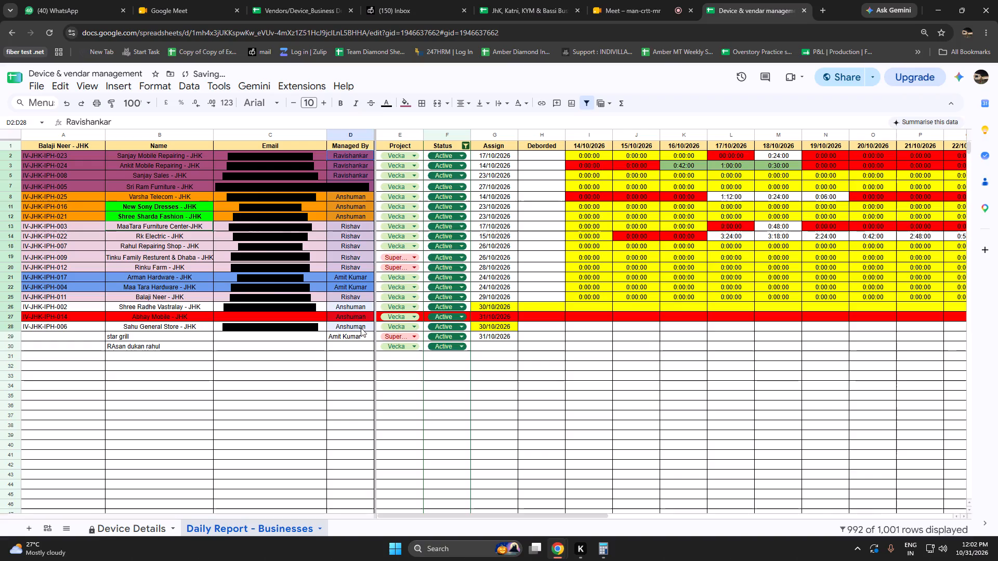
drag(361, 328, 353, 337)
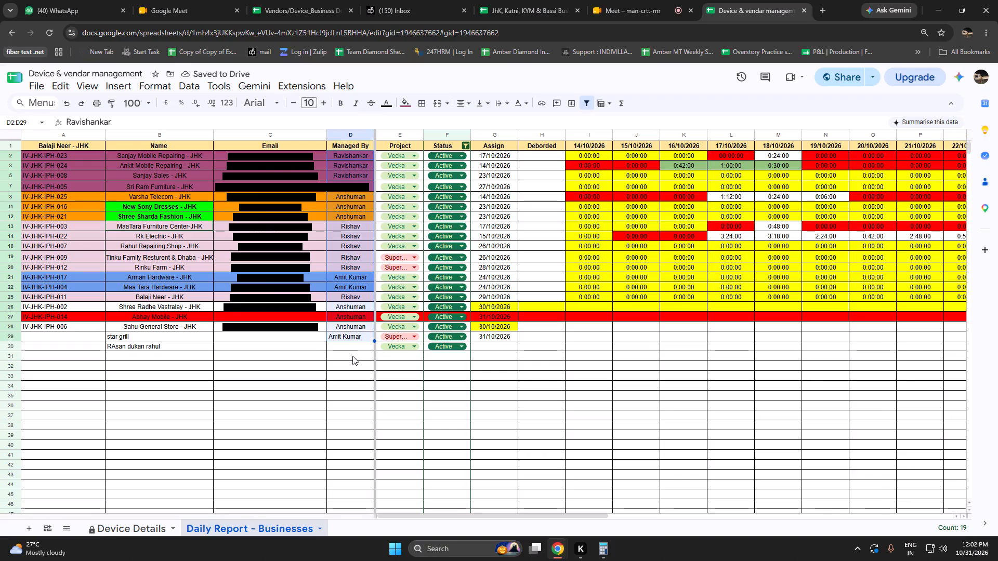
Copy the Managed By name of Sri Ram Furniture into row 30, including its cell colour.
click(348, 344)
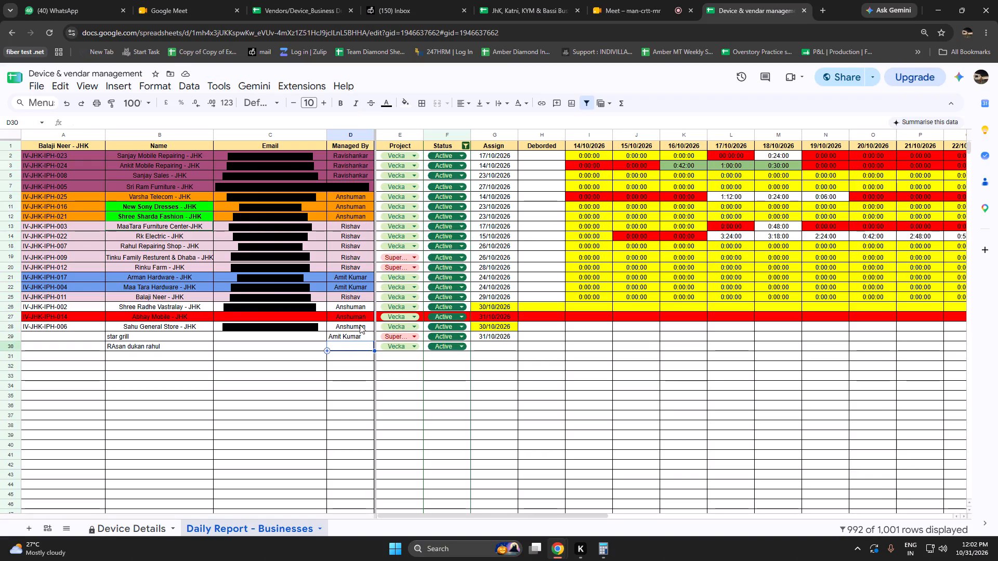
click(370, 184)
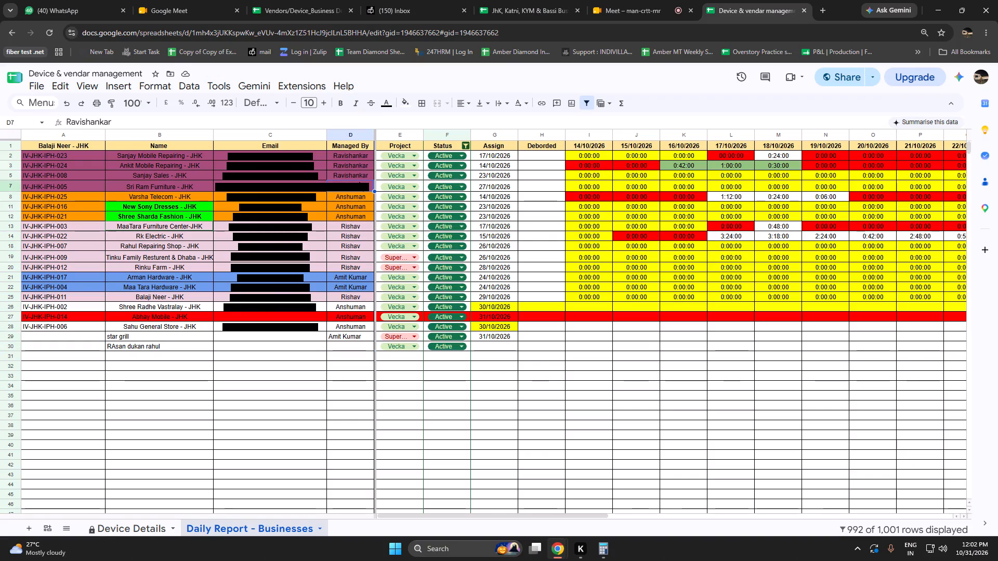
key(ctrl+c)
click(340, 346)
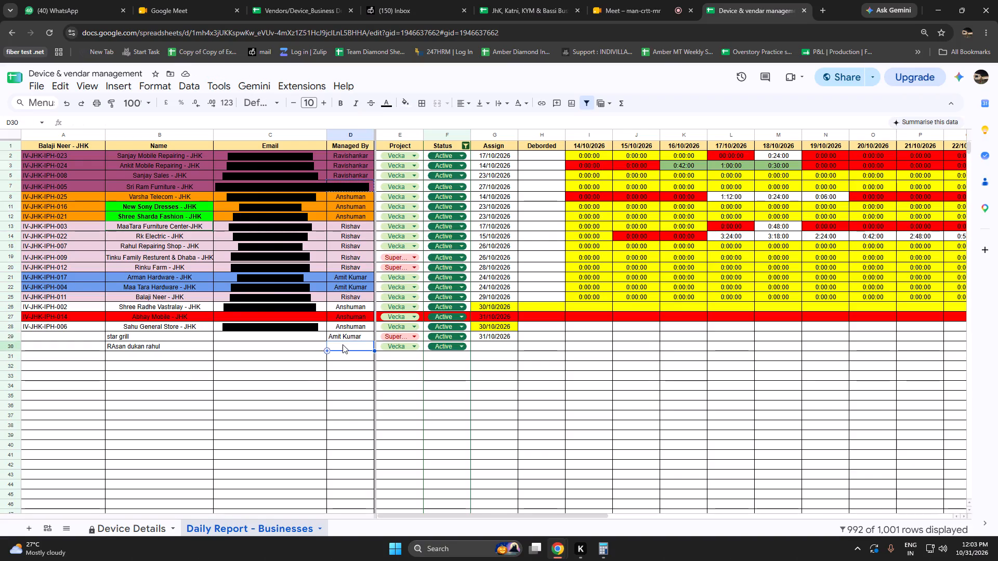
key(ctrl+v)
click(391, 399)
click(489, 402)
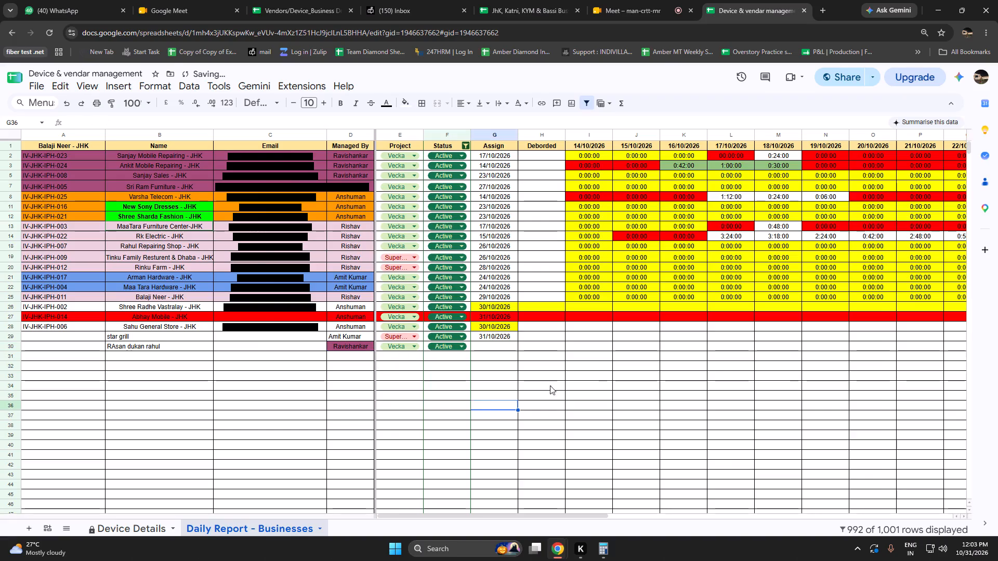
Fill the Assign date 31/10/2026 down from row 29 into row 30.
click(490, 346)
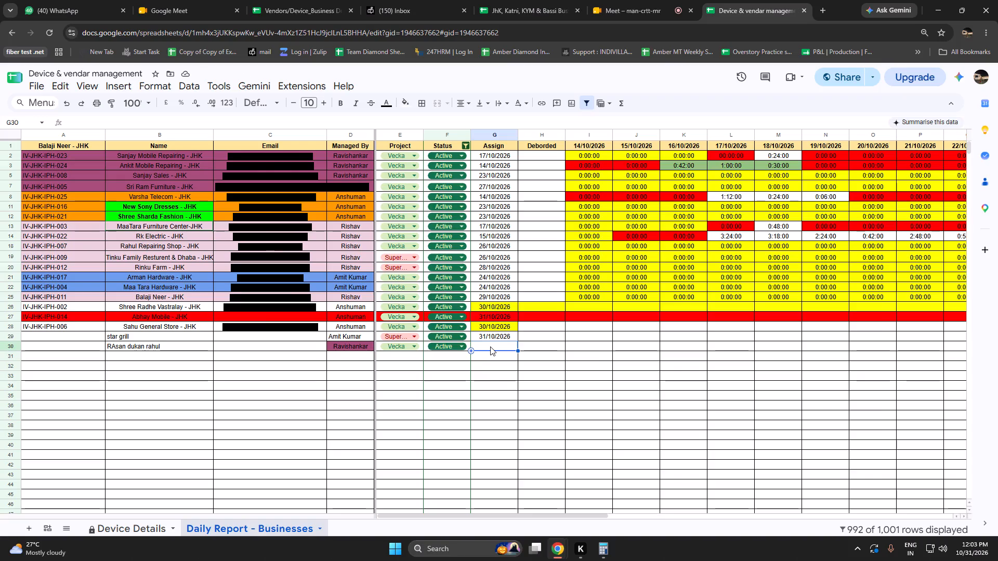
drag(491, 338, 490, 345)
key(ctrl+d)
click(524, 382)
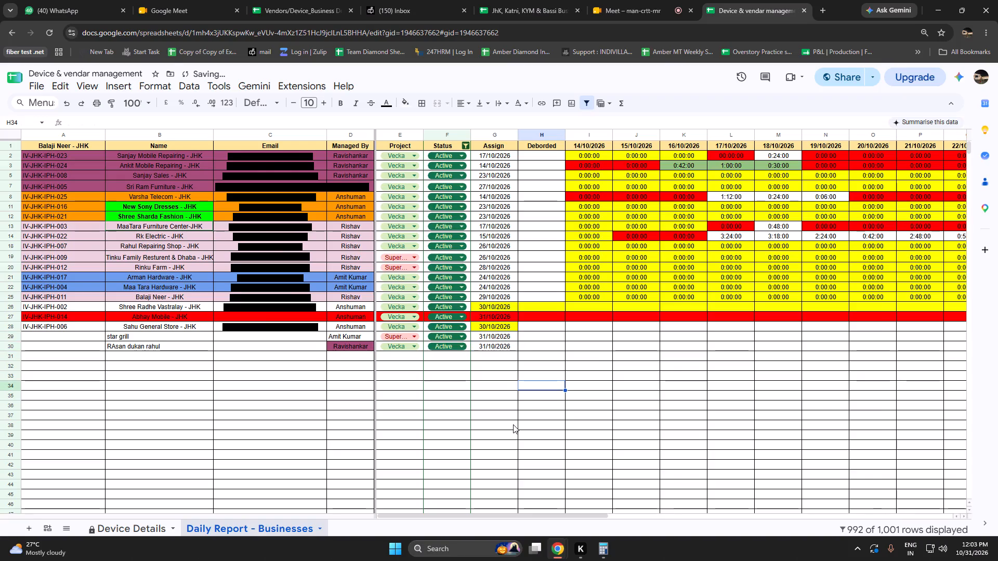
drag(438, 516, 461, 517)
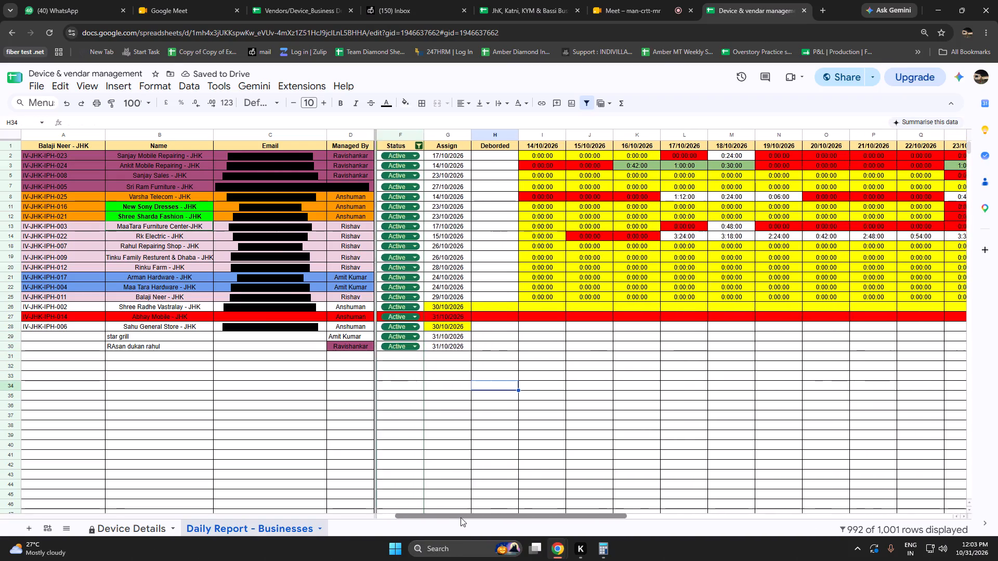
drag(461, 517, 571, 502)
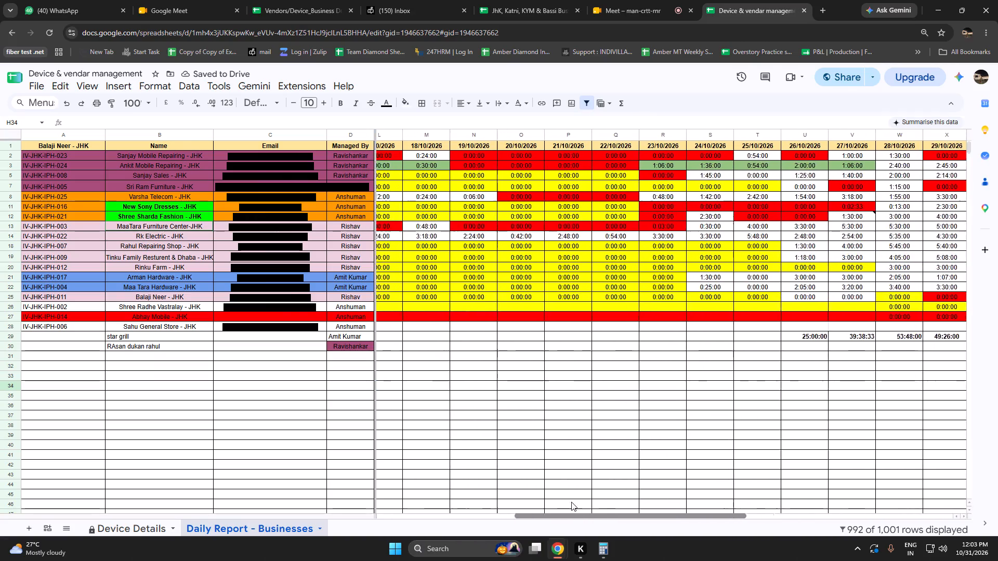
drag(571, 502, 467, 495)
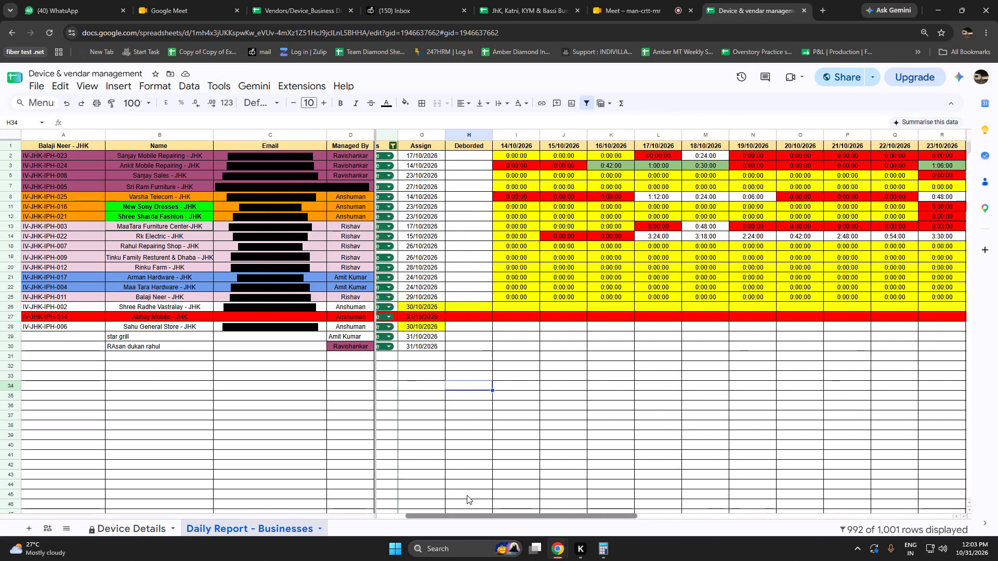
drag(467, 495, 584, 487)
Switch to the Vendors/Device_Business Details spreadsheet and count the vendor names in the filtered JHK list.
click(300, 0)
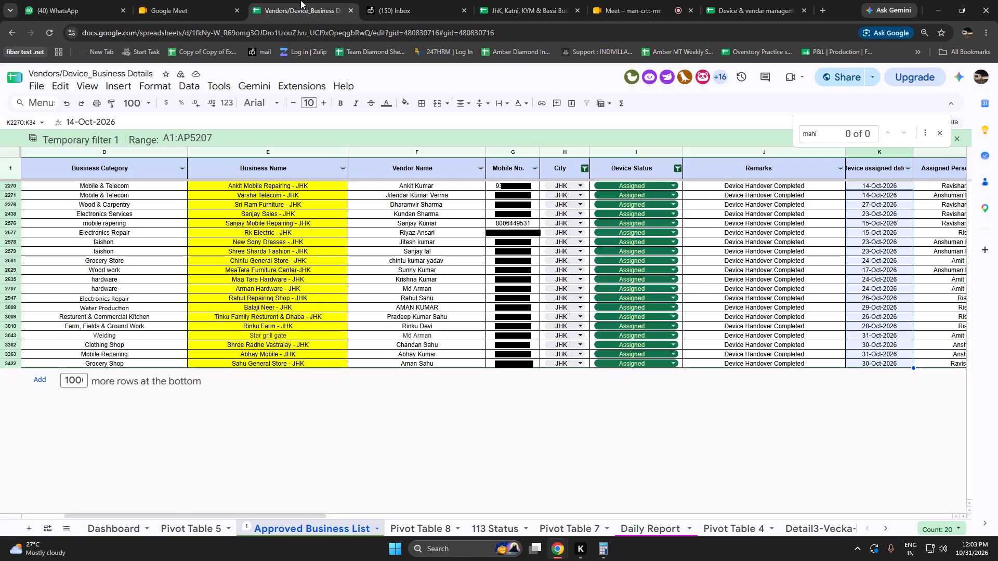
drag(413, 185, 434, 356)
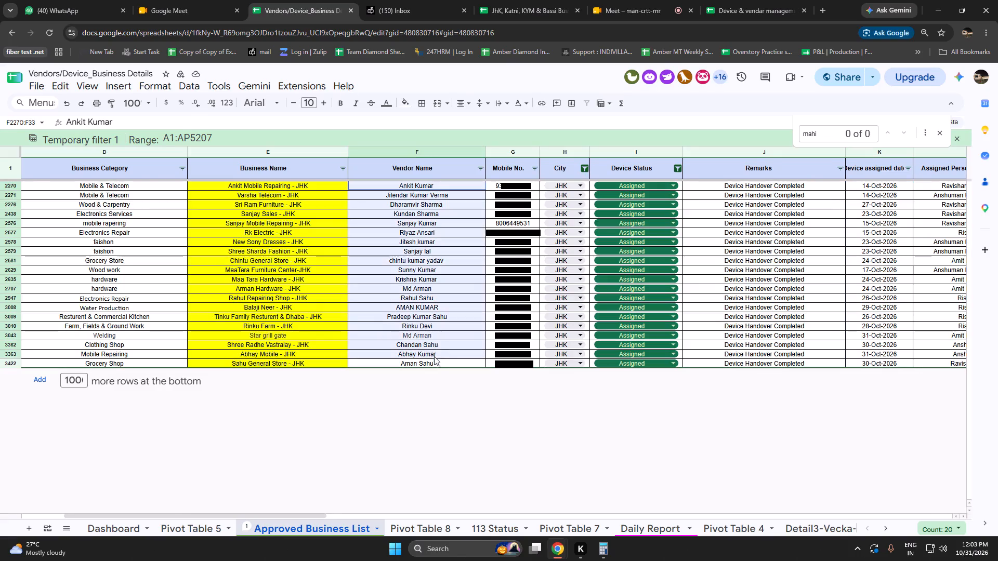
drag(434, 356, 429, 360)
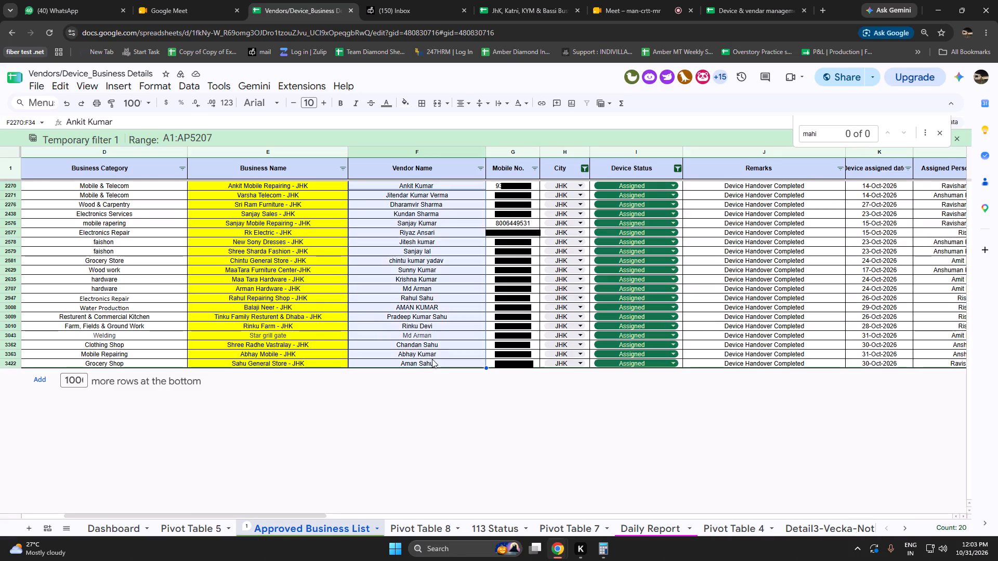
Extend the Device Status filter to include De Boarded vendors, searching its values for "de".
click(678, 170)
scroll(594, 408, down, 5)
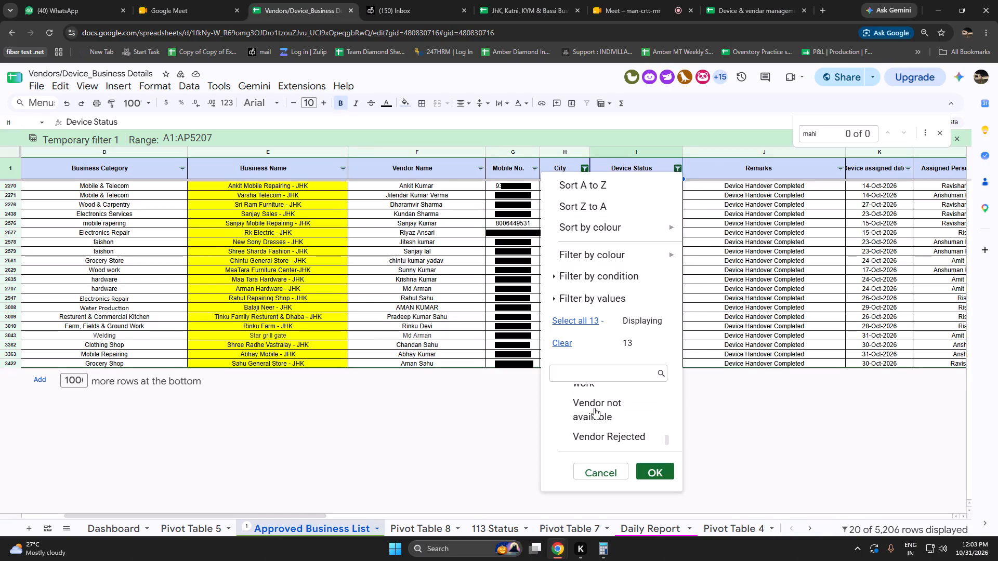
scroll(595, 429, up, 1)
click(585, 372)
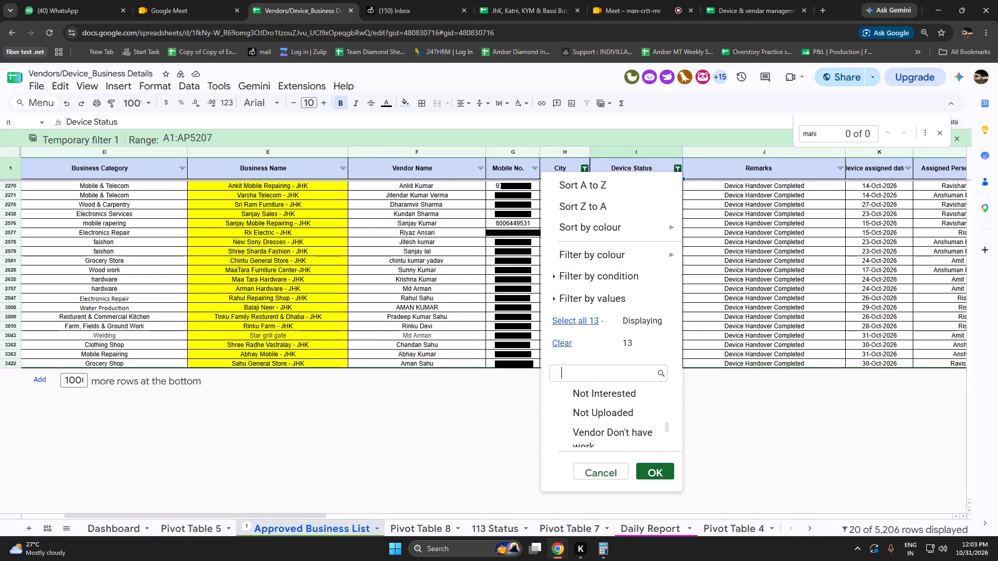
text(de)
click(590, 378)
click(647, 444)
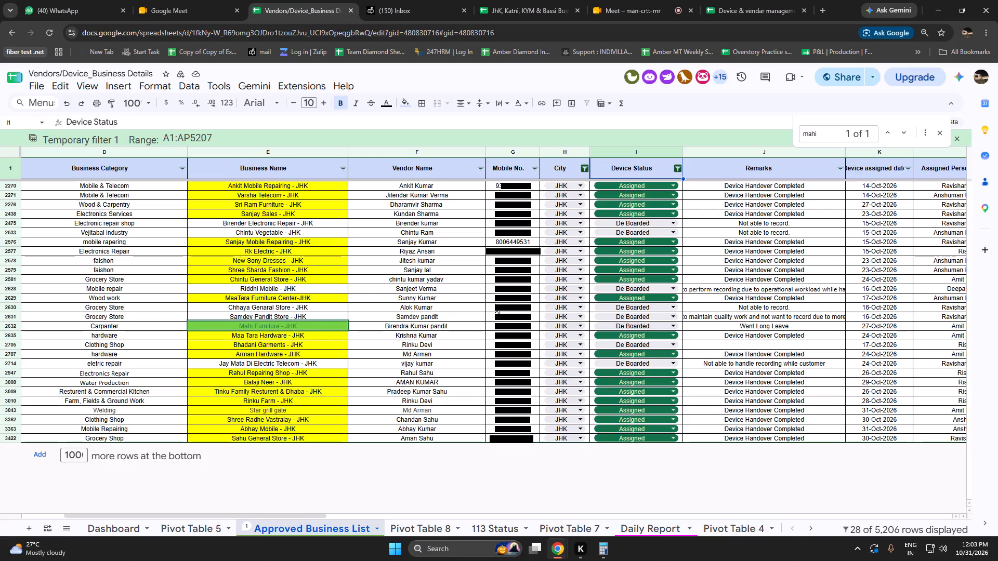
Mark Chintu General Store as De Boarded and replace its remark with "Not able to give us required hours.".
click(730, 307)
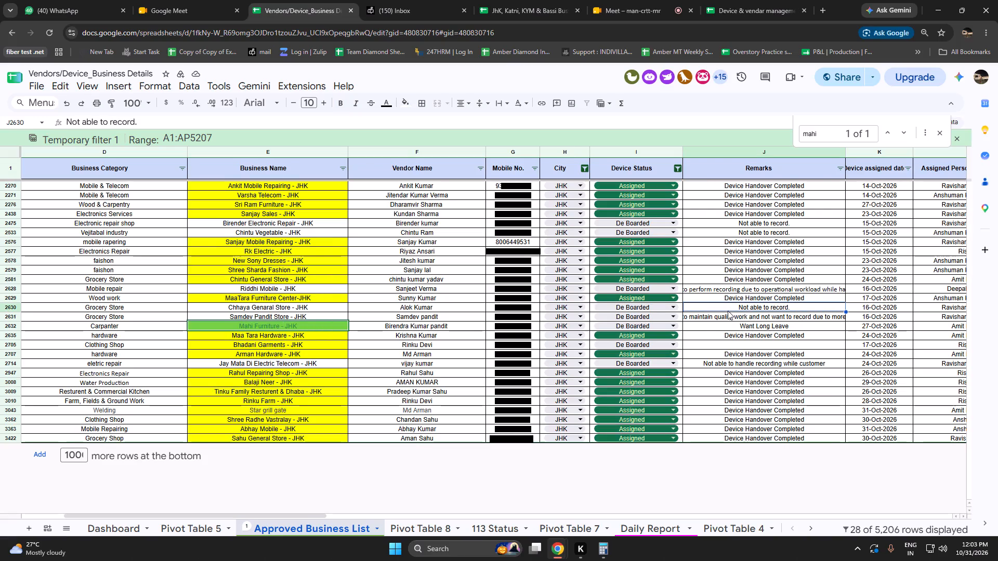
click(615, 277)
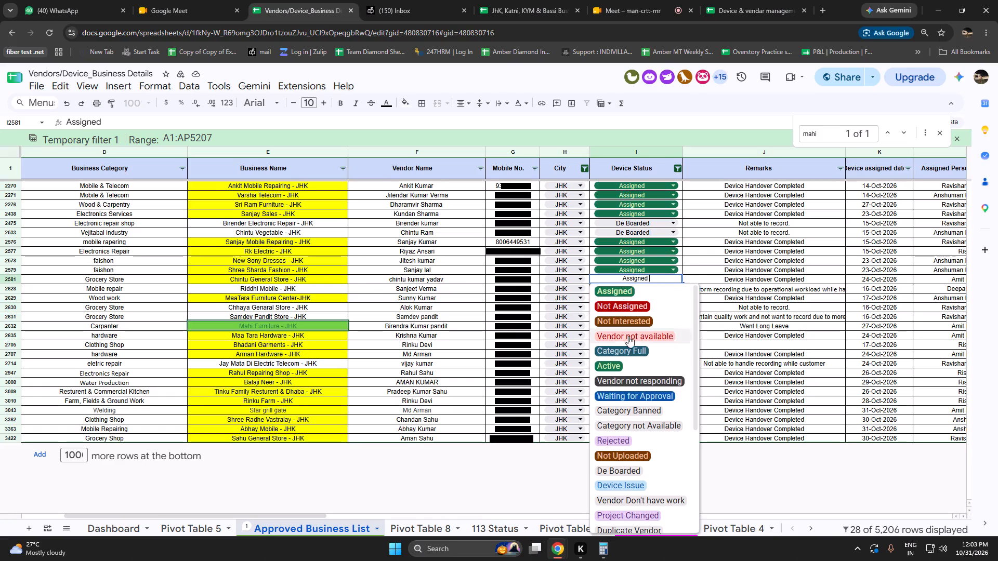
click(616, 466)
click(722, 279)
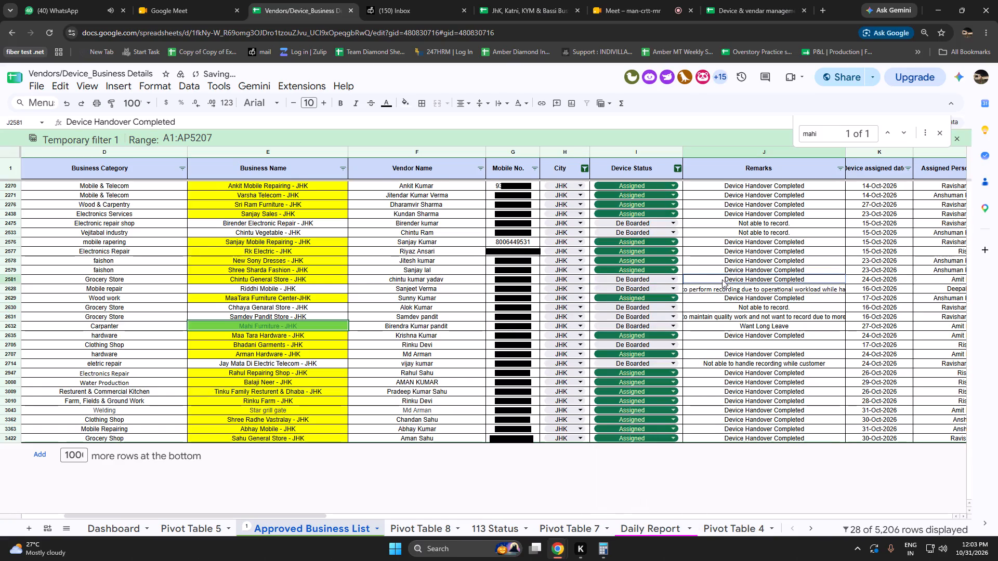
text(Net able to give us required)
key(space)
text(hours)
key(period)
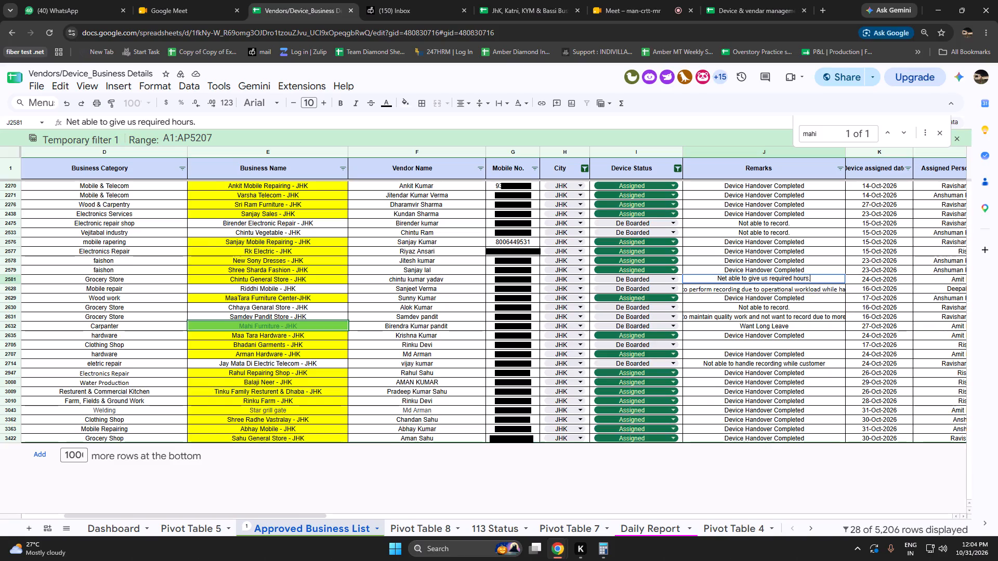
click(715, 385)
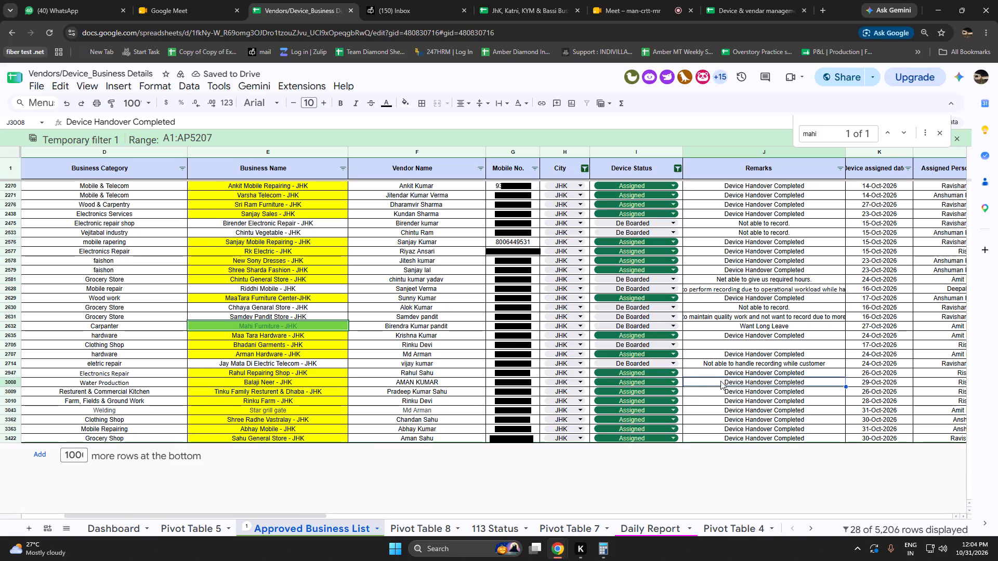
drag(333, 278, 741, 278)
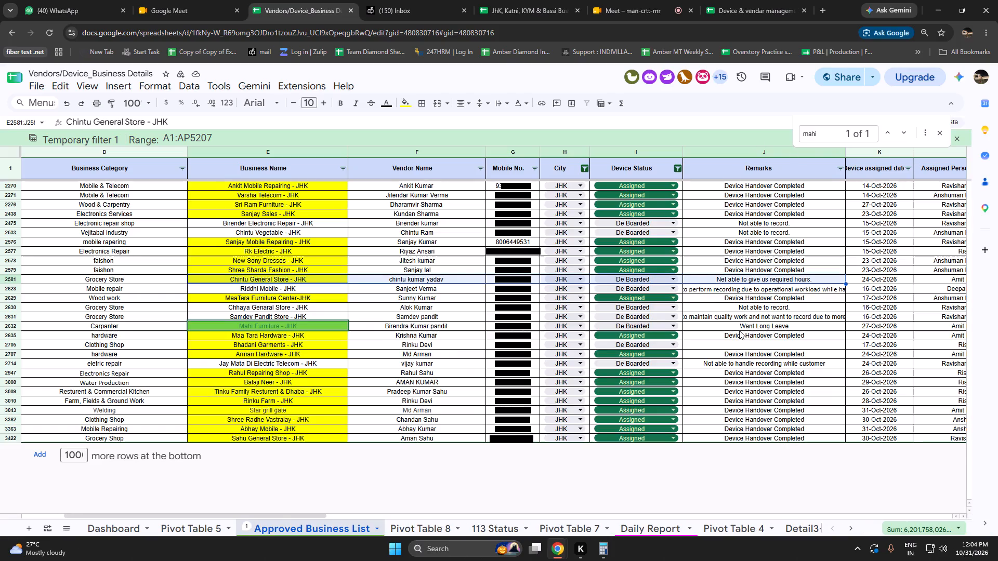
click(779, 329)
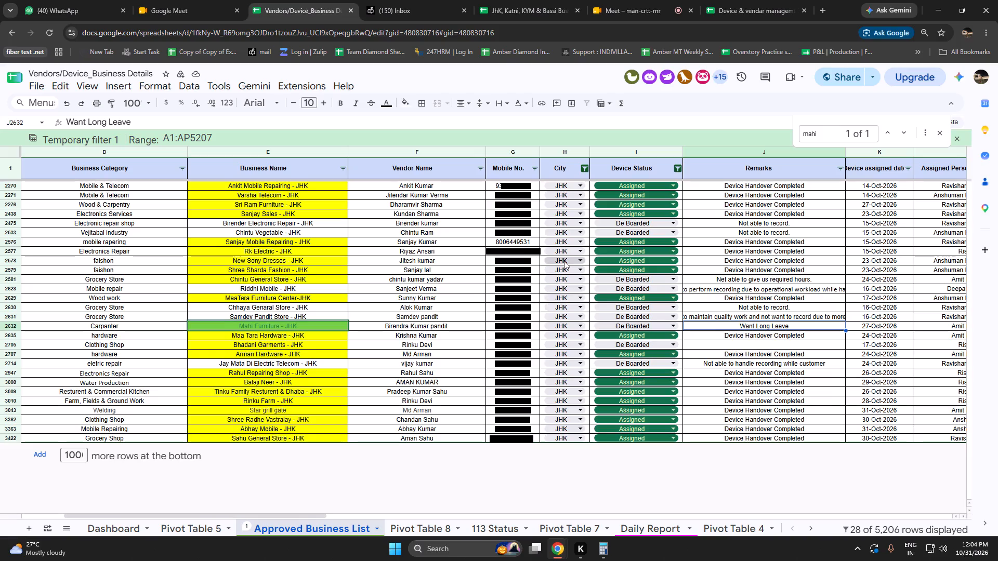
Remove De Boarded from the Device Status filter and count the vendor names of the assigned JHK businesses.
click(675, 167)
click(602, 410)
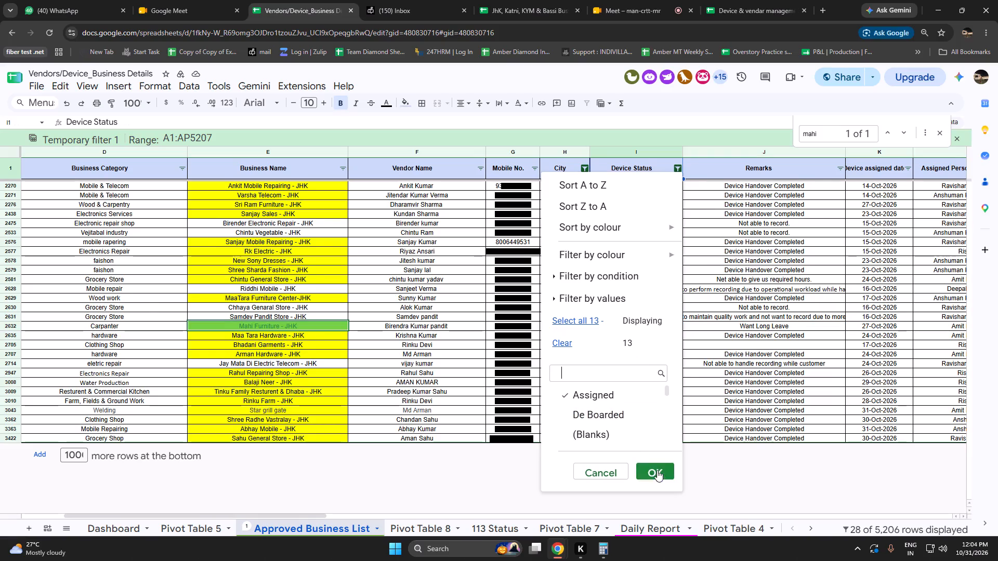
click(657, 474)
drag(421, 187, 428, 357)
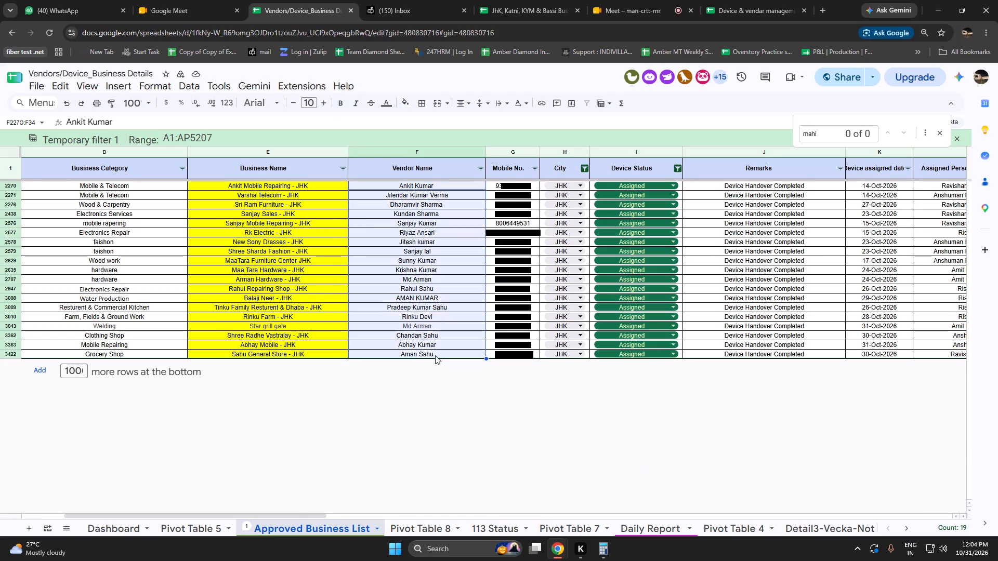
click(434, 399)
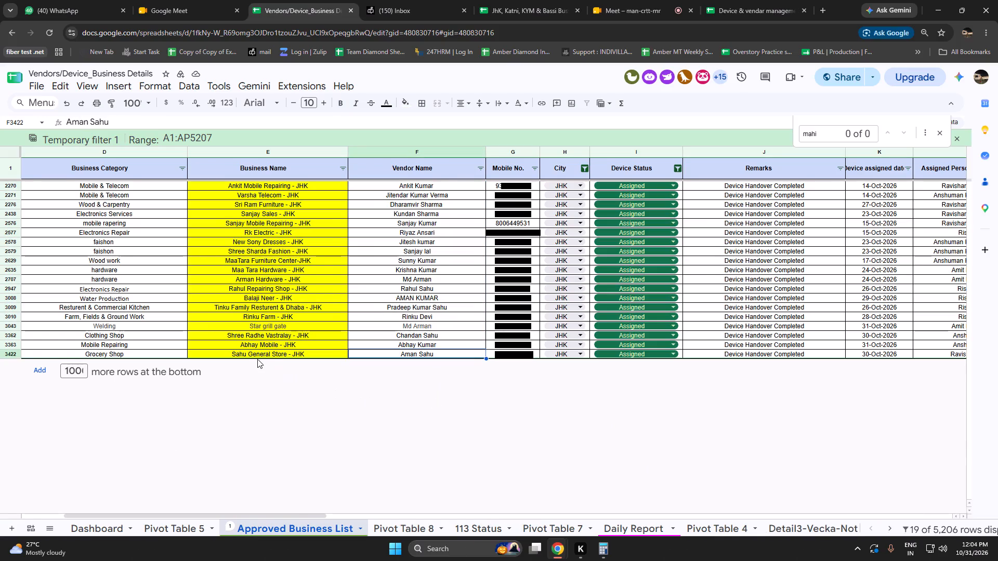
click(257, 359)
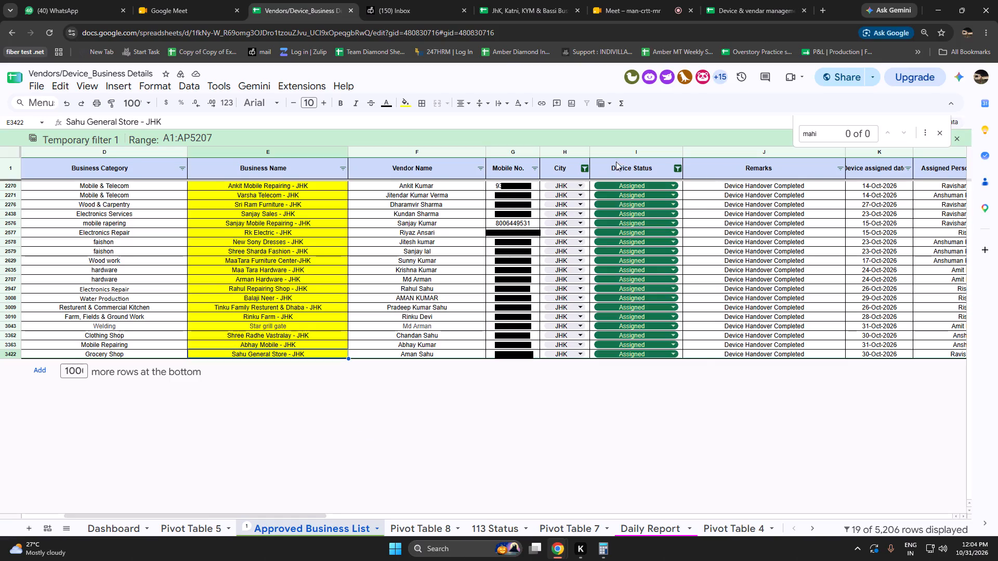
Extend the Device Status filter to include Not Assigned businesses, searching its values for "no".
click(681, 168)
click(609, 372)
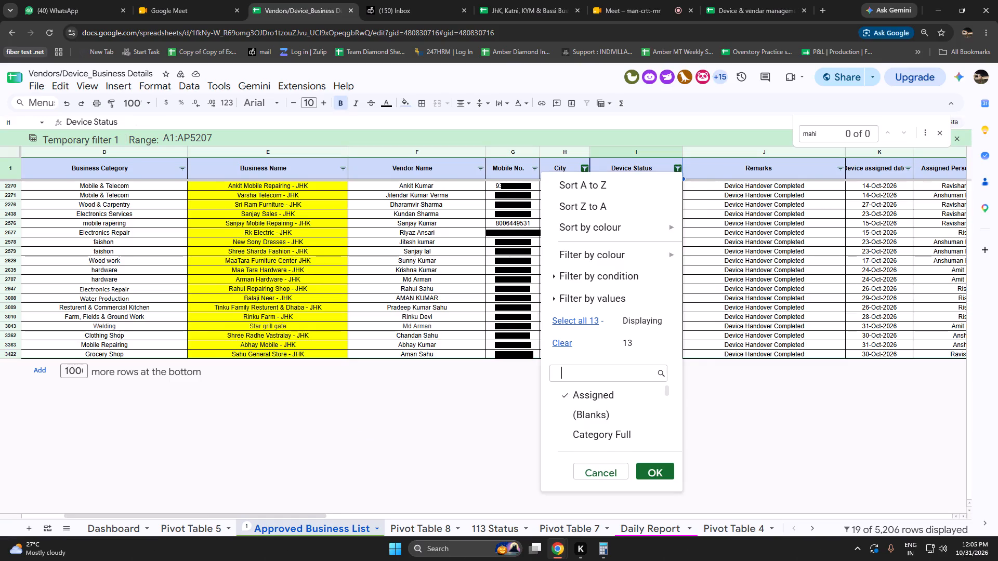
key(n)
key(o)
click(606, 398)
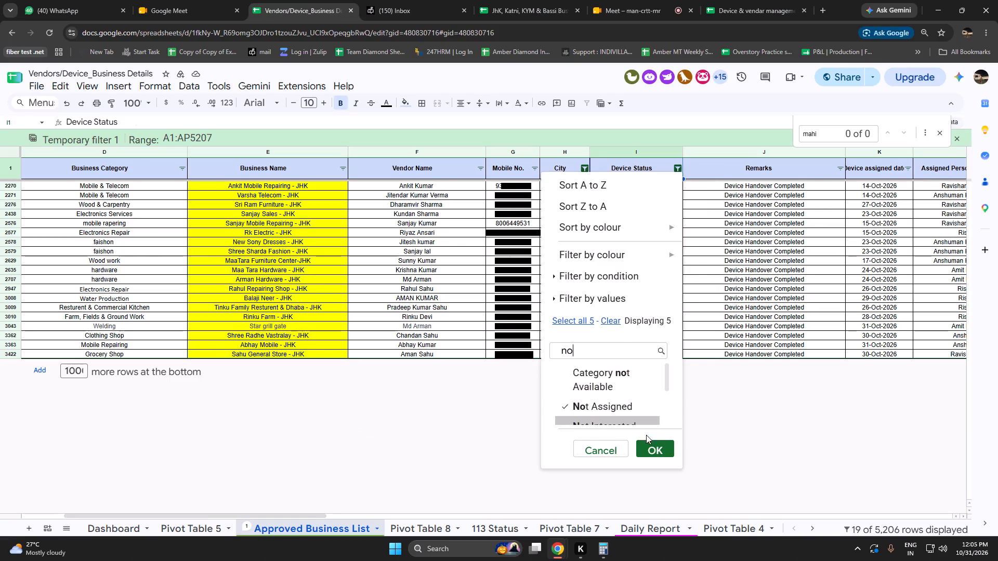
click(659, 450)
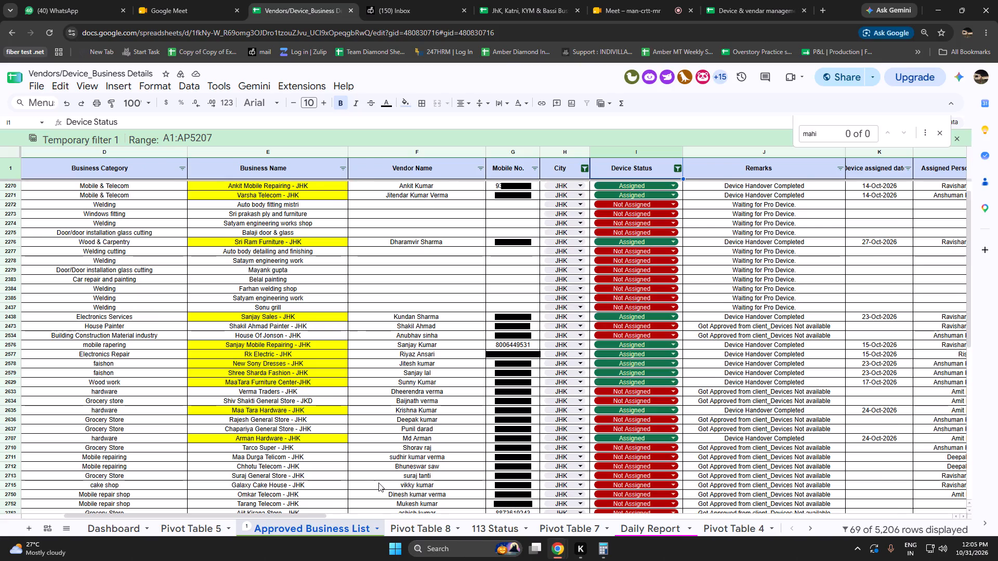
Filter the Project Name column to Vecka only, excluding Mercury and Supernova.
drag(311, 516, 196, 504)
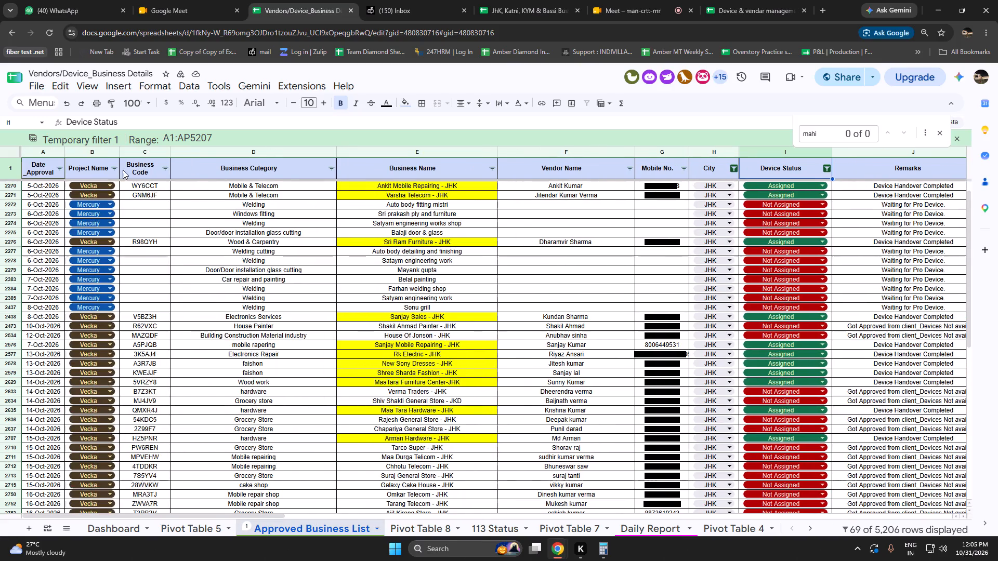
click(111, 169)
click(150, 365)
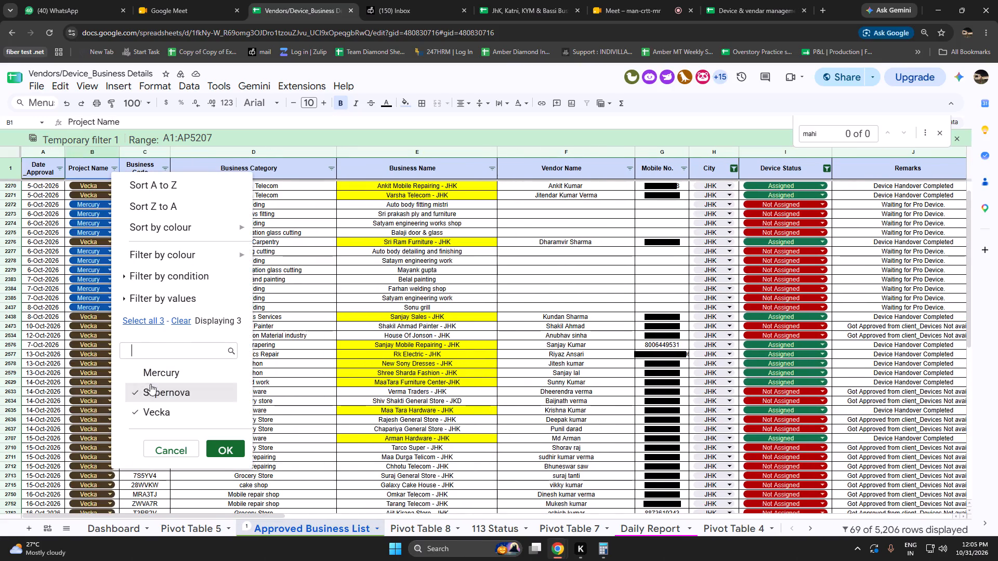
click(150, 384)
scroll(189, 408, down, 2)
click(220, 449)
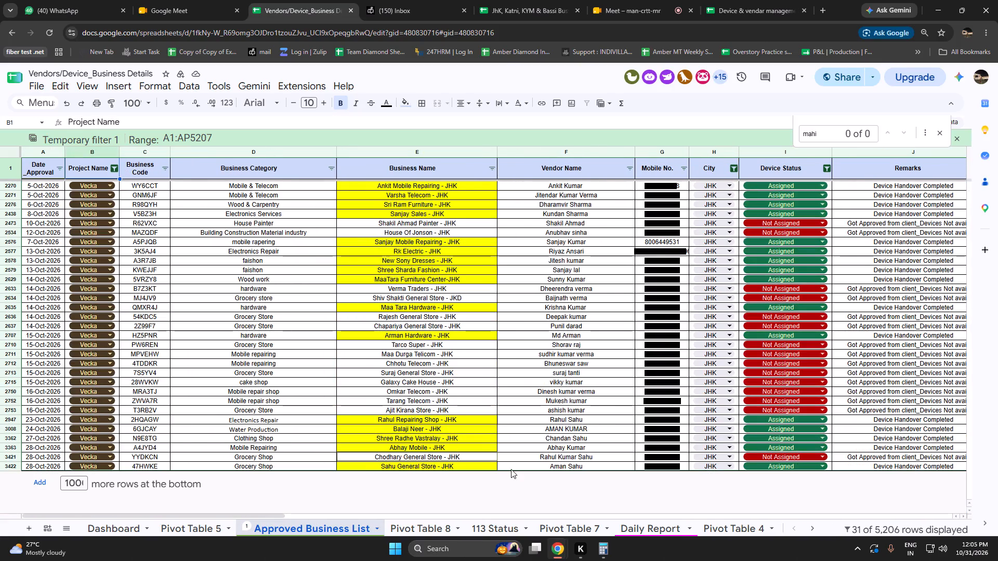
Change the Device Status of Chodhary General Store - JHK to Assigned.
drag(274, 516, 317, 524)
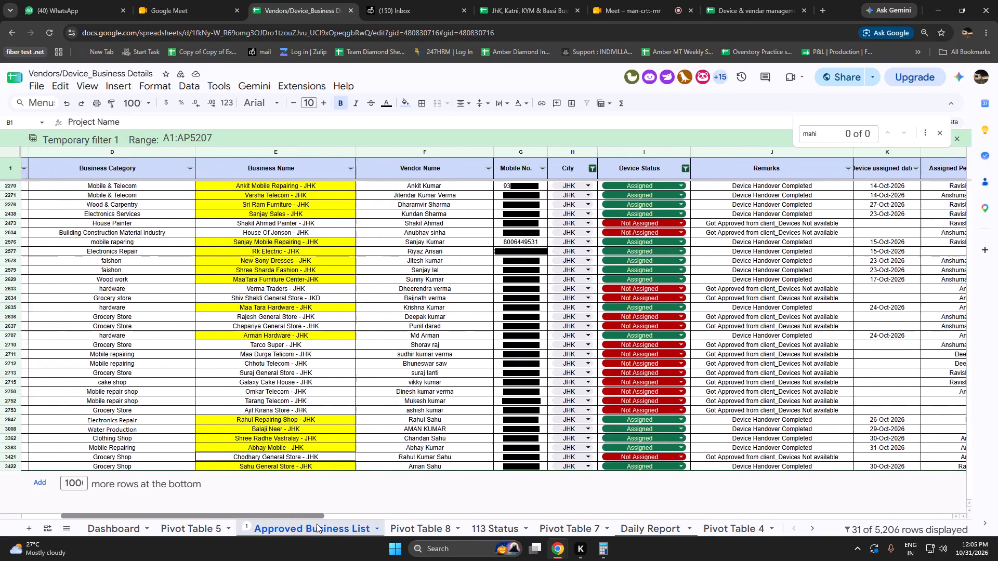
drag(317, 524, 319, 524)
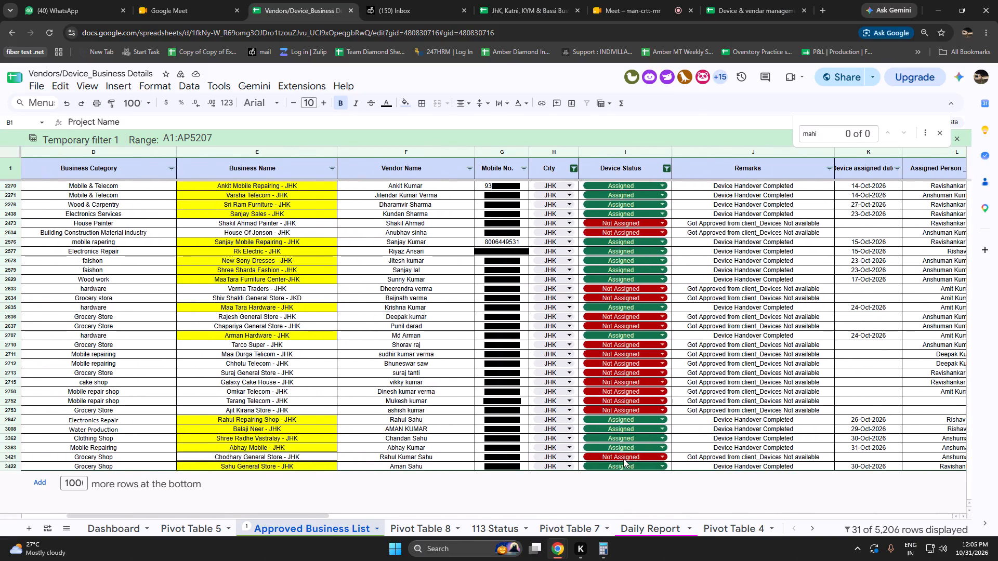
click(622, 457)
click(607, 108)
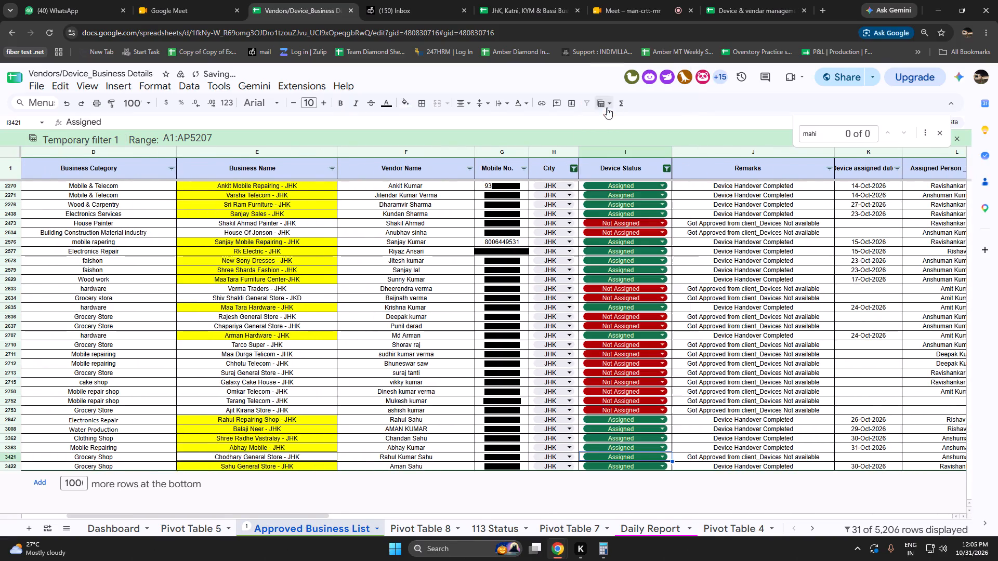
click(611, 487)
Reset the Project Name filter to include all projects.
drag(266, 516, 254, 516)
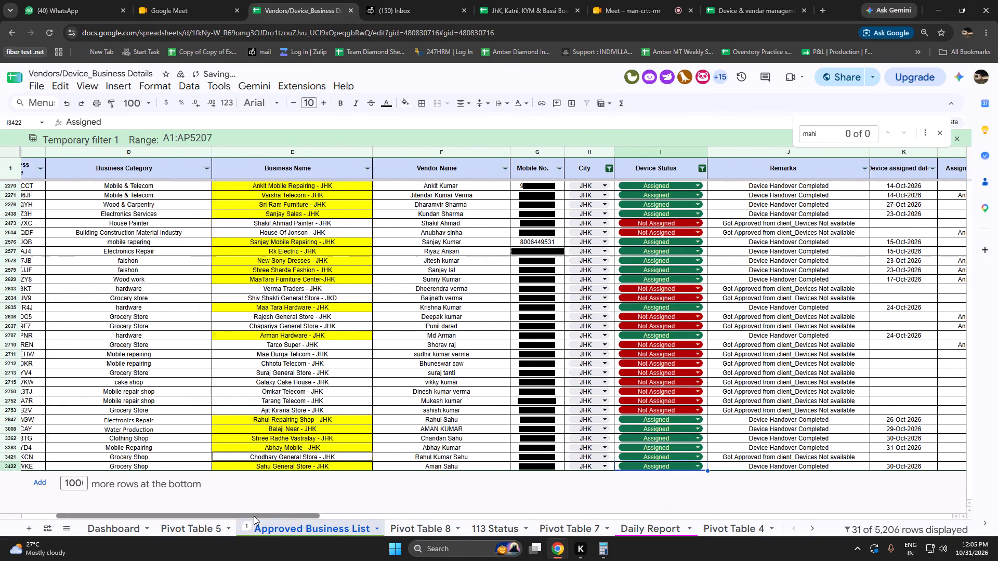
drag(254, 516, 133, 498)
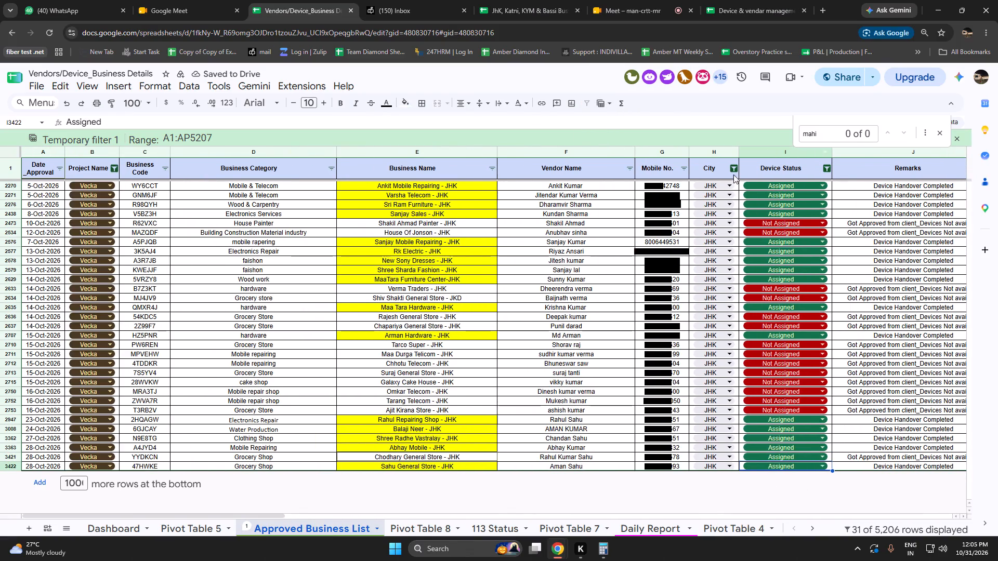
click(113, 171)
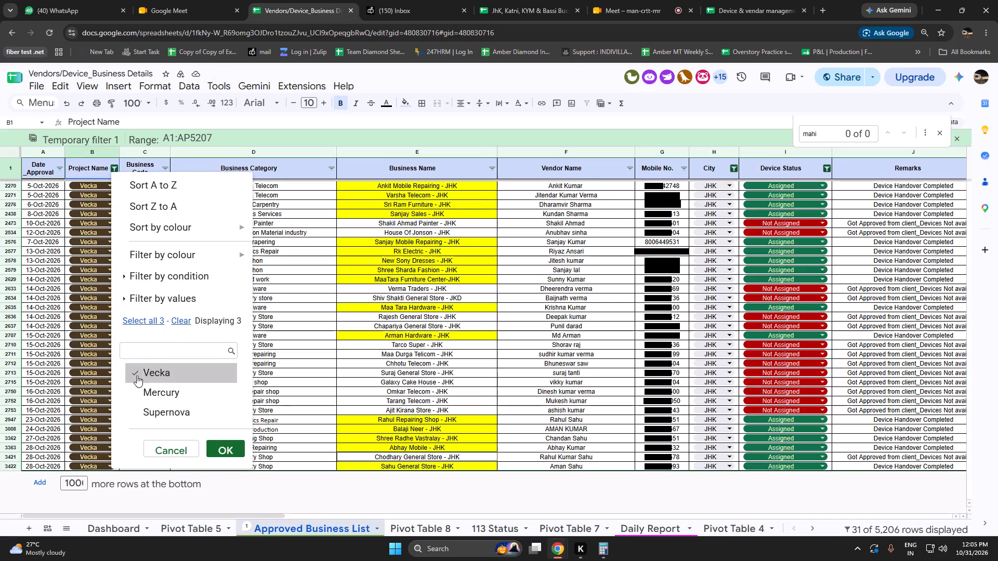
click(145, 322)
click(216, 448)
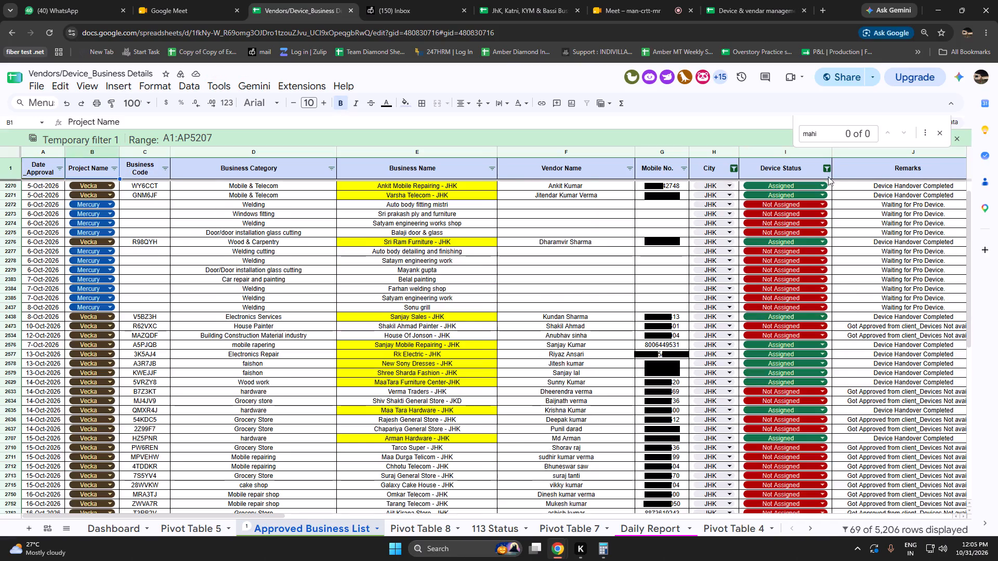
Remove Not Assigned from the Device Status filter and count the vendor names of the assigned JHK businesses.
click(828, 172)
click(742, 409)
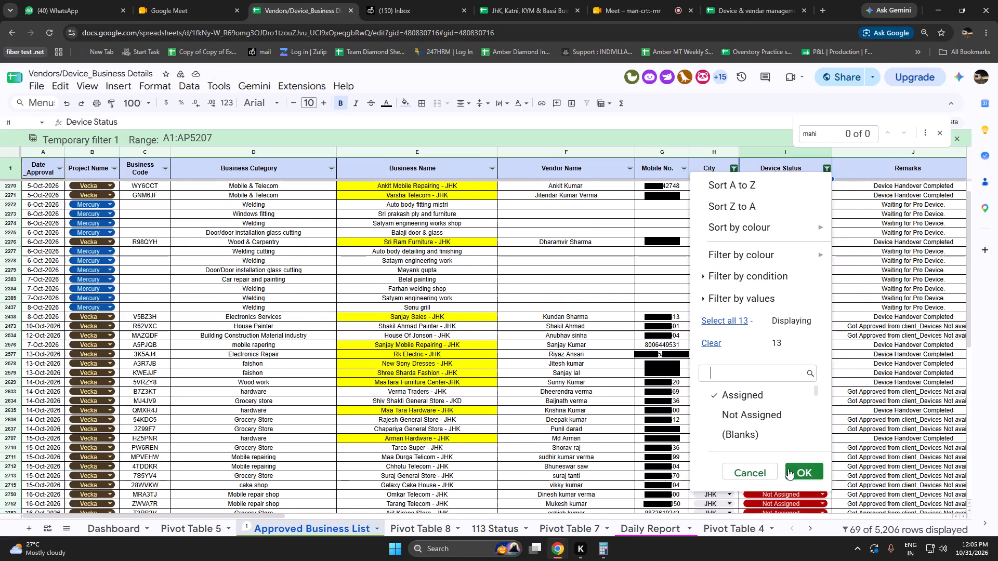
click(788, 469)
drag(537, 185, 530, 359)
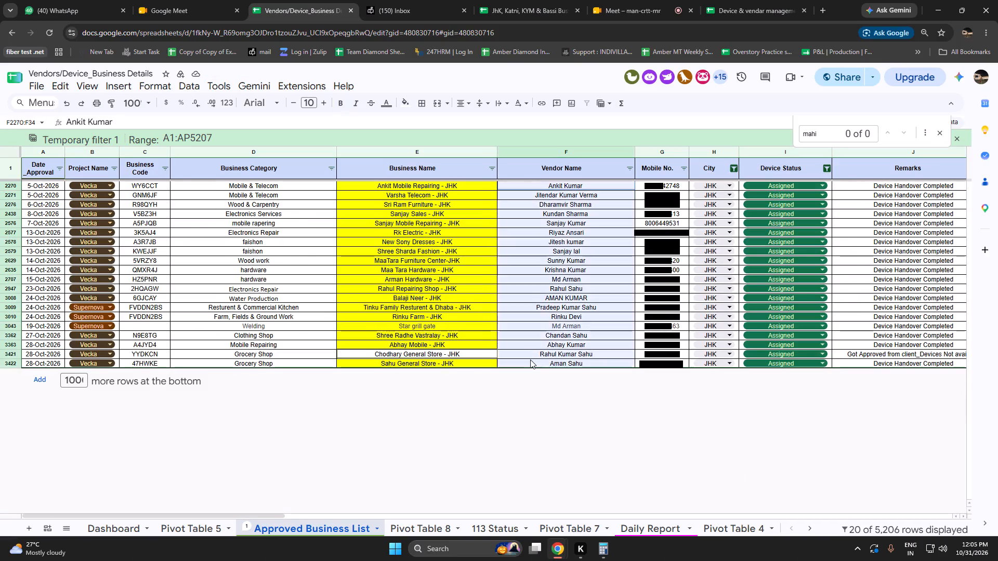
drag(530, 359, 528, 362)
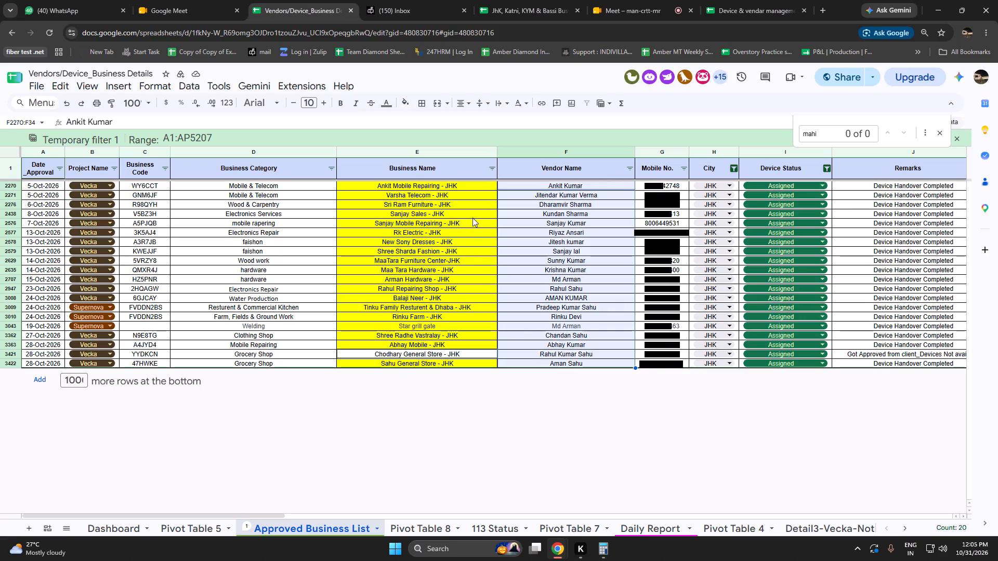
Fill the Business Name cells of all assigned JHK businesses with yellow, from Ankit Mobile Repairing to Sahu General Store.
drag(464, 189, 437, 365)
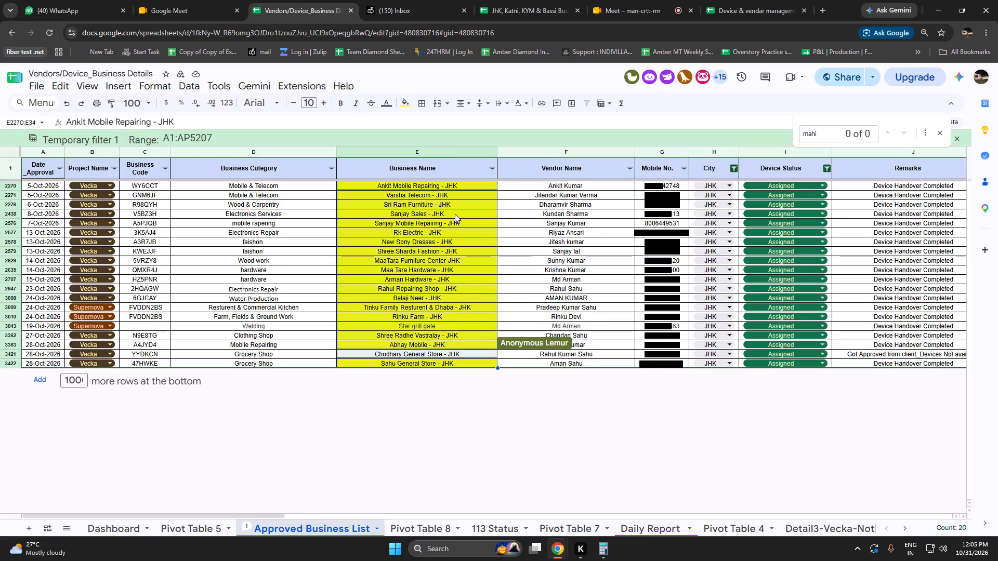
click(459, 105)
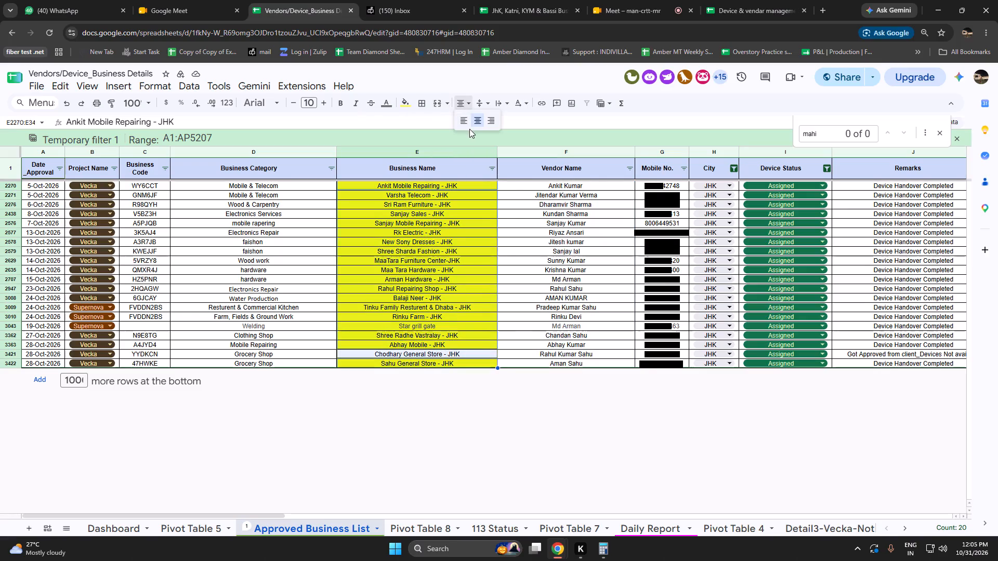
click(409, 103)
click(439, 151)
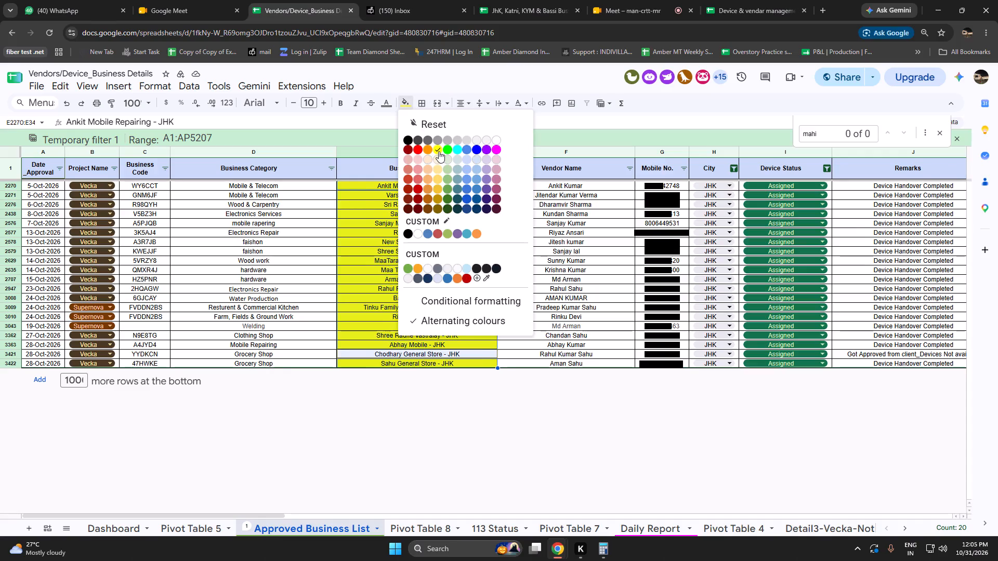
Switch the Device Status filter from Assigned to De Boarded only, searching its values for "de".
click(823, 166)
click(726, 392)
click(733, 376)
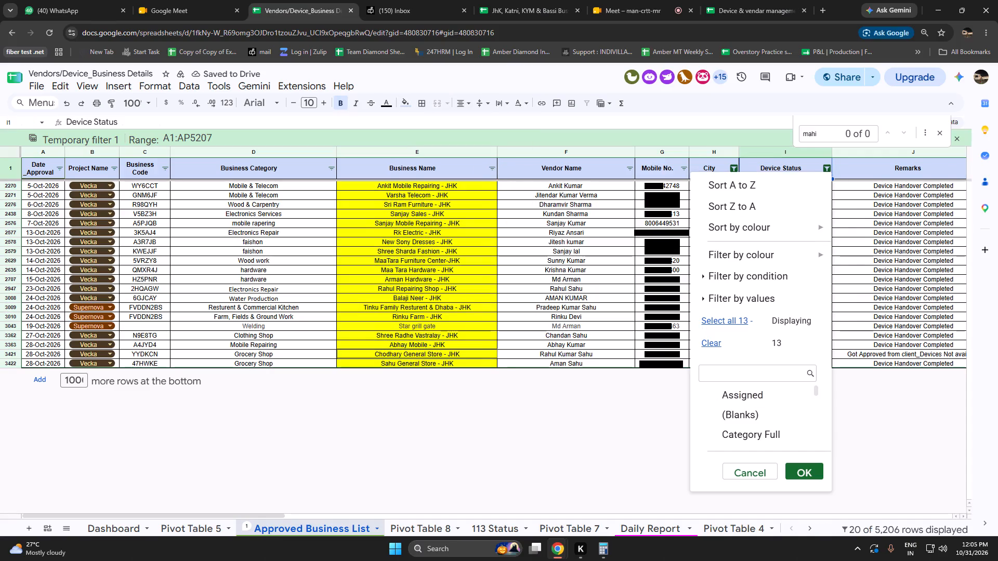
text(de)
click(744, 370)
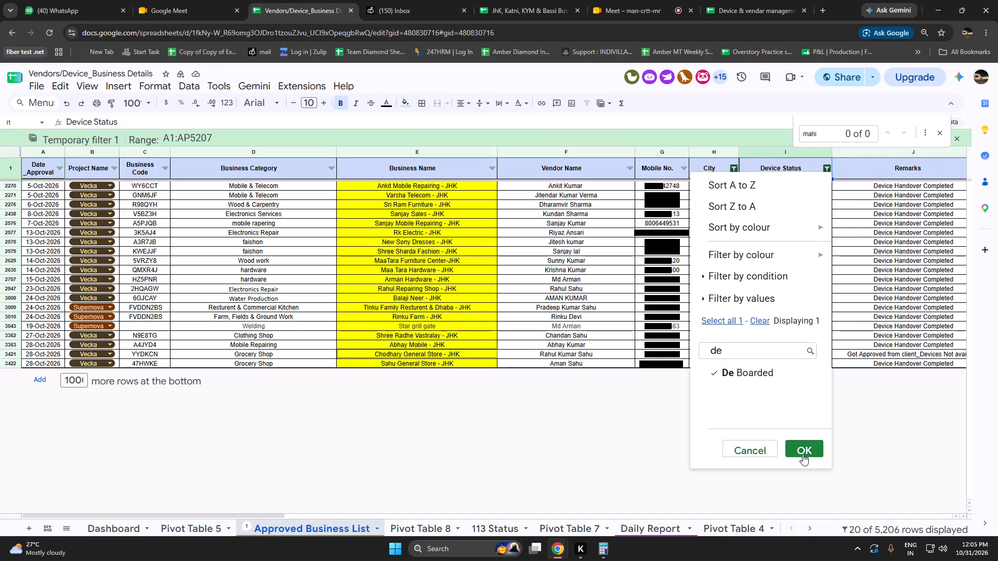
click(800, 452)
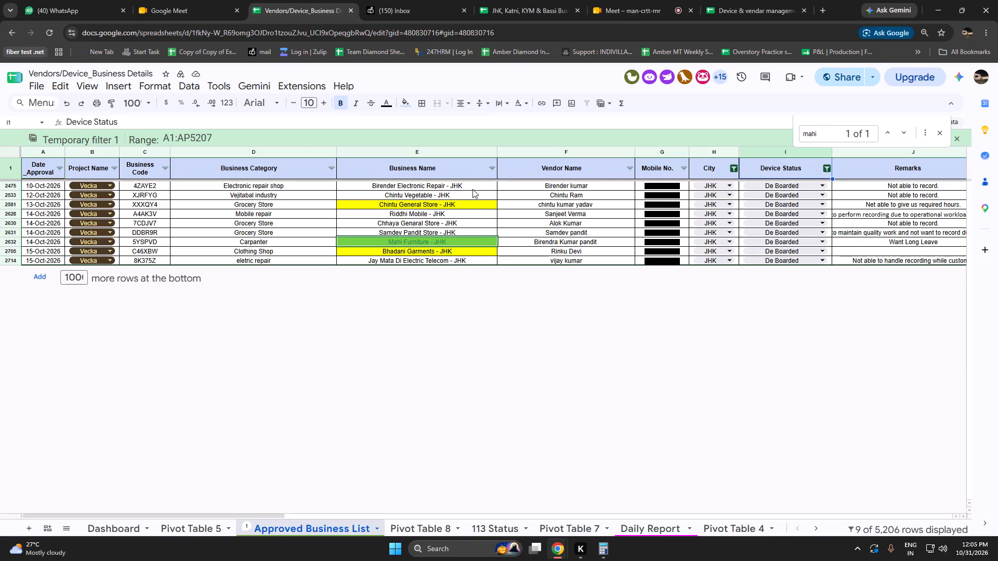
Fill the Business Name cells of all De Boarded JHK businesses with red, from Birender Electronic Repair to Jay Mata Di Electric Telecom.
drag(472, 189, 456, 261)
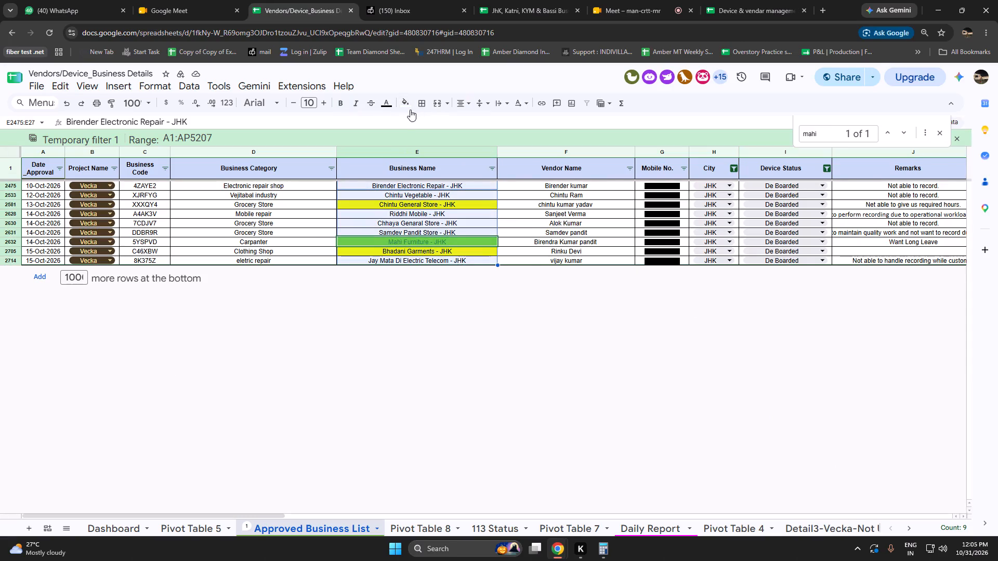
click(408, 109)
click(420, 150)
click(478, 354)
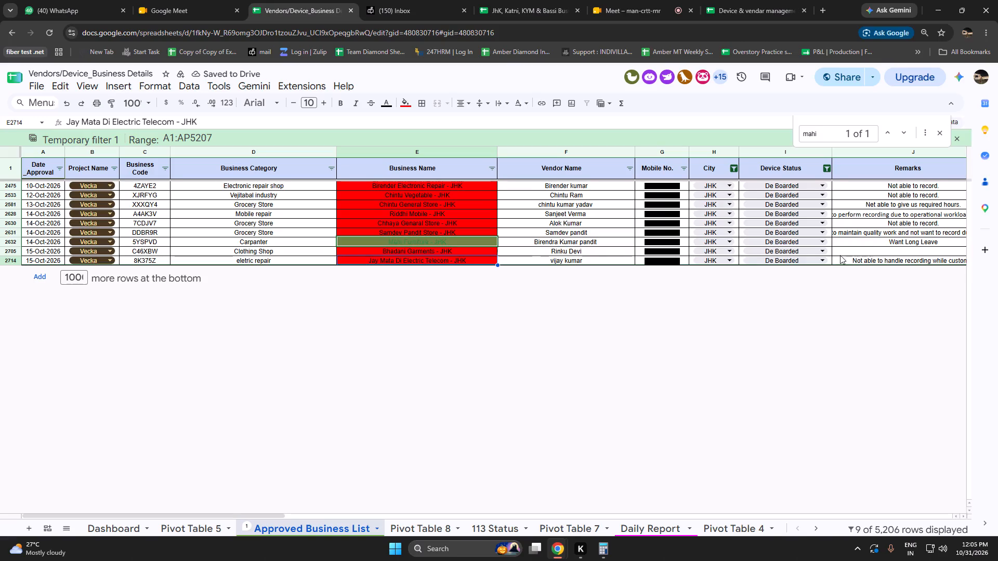
Select the empty Remarks cell of Bhadani Garments - JHK.
click(857, 253)
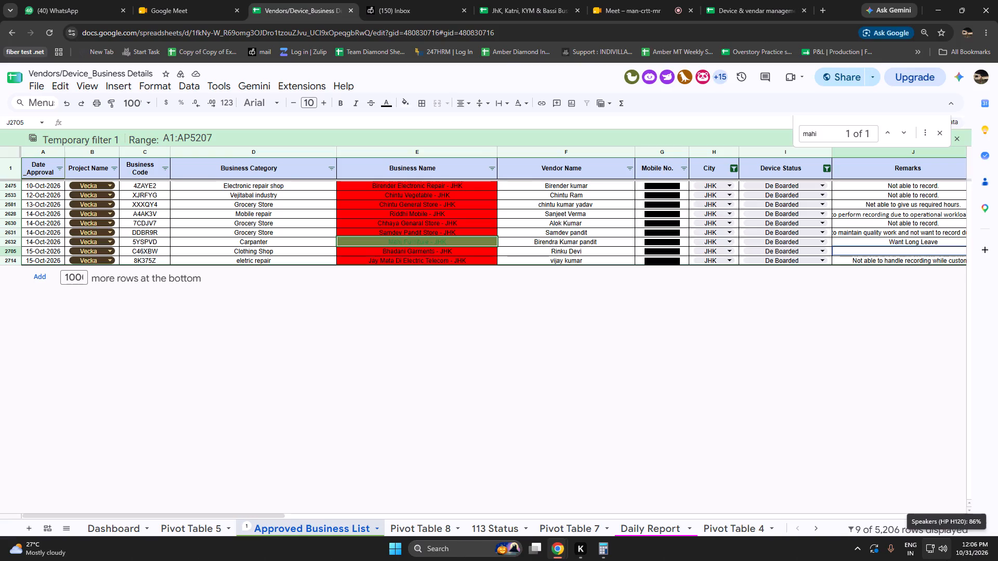
Enter the remark "Hours Quota reached." for Bhadani Garments - JHK.
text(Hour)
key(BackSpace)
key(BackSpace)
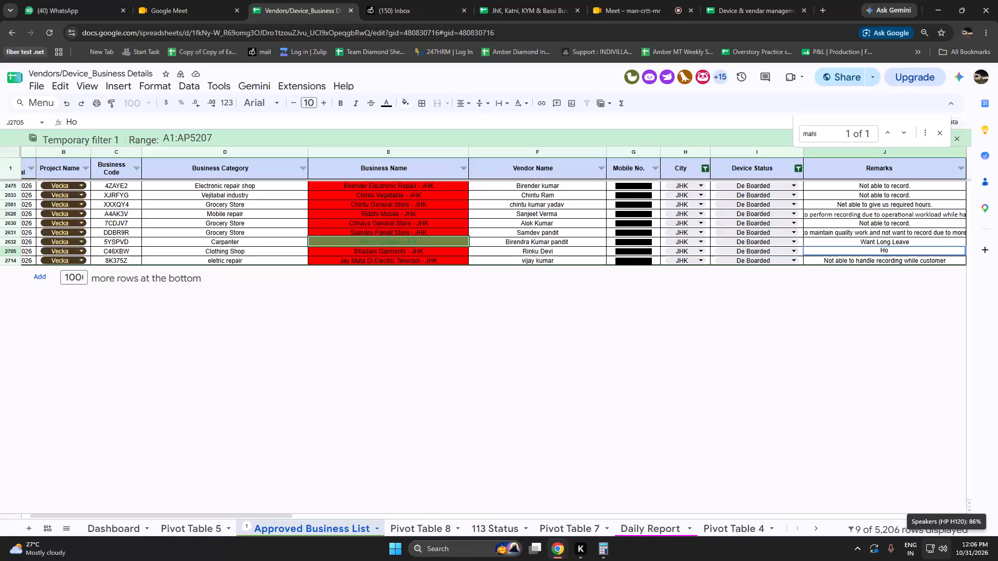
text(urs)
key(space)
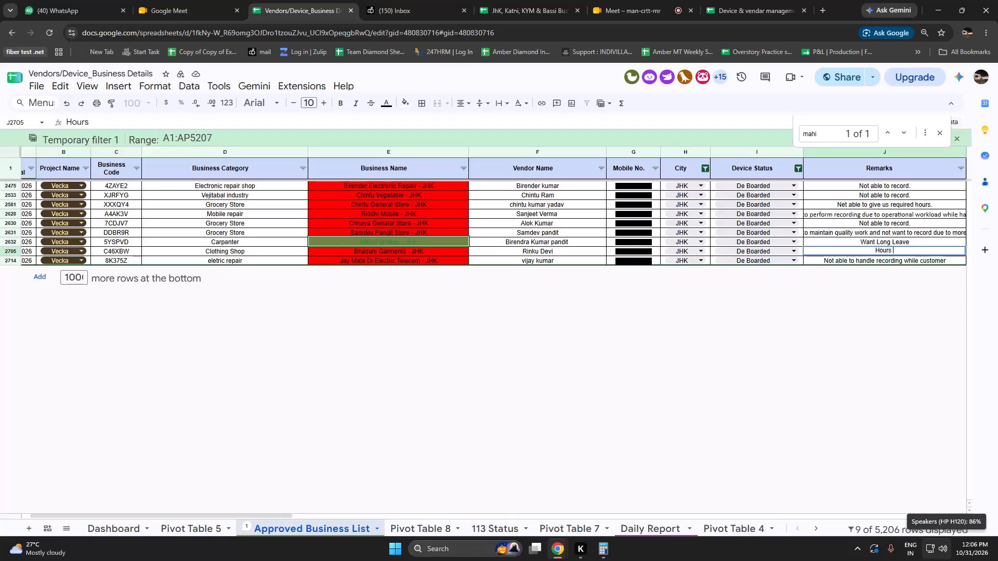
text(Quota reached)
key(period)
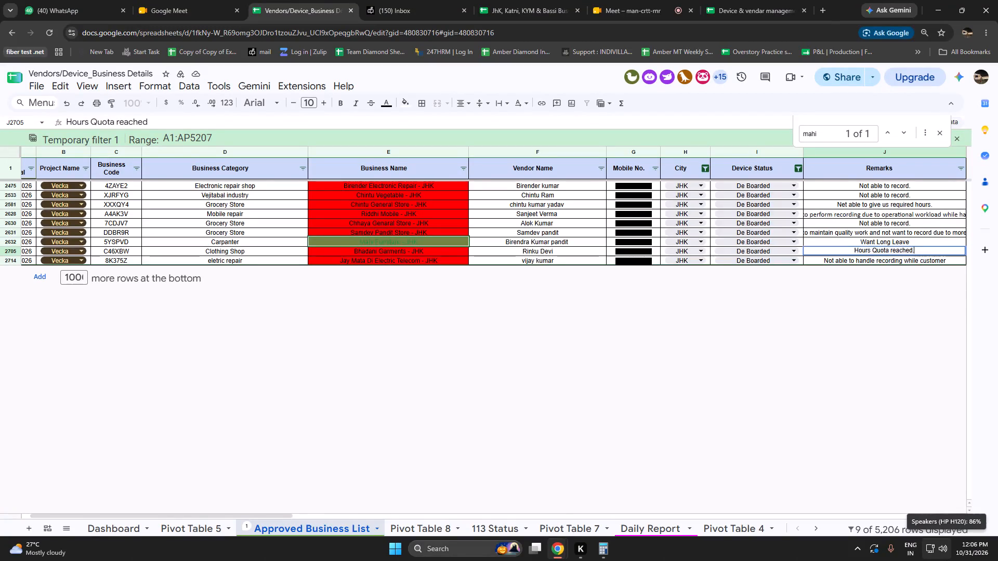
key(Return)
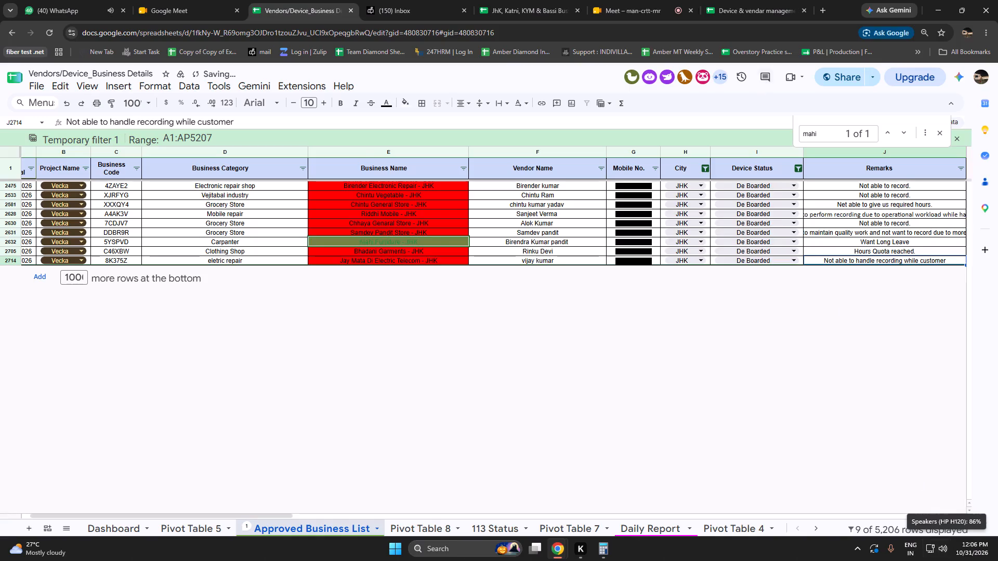
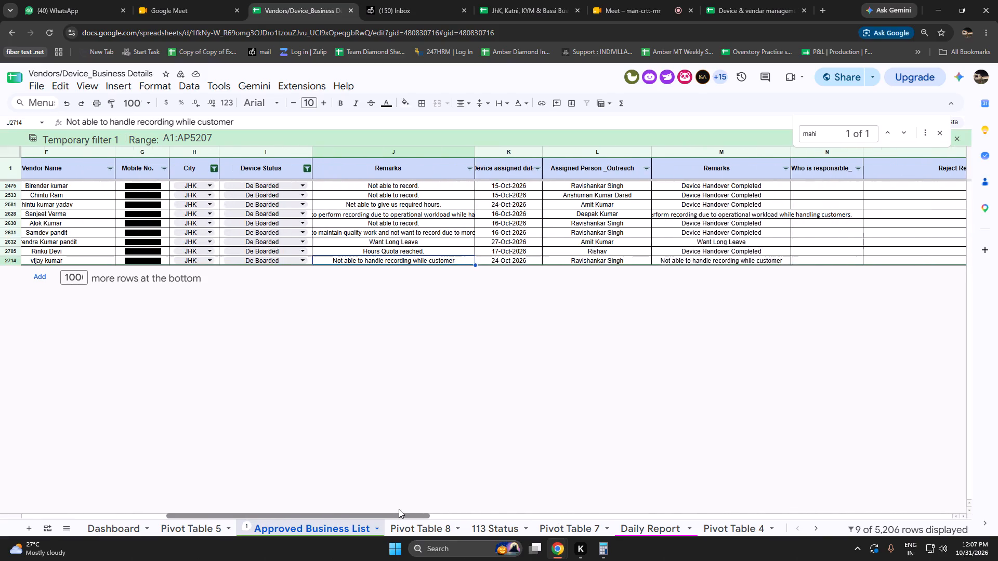
Switch the Device Status filter from De Boarded to Assigned only.
drag(399, 509, 374, 506)
click(395, 170)
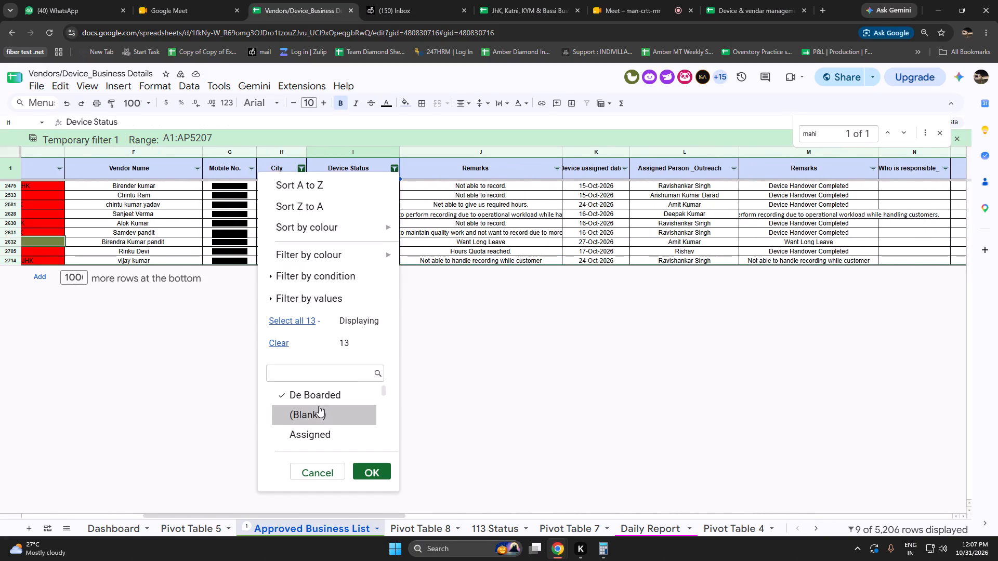
click(318, 393)
click(321, 436)
click(367, 471)
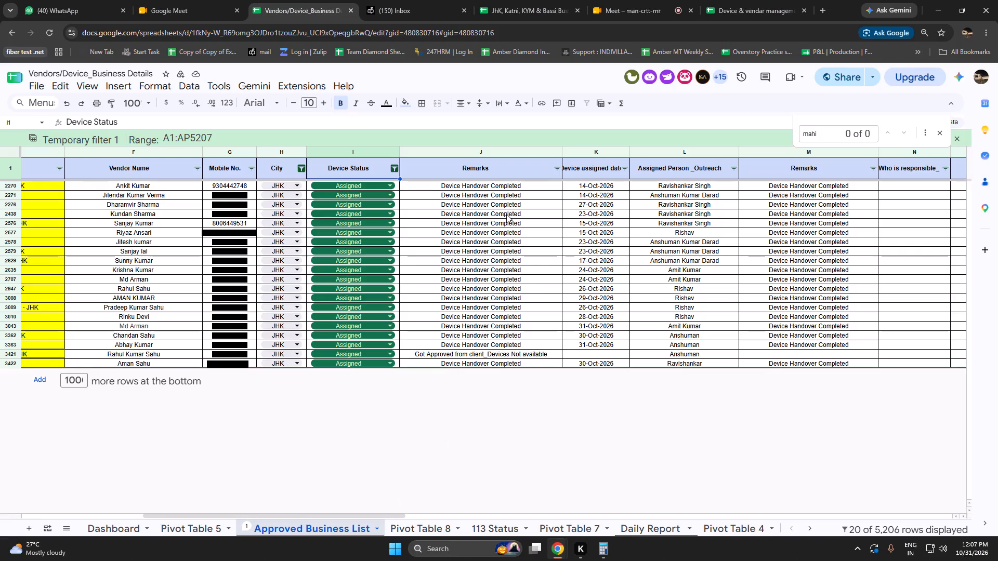
Fill both Remarks columns with "Device Handover Completed" for all assigned JHK businesses, from Ankit Mobile Repairing to Sahu General Store.
drag(500, 189, 510, 367)
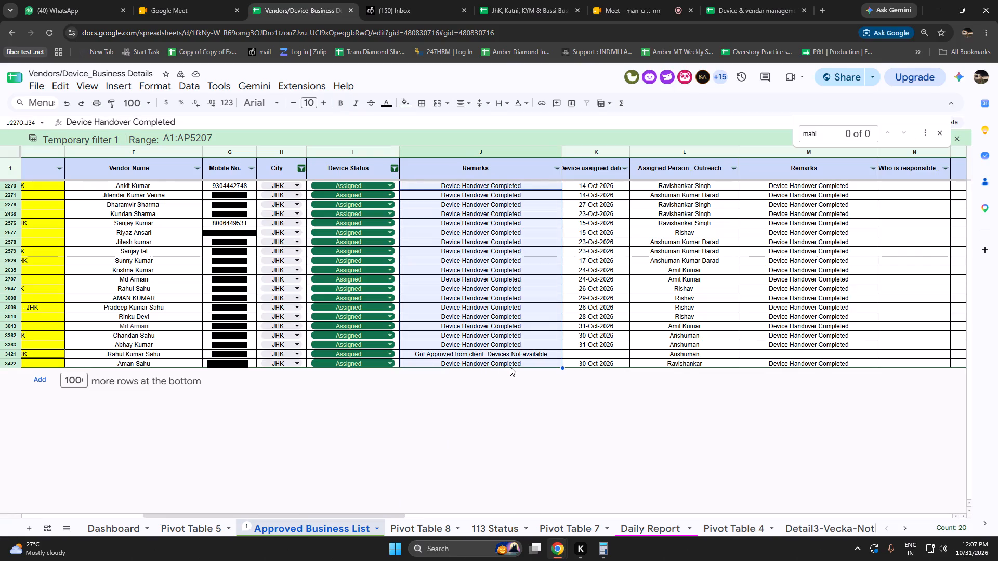
key(ctrl+d)
key(ctrl+c)
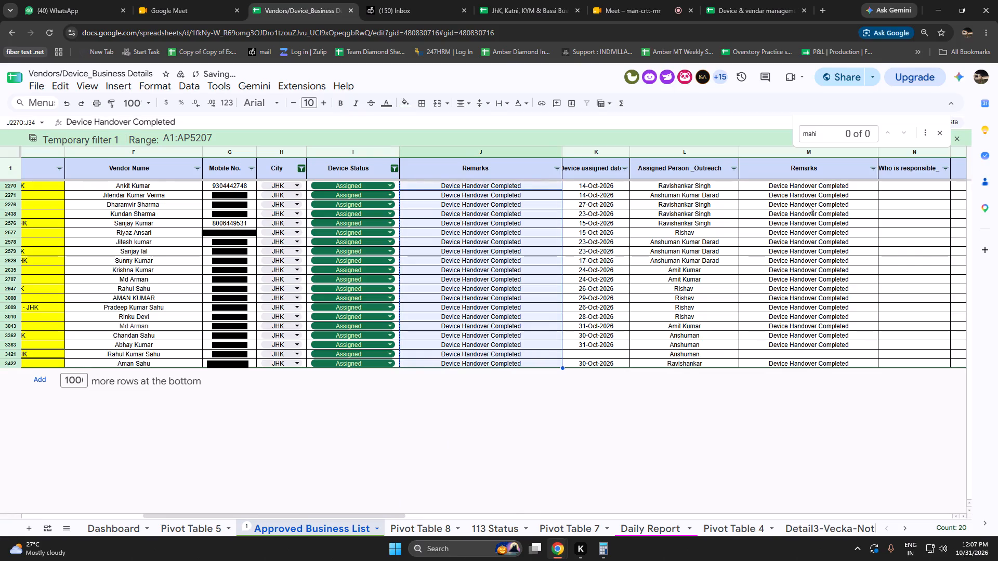
click(803, 187)
key(ctrl+v)
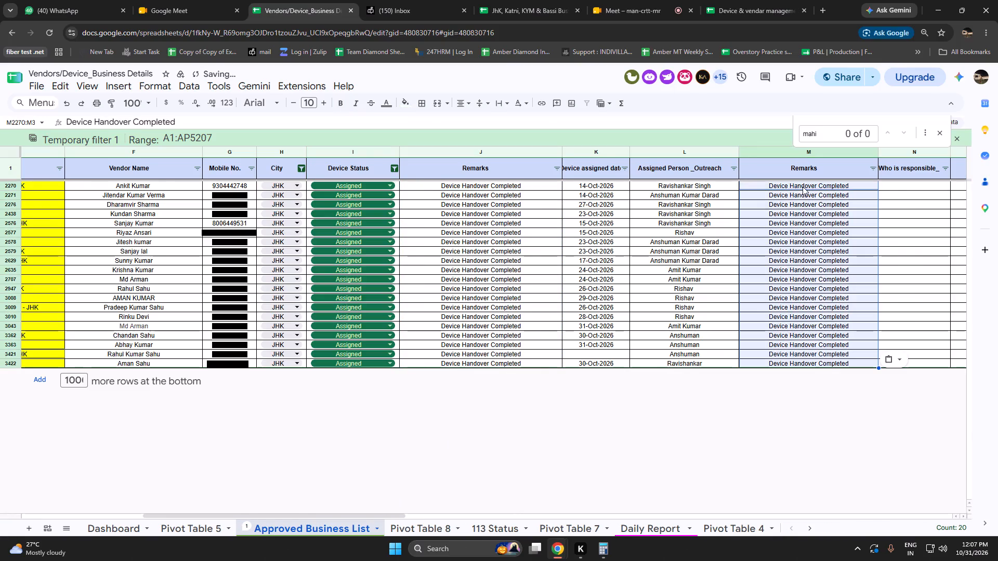
Paste the same "Device Handover Completed" remarks into the Updated Comment column for all assigned JHK businesses.
key(Right)
key(Right)
key(Right)
key(Right)
key(Right)
key(Right)
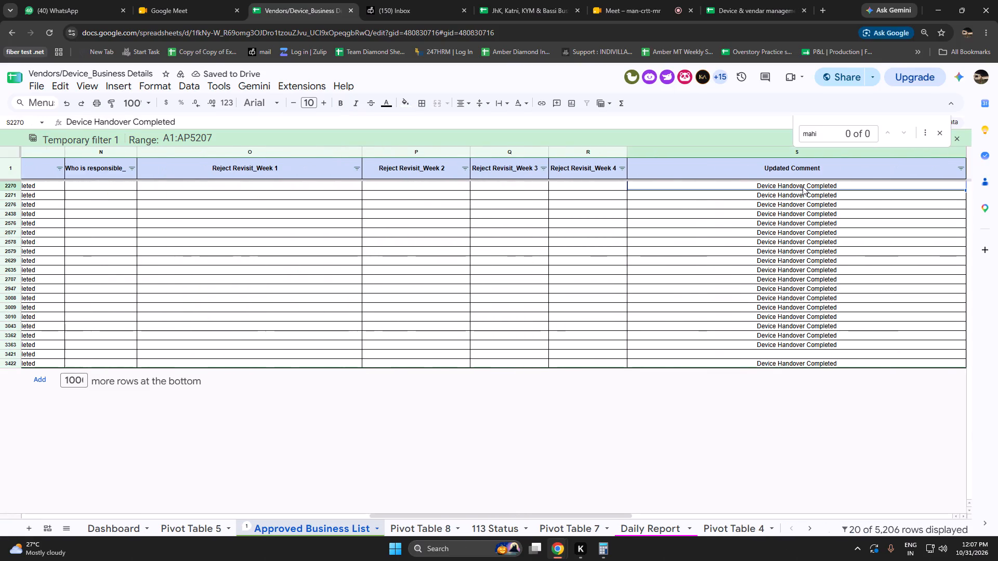
key(ctrl+v)
Fill the device assigned date 31-Oct-2026 down from Abhay Mobile to Chodhary General Store.
key(Left)
key(Left)
key(Left)
key(Left)
key(Left)
key(Left)
key(Left)
key(Left)
key(Left)
key(Left)
key(Left)
key(Left)
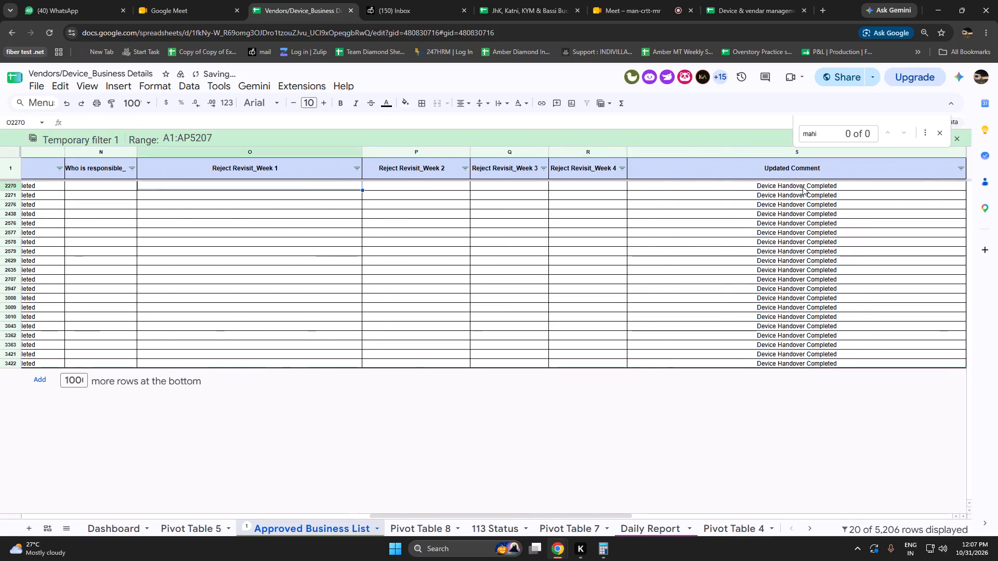
key(Left)
key(Left)
key(Left)
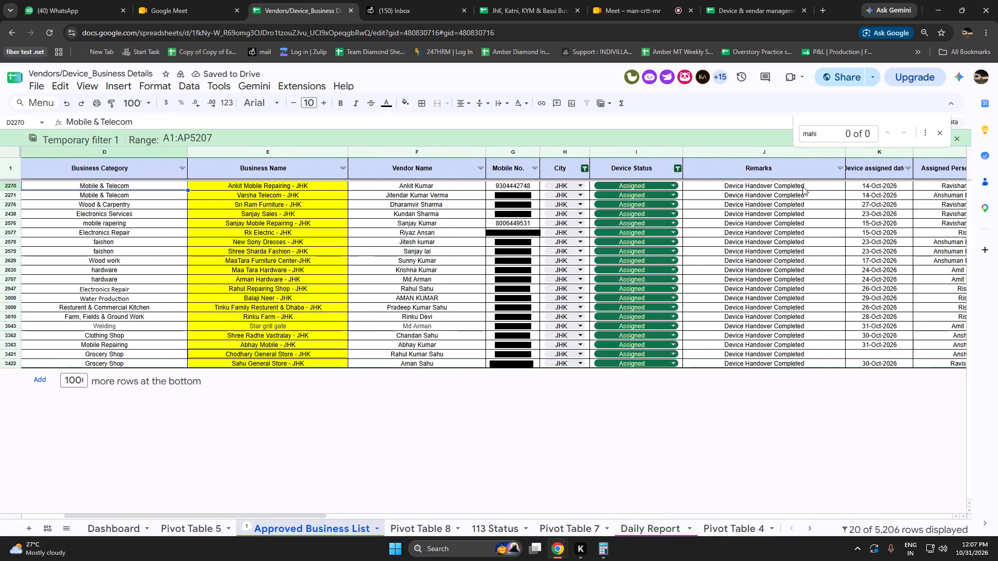
key(Right)
key(Right)
key(Right)
key(Right)
key(Right)
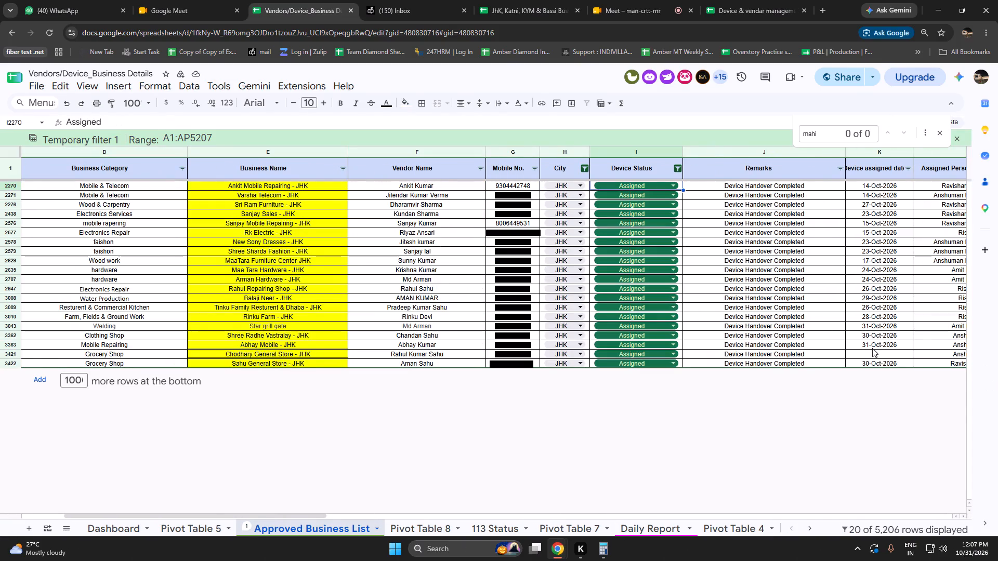
drag(872, 348, 873, 353)
key(ctrl+d)
click(871, 406)
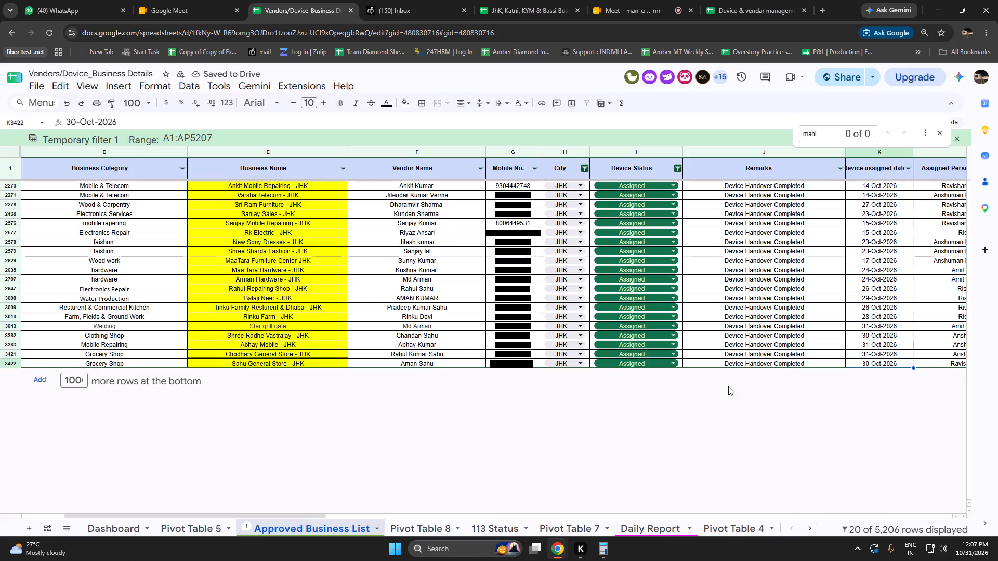
Copy the business names Star grill gate, Abhay Mobile - JHK and Chodhary General Store - JHK as values into B32:B34 of the Daily Report - Businesses sheet.
drag(230, 345, 228, 351)
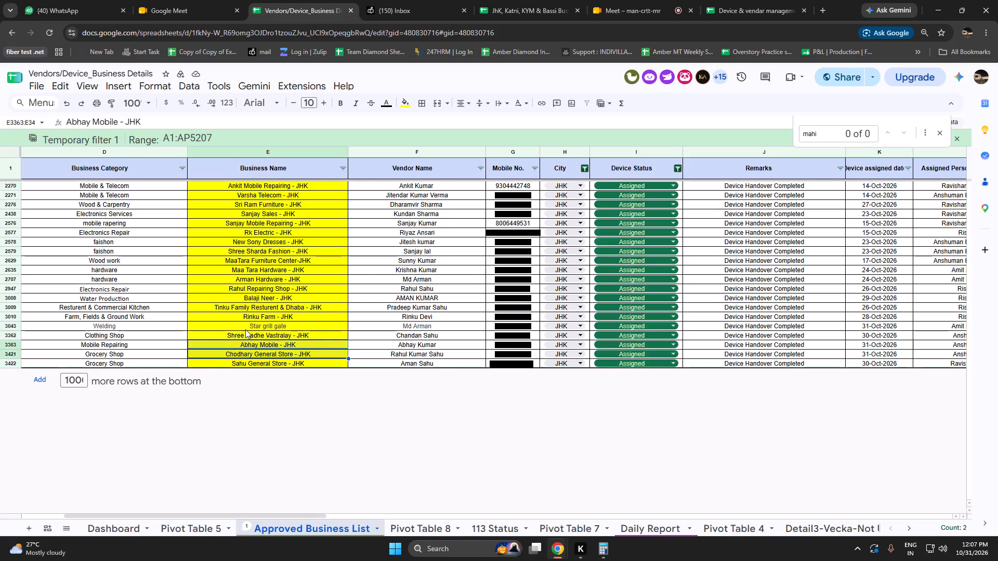
ctrl+click(245, 329)
key(ctrl+c)
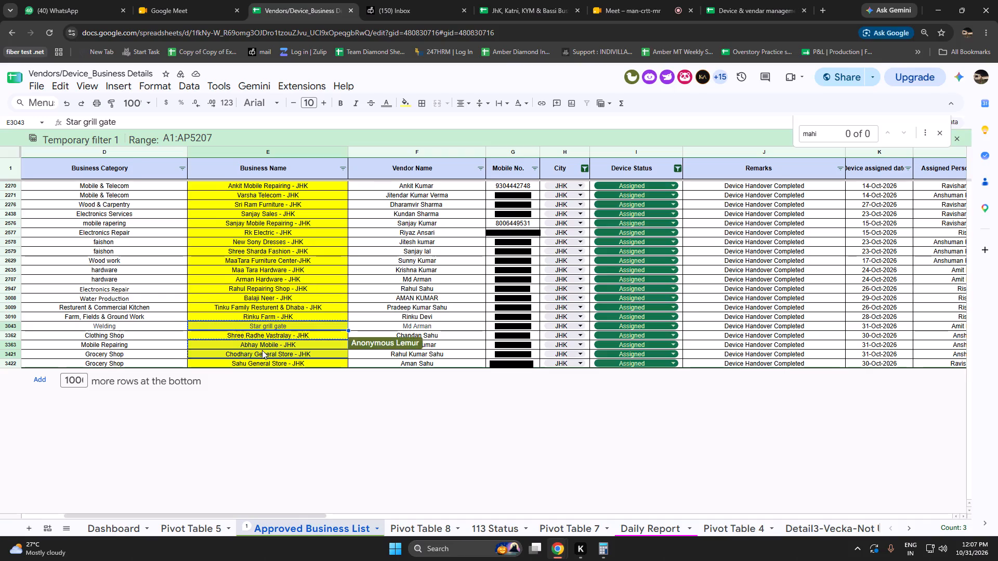
click(749, 0)
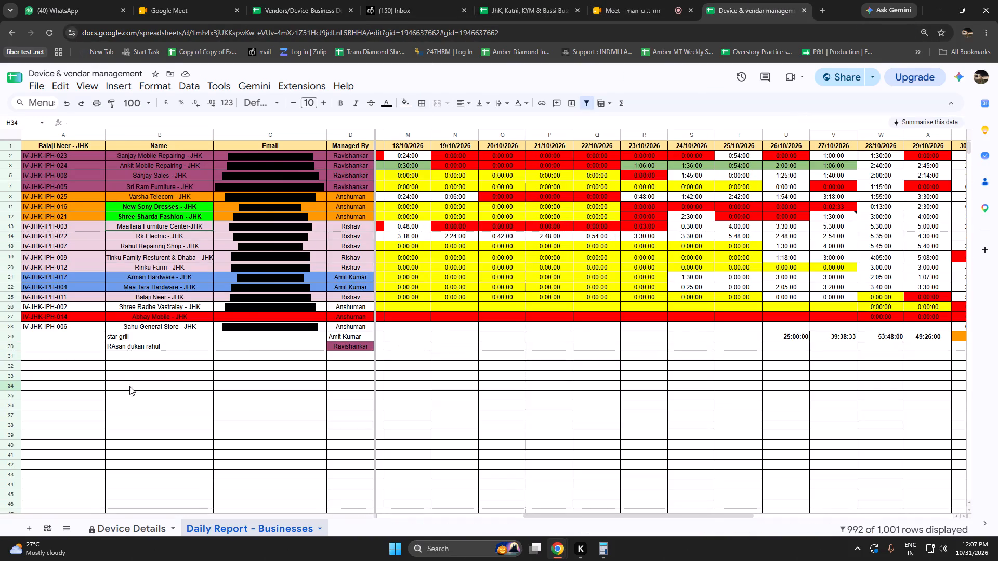
click(138, 365)
key(ctrl+shift+v)
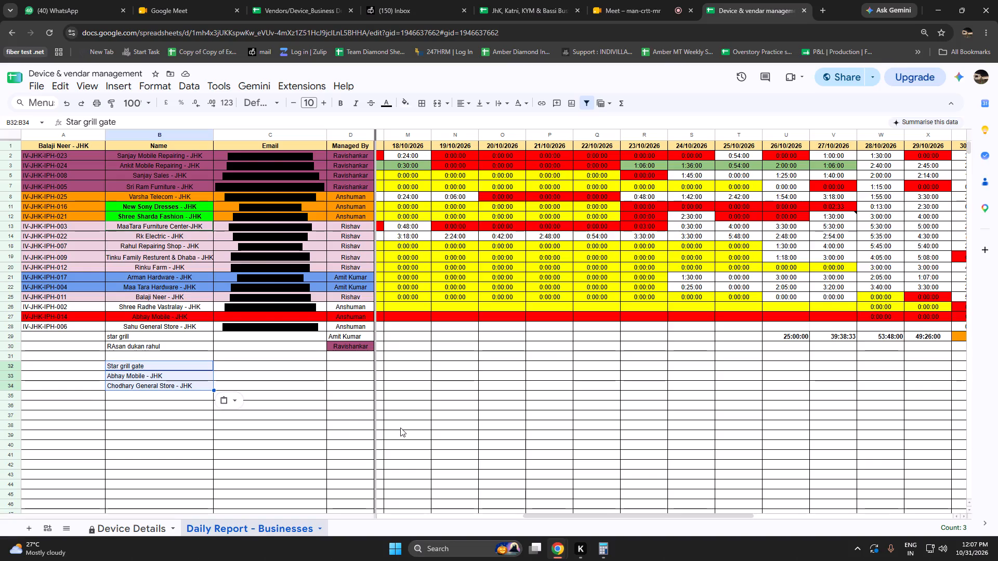
Replace the "star grill" name in row 29 with a copy of the Star grill gate entry from row 32.
drag(536, 516, 352, 524)
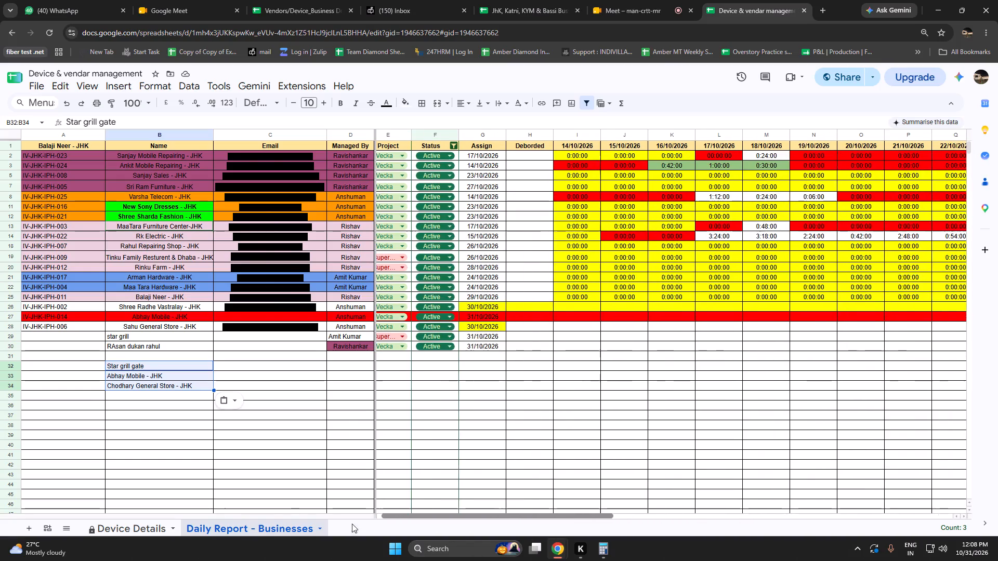
drag(352, 524, 272, 516)
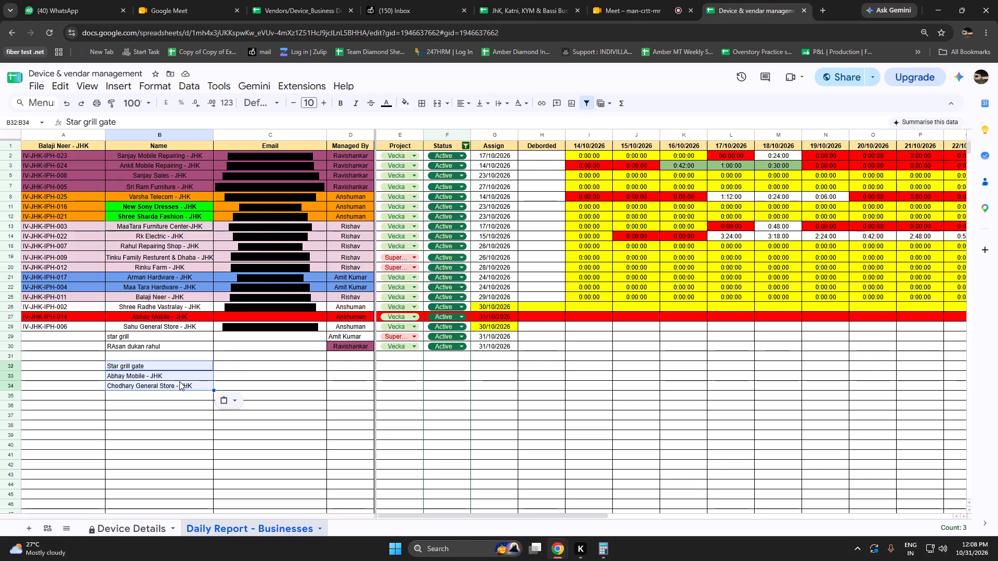
click(119, 370)
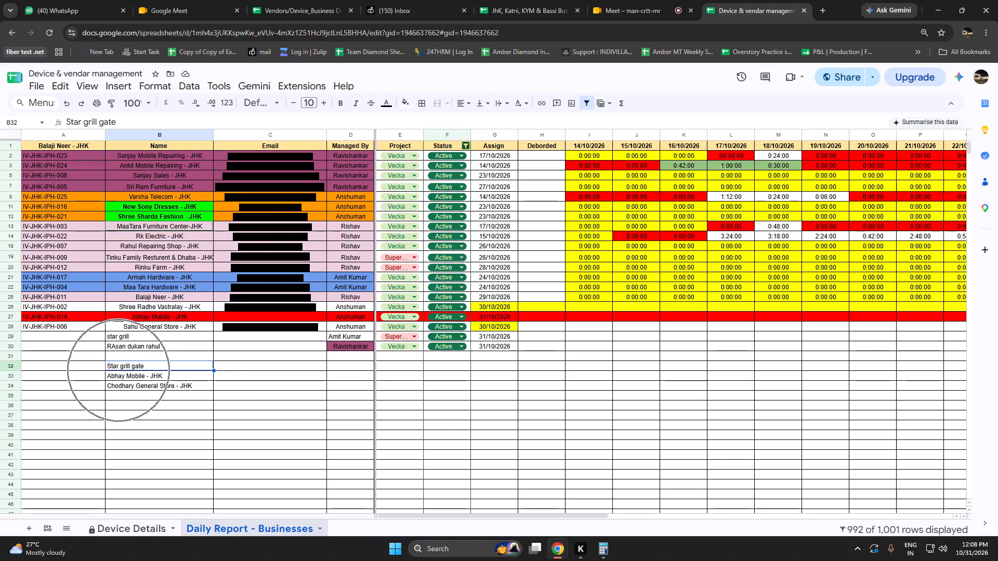
key(ctrl+c)
click(142, 339)
key(ctrl+v)
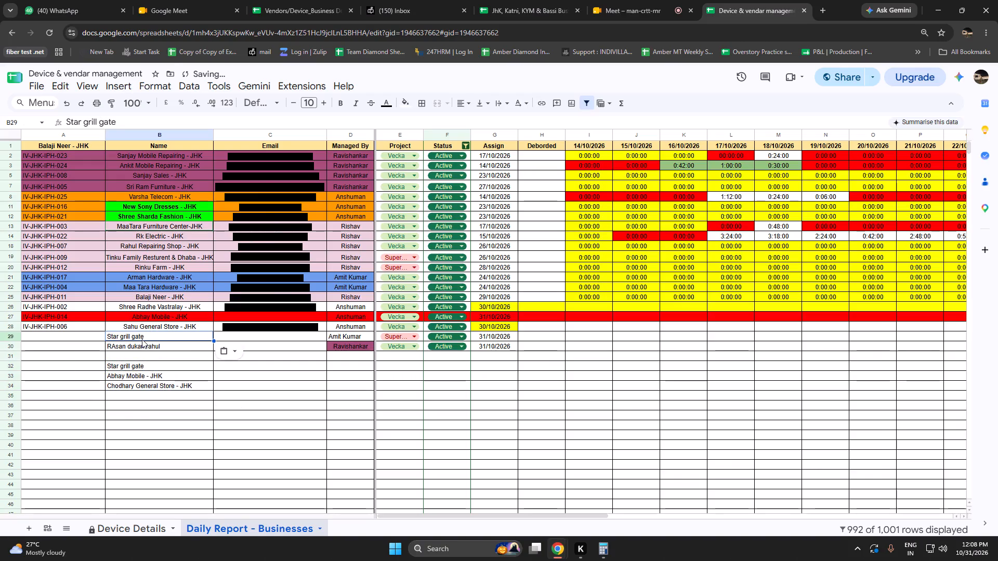
Edit the name in row 29, replacing the word "grill" with a capitalised word starting "Ga".
double_click(126, 338)
click(121, 335)
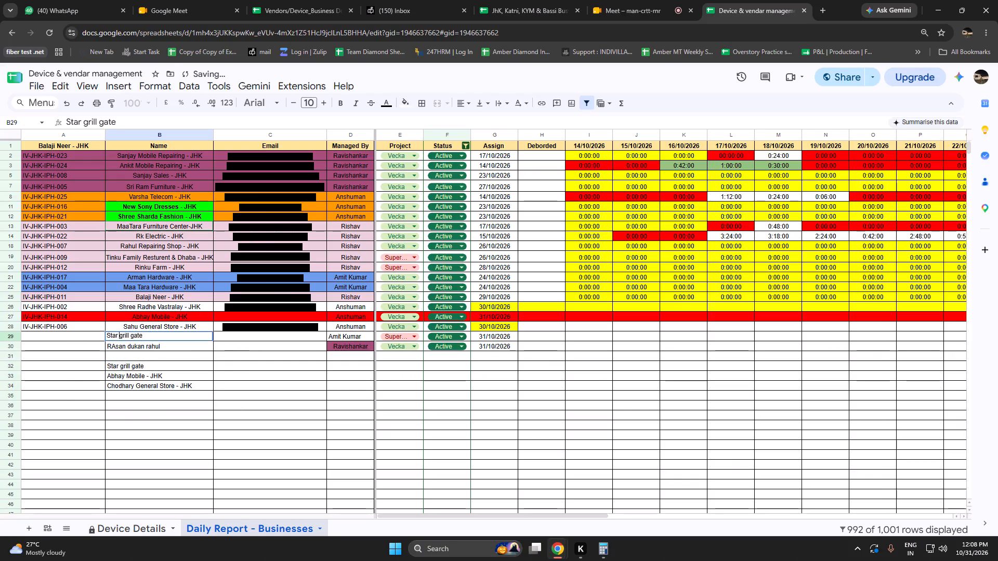
click(123, 332)
key(BackSpace)
key(shift+g)
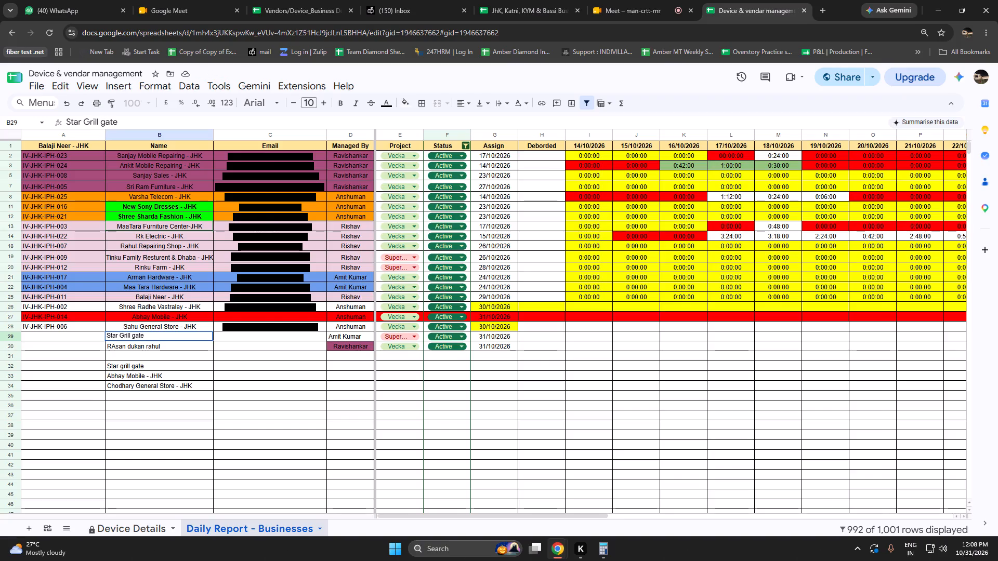
key(Delete)
key(Delete)
key(Delete)
key(Delete)
key(a)
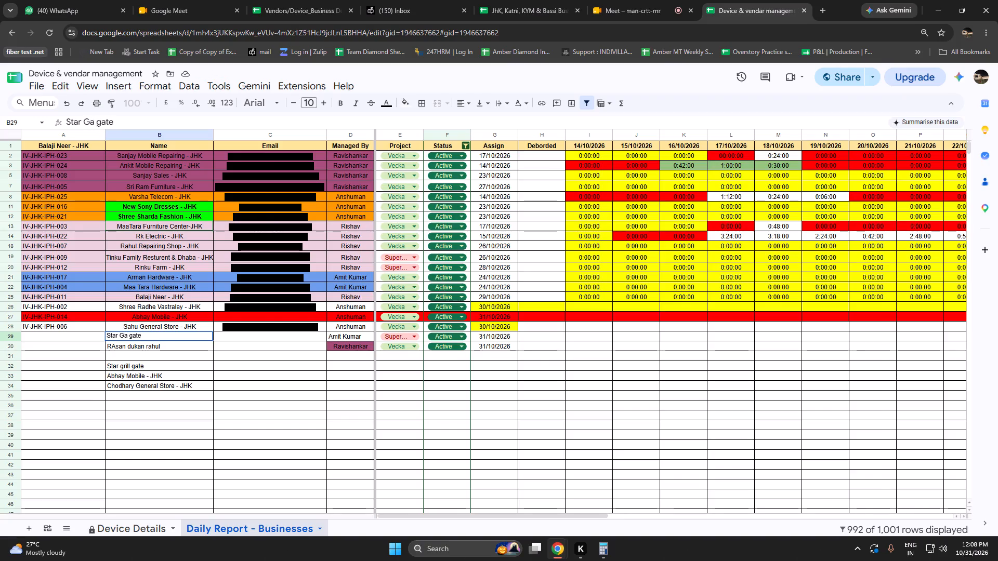
Correct the business name in row 29 of the Name column to Star Grill Gate - JHK.
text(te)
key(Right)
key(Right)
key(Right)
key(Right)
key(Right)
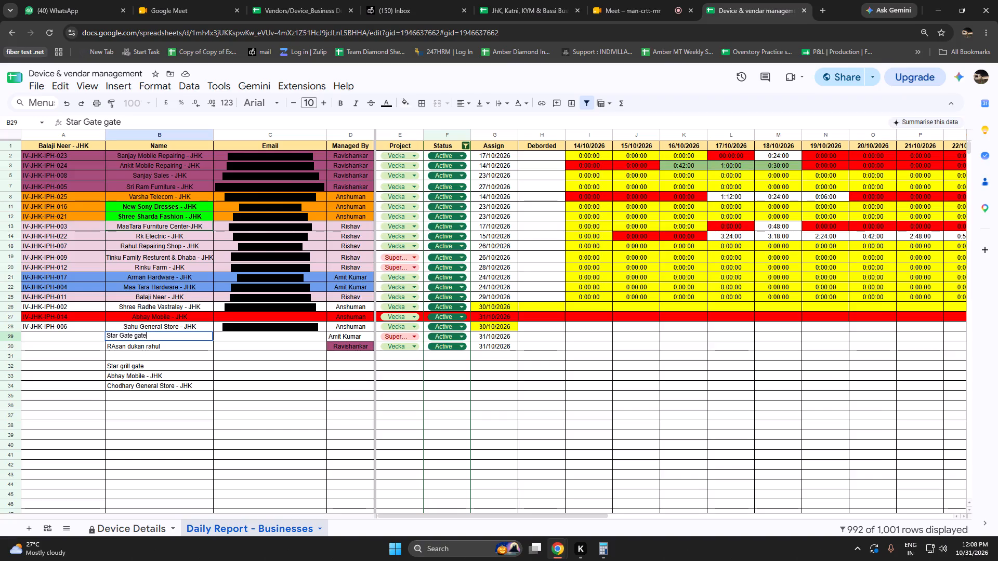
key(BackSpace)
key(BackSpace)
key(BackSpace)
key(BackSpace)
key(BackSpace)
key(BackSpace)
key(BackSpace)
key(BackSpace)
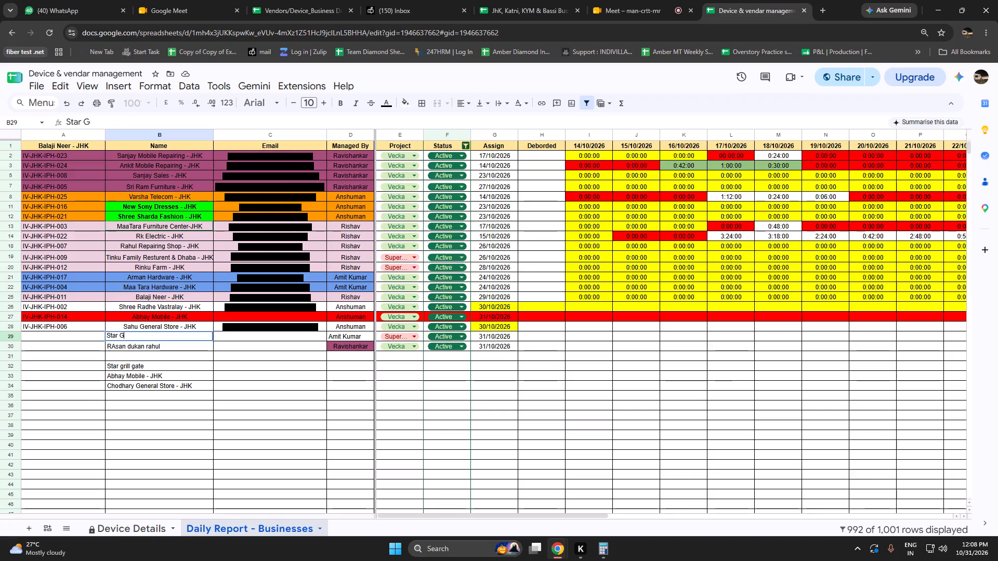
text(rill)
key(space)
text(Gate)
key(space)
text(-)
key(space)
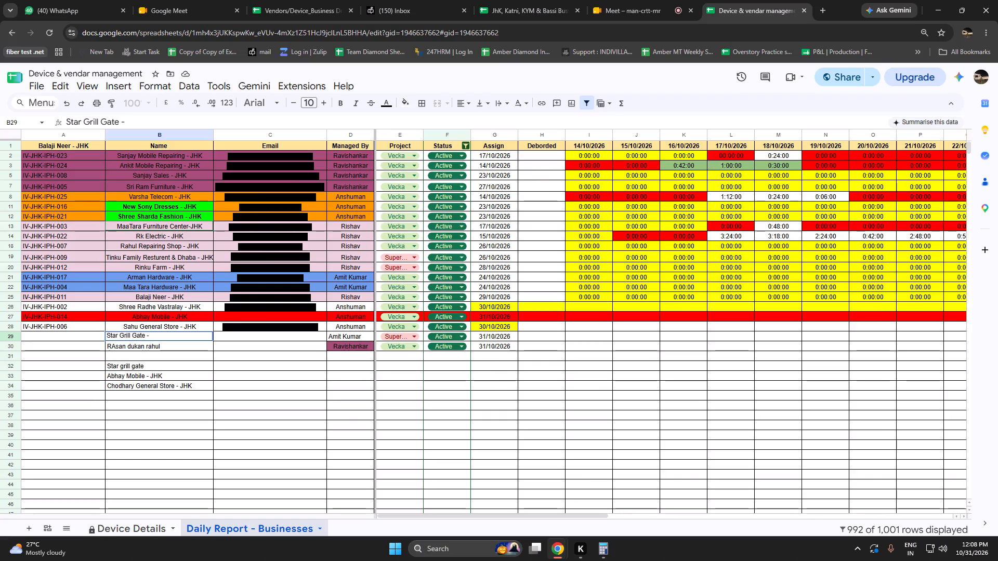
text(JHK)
click(173, 355)
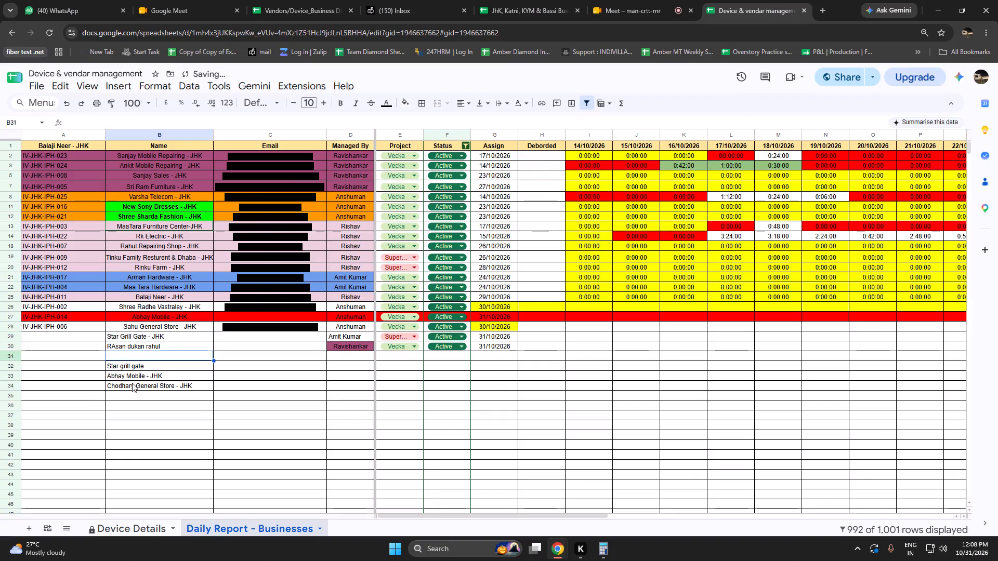
Copy the Chodhary General Store - JHK name from B34.
click(128, 386)
key(ctrl+c)
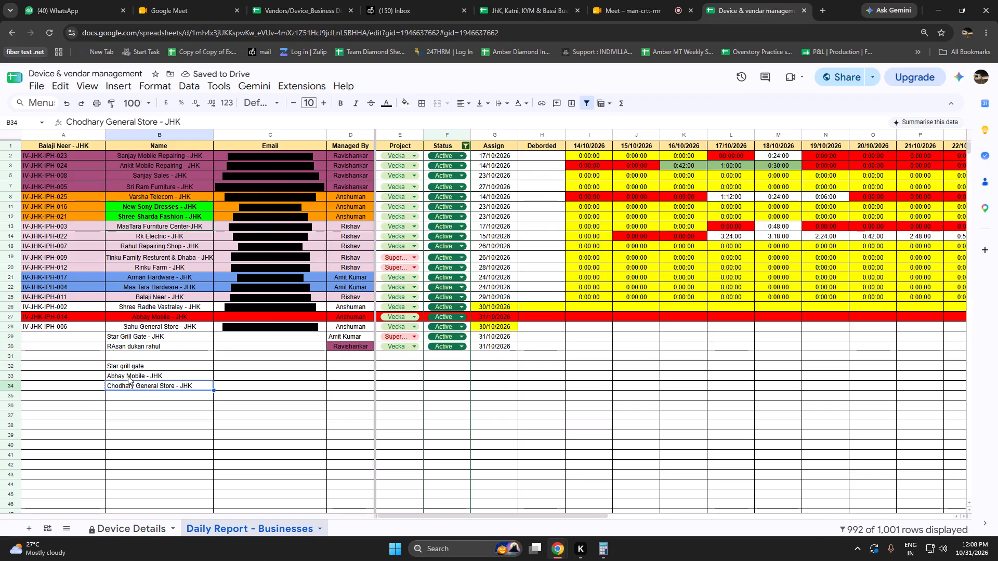
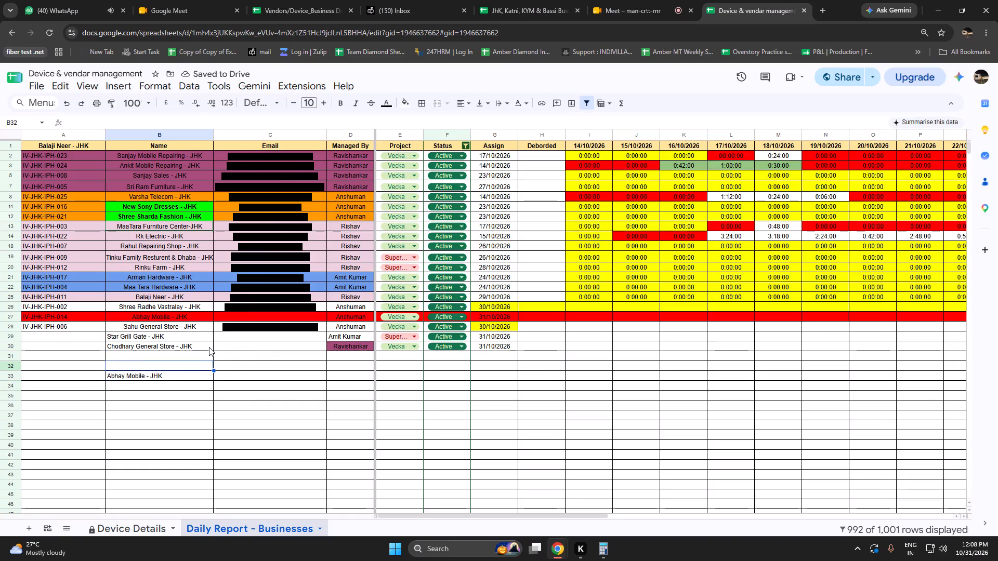
Clear the leftover Abhay Mobile - JHK entry from cell B33, below the business list.
click(145, 376)
key(BackSpace)
click(156, 387)
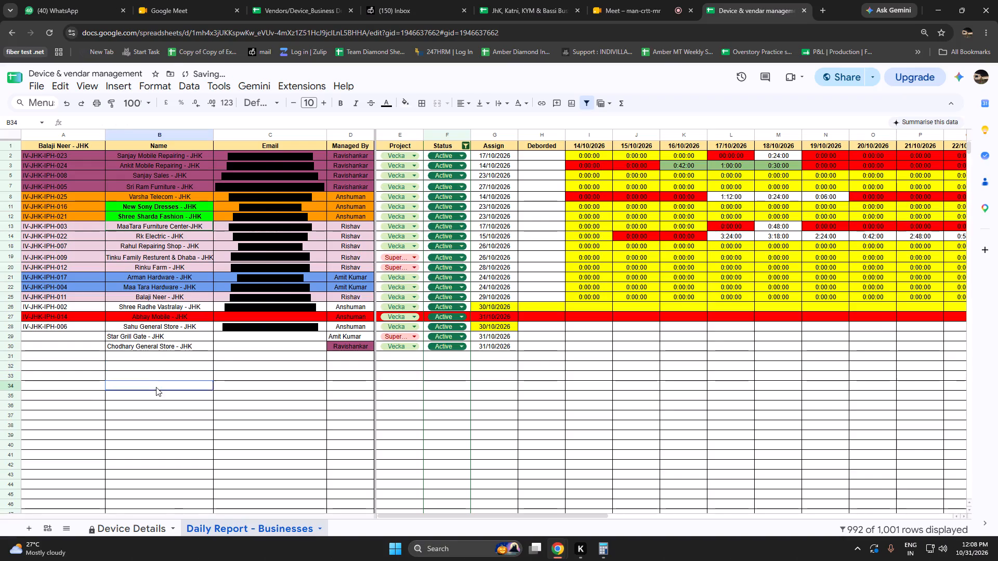
Select the business names from Shree Radhe Vastralay - JHK down to Chodhary General Store - JHK, cells B26:B30.
drag(140, 305, 145, 343)
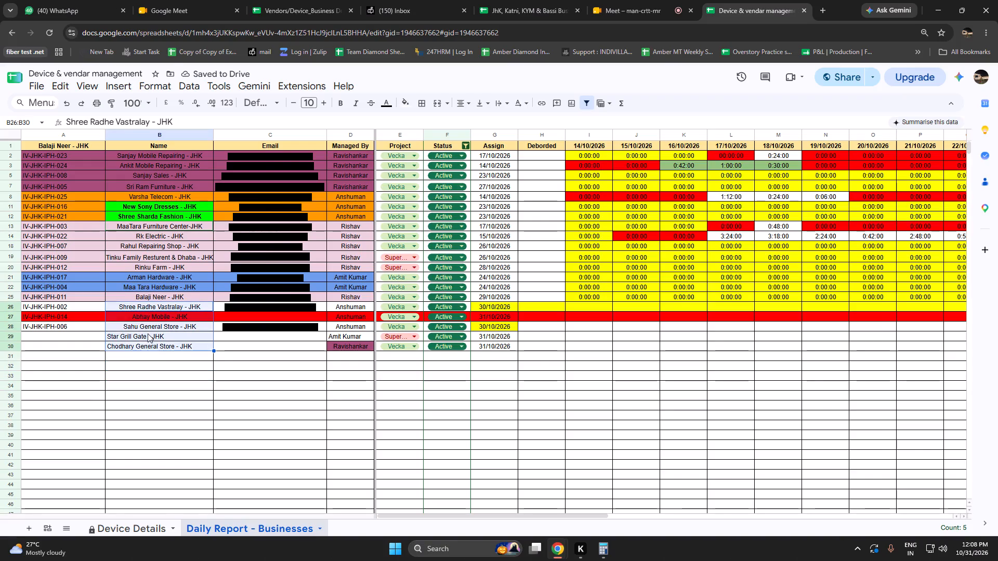
Centre-align the selected business names in cells B26:B30.
click(462, 104)
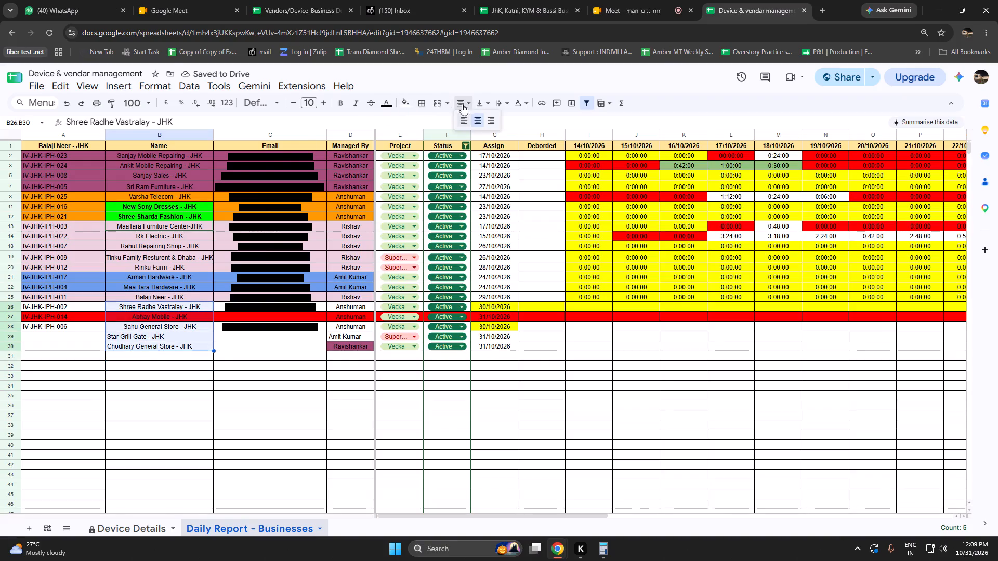
click(479, 122)
click(262, 409)
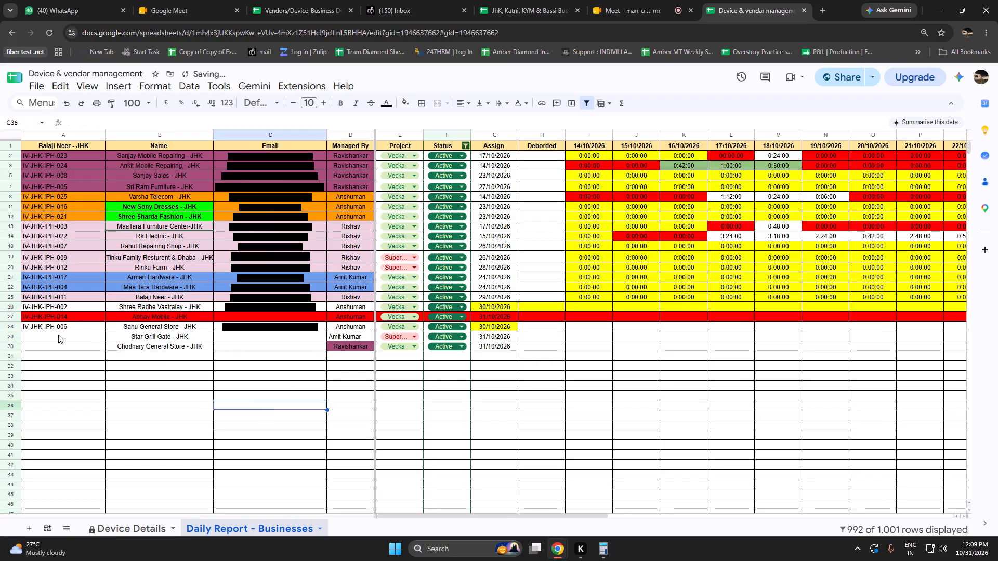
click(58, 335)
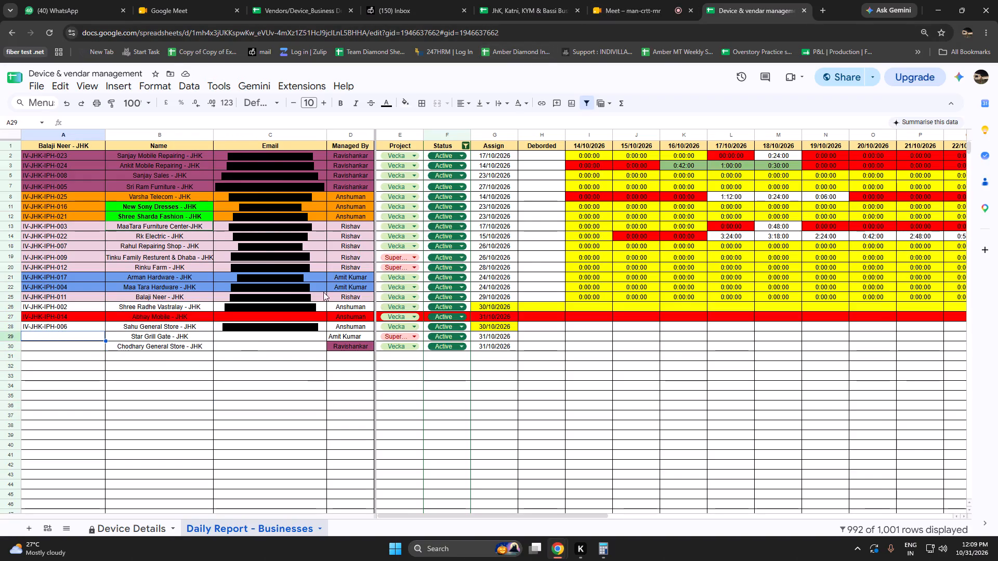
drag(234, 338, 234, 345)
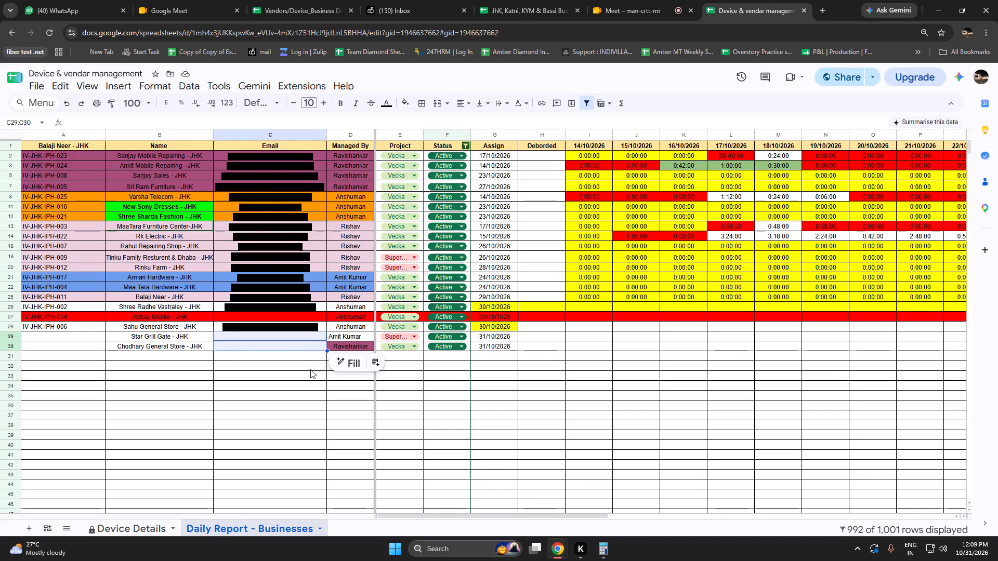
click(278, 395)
Centre-align the Managed By entries in cells D22:D30, down to the Chodhary General Store - JHK row.
drag(346, 287, 346, 343)
click(466, 99)
click(475, 118)
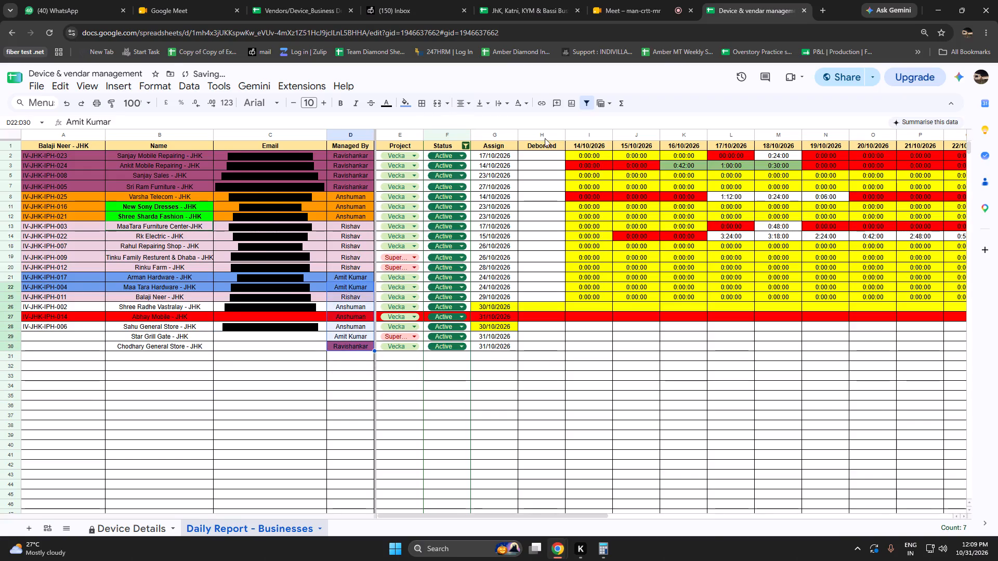
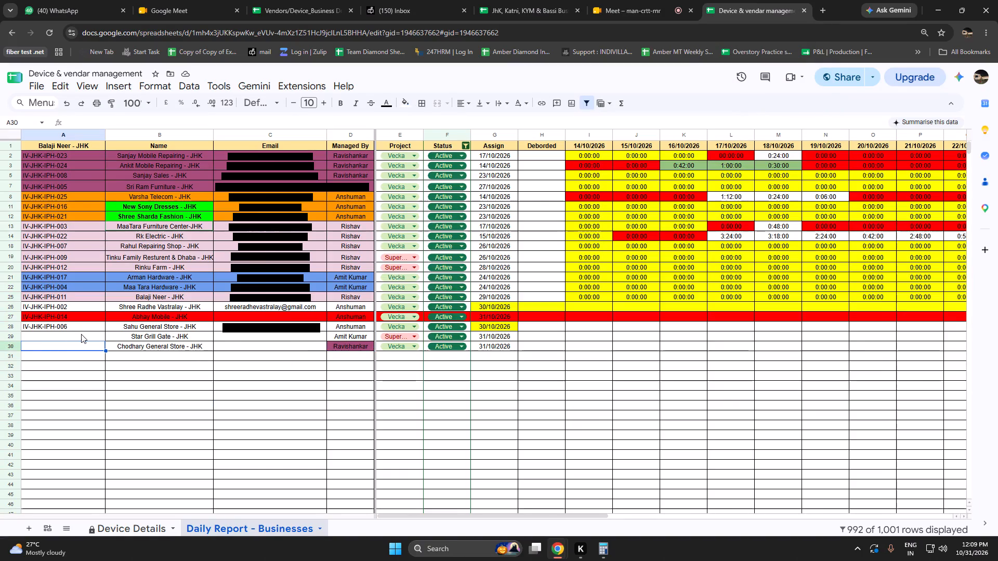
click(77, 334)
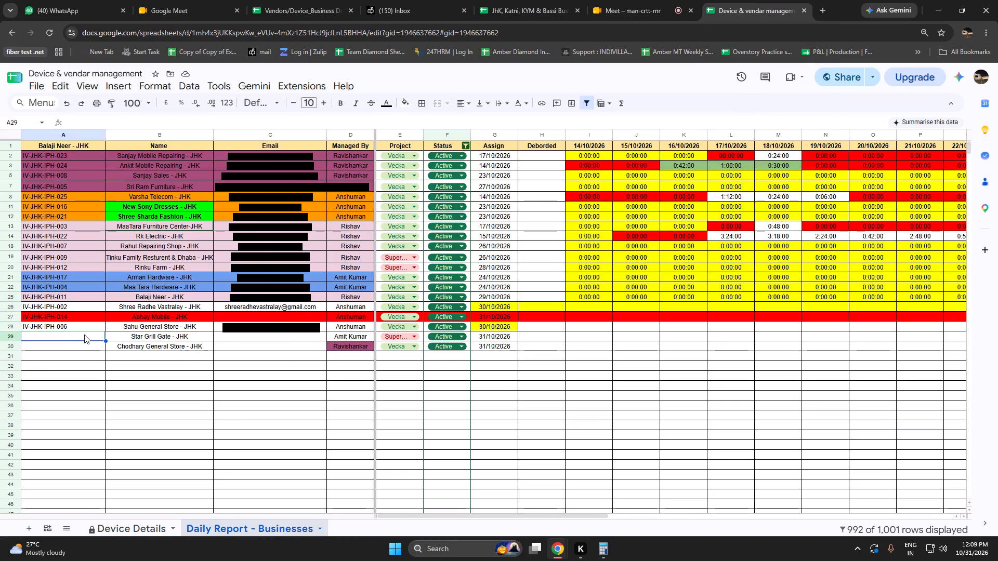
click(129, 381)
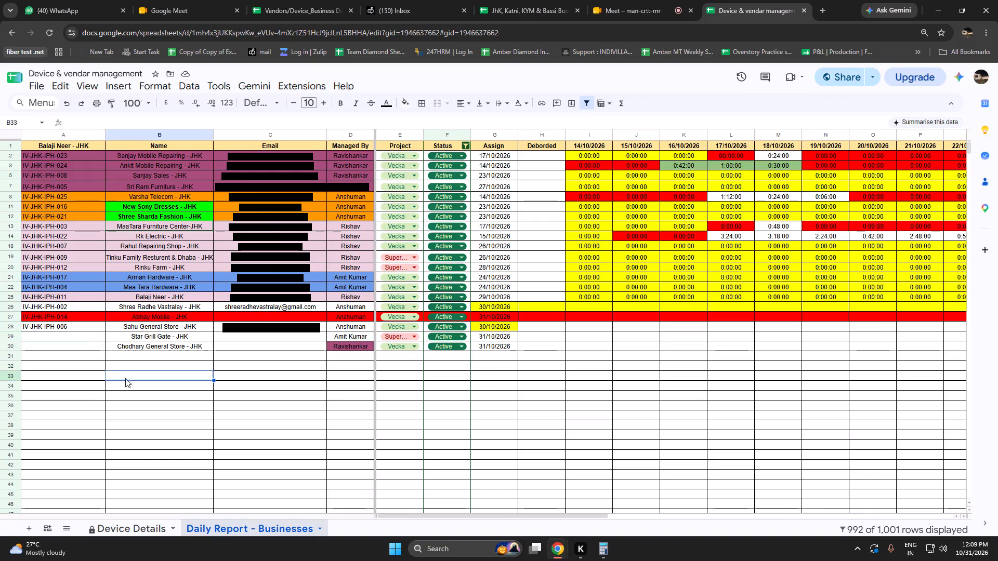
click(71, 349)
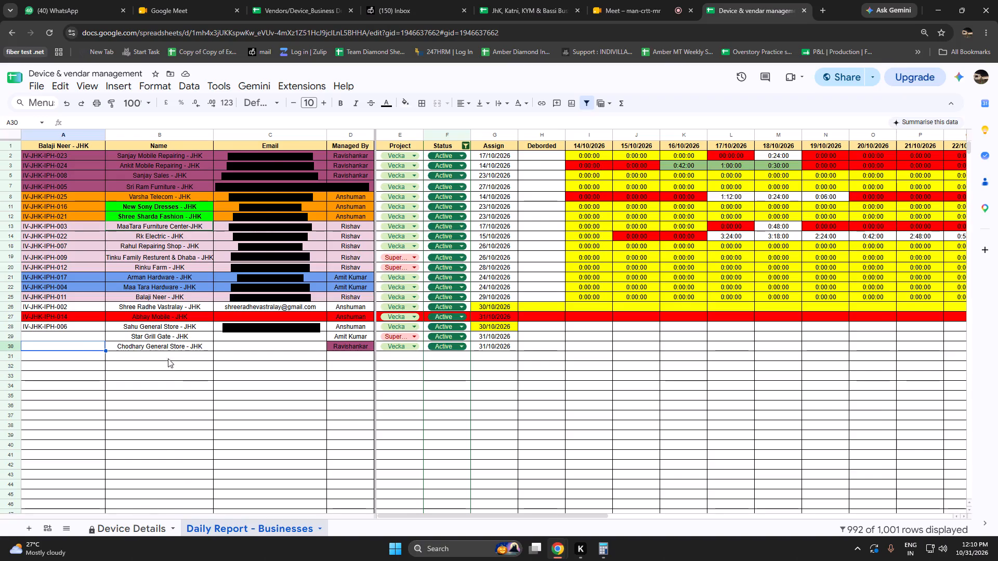
Copy Chodhary General Store - JHK from the daily report as values into Device Details as the assigned person for IV-JHK-IPH-010.
click(160, 346)
key(ctrl+c)
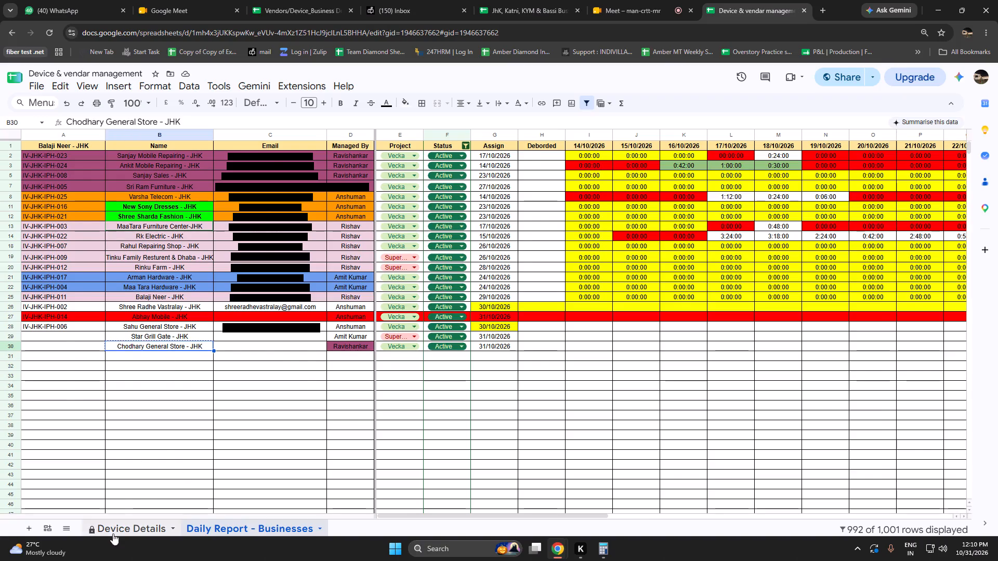
click(113, 533)
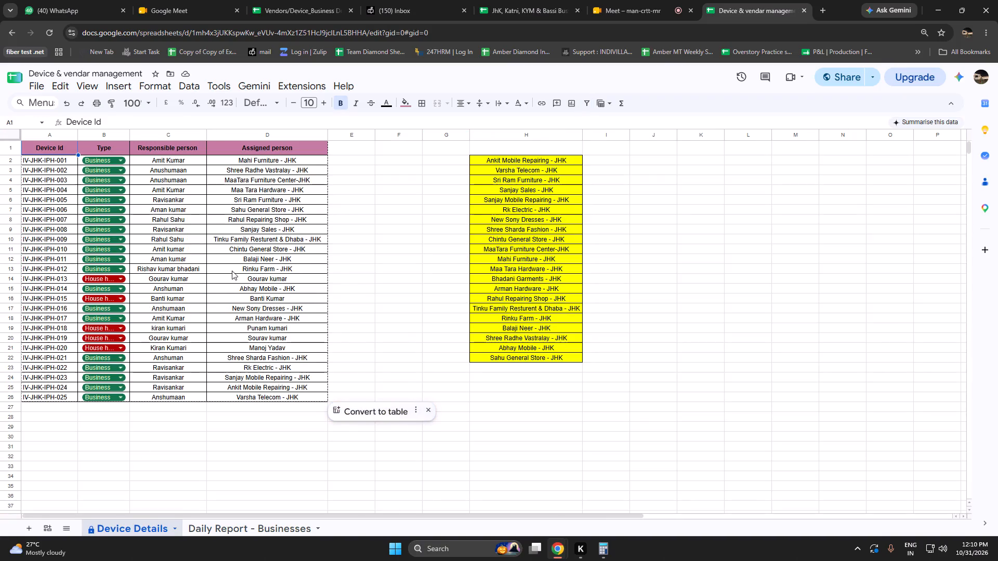
click(232, 250)
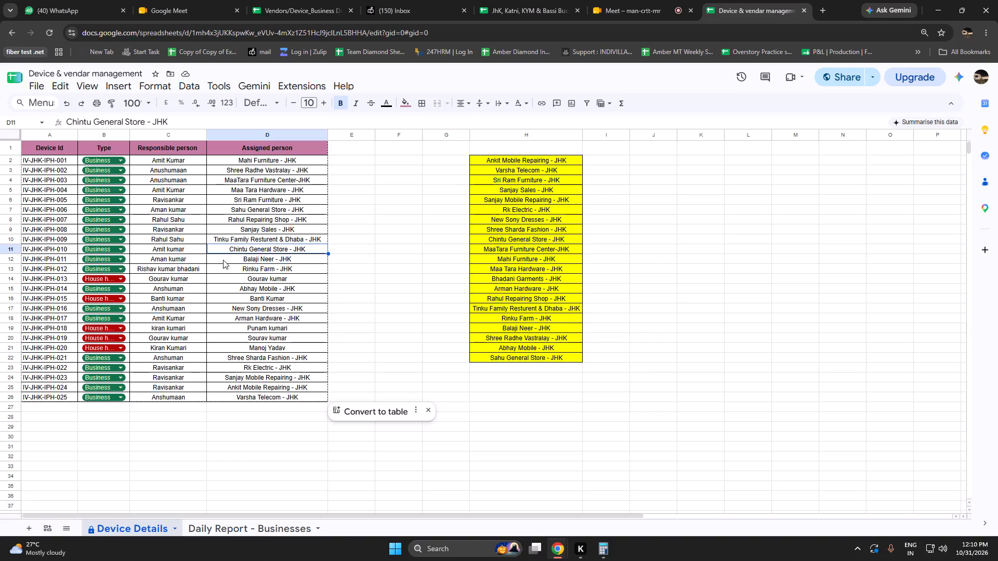
key(ctrl+shift+v)
Copy device ID IV-JHK-IPH-010 from Device Details into the daily report's Chodhary General Store - JHK row, cell A30.
click(59, 247)
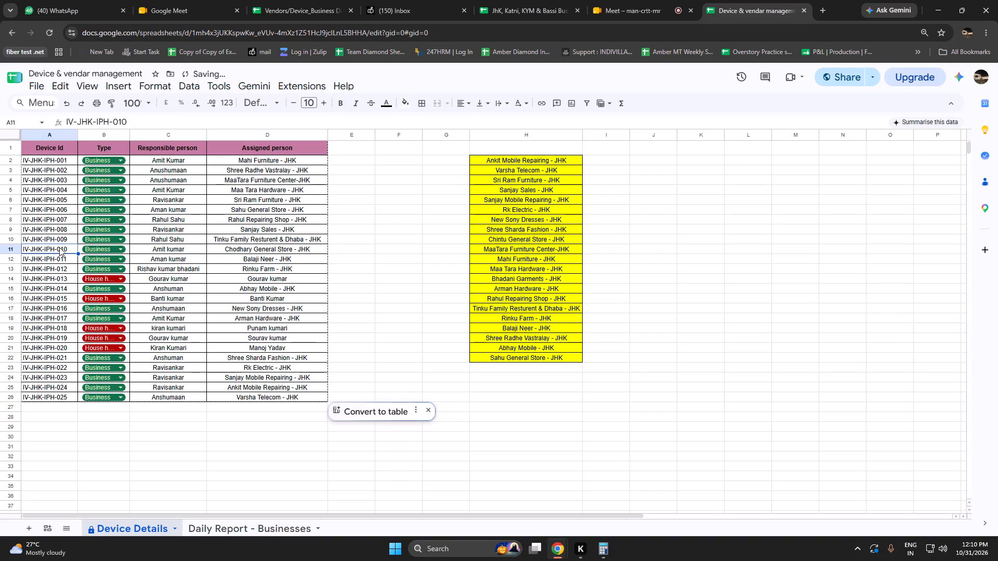
key(ctrl+c)
click(225, 529)
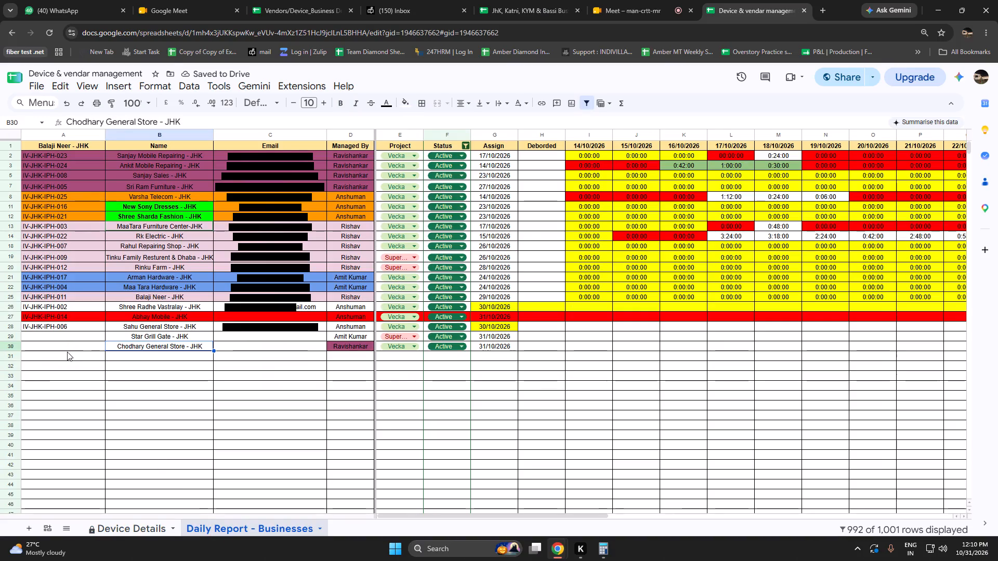
click(65, 351)
key(ctrl+shift+v)
Move device ID IV-JHK-IPH-010 from the Chodhary General Store - JHK row to the Star Grill Gate - JHK row, cell A29.
click(128, 336)
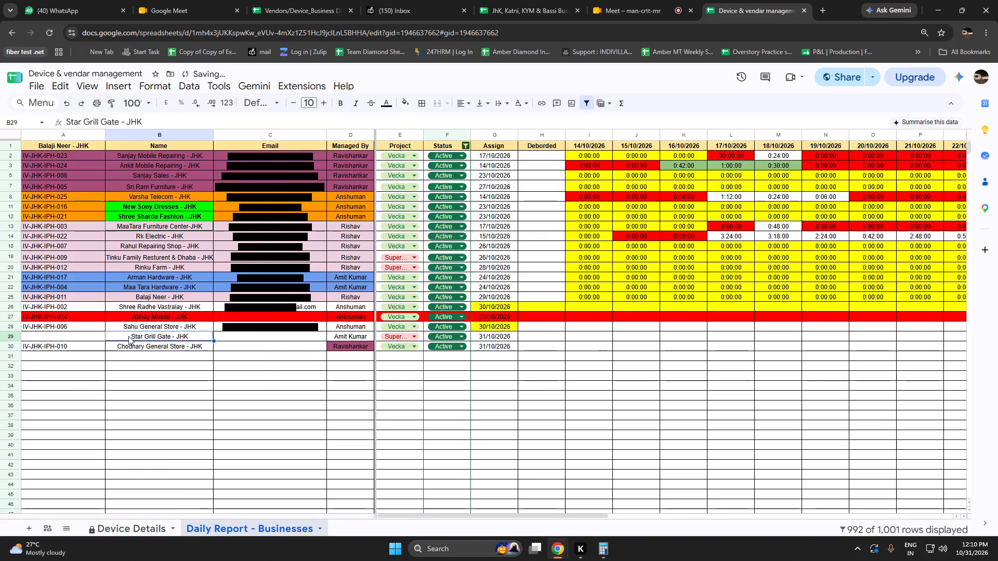
click(84, 349)
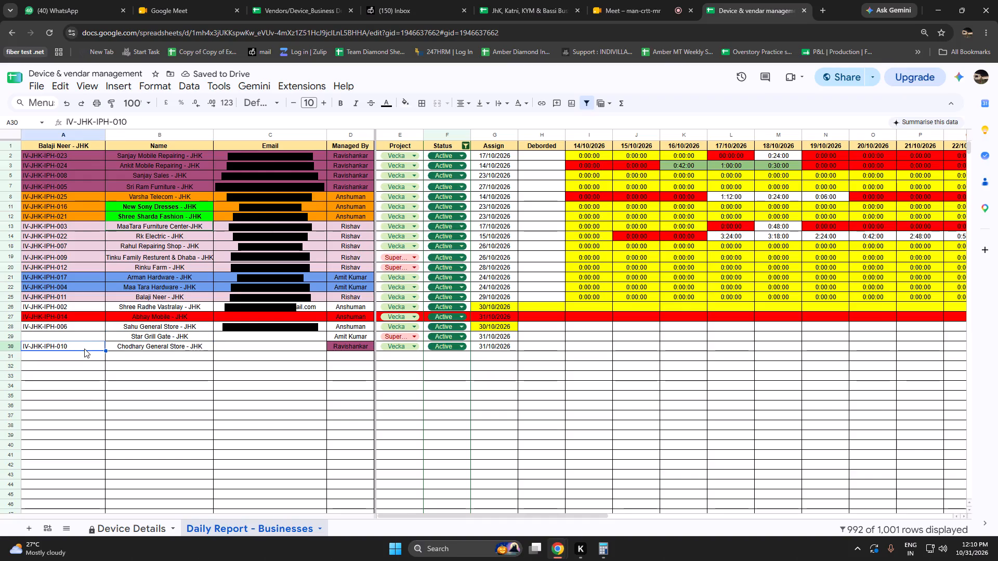
key(ctrl+x)
click(82, 338)
key(ctrl+v)
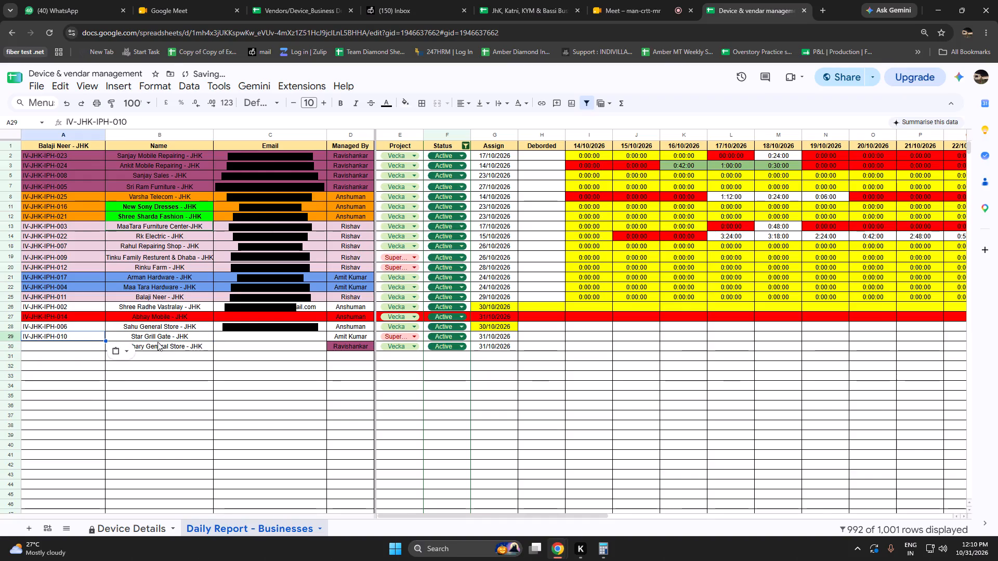
Clear Mahi Furniture - JHK as the assigned person for device IV-JHK-IPH-001 in Device Details.
click(200, 348)
click(112, 535)
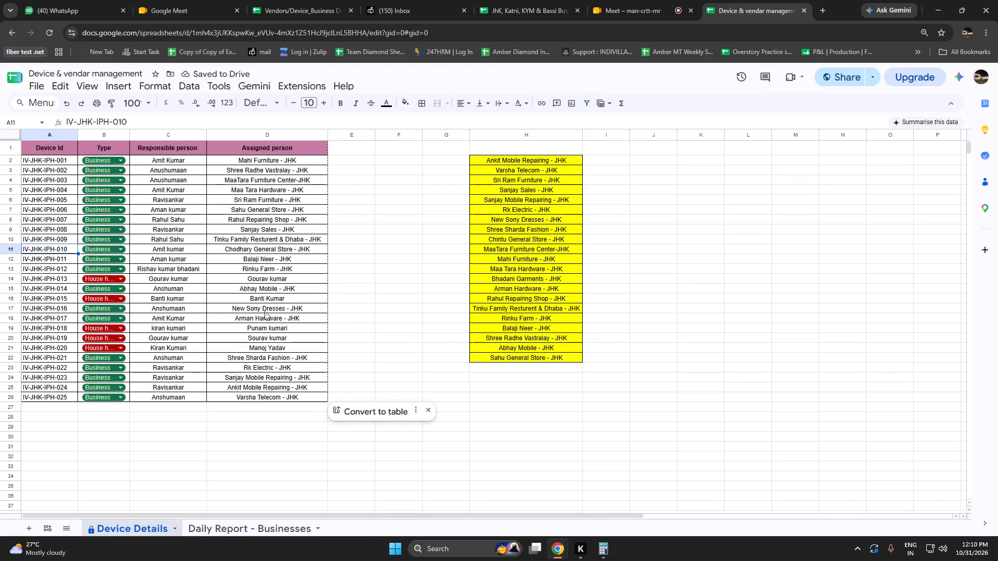
click(246, 161)
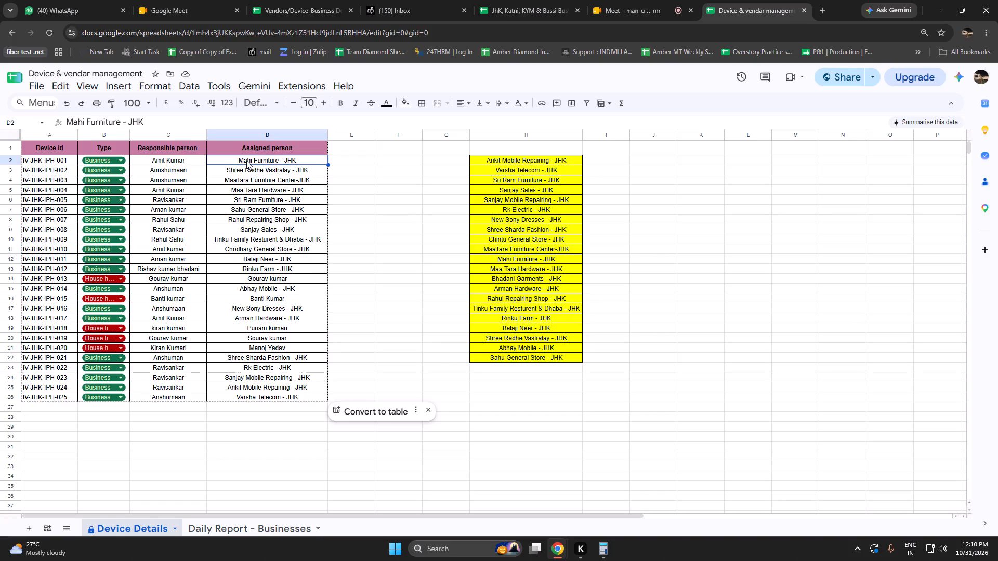
key(ctrl+c)
click(223, 531)
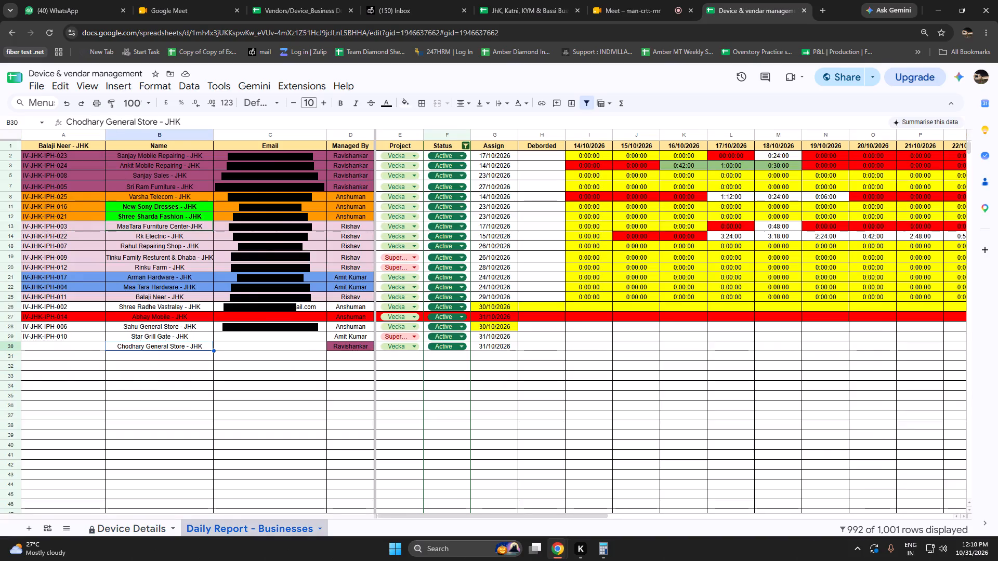
click(83, 345)
click(141, 346)
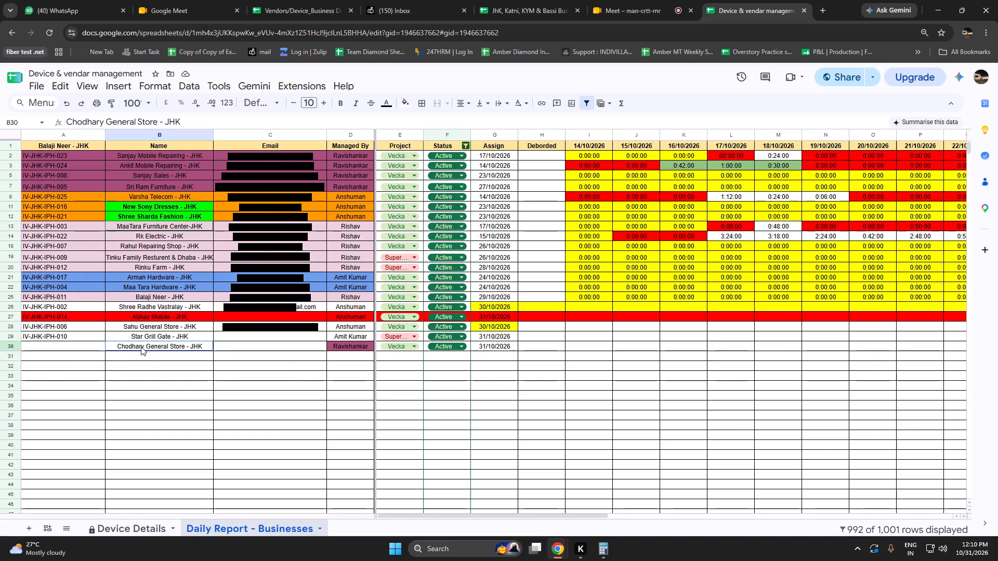
click(149, 526)
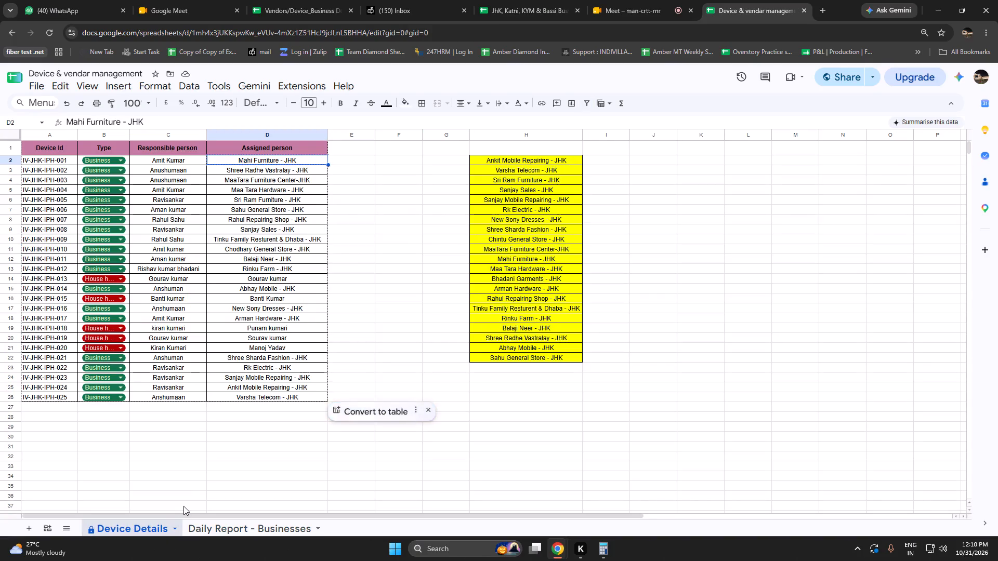
key(BackSpace)
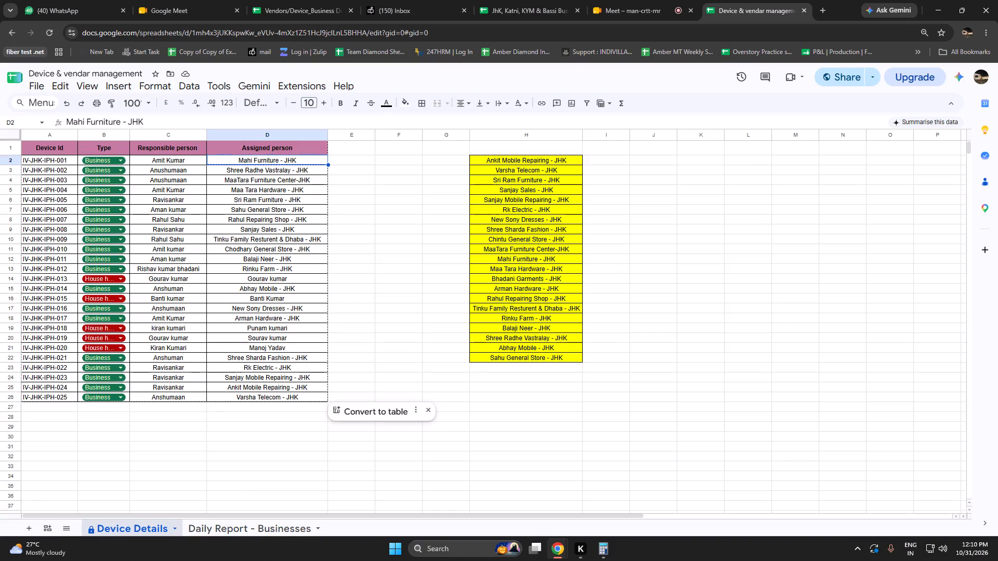
Copy Chodhary General Store - JHK from the daily report into Device Details as the assigned person for IV-JHK-IPH-001.
click(212, 533)
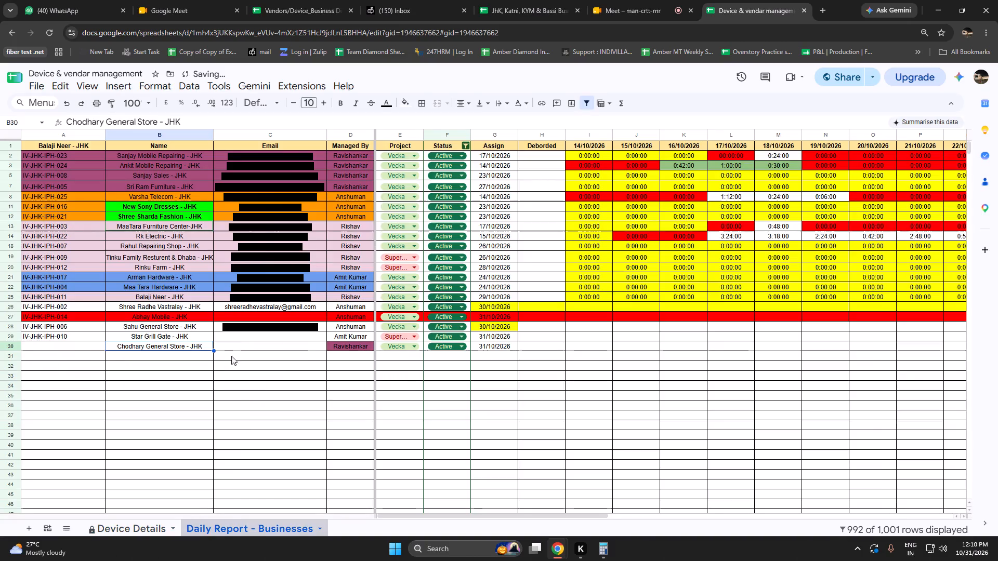
click(177, 346)
key(ctrl+c)
click(139, 524)
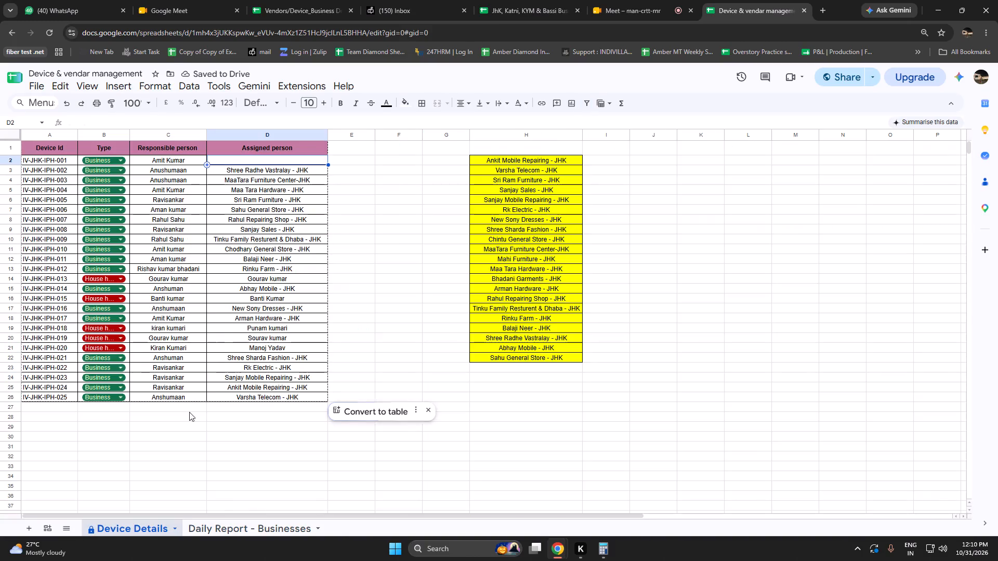
click(260, 163)
key(ctrl+v)
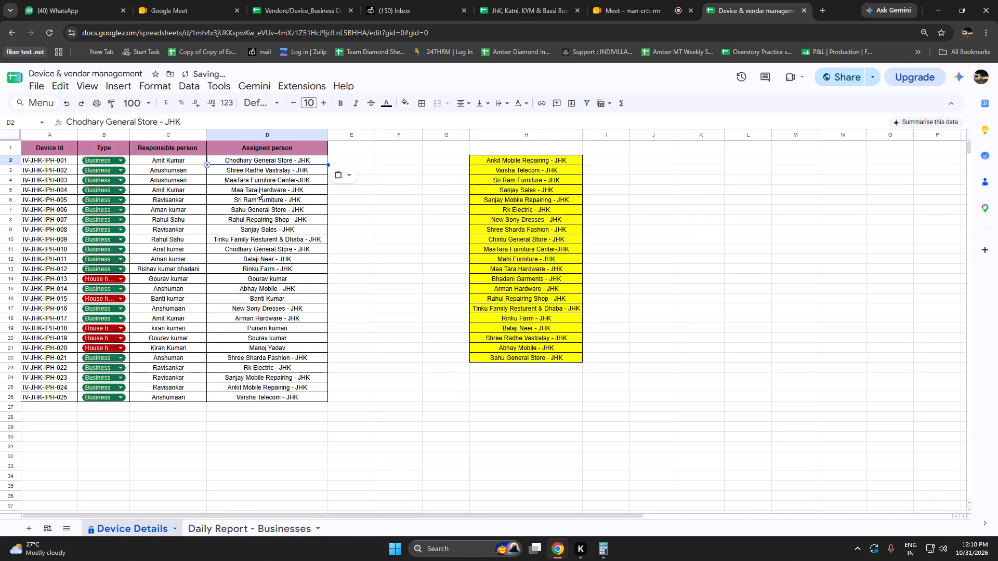
click(271, 418)
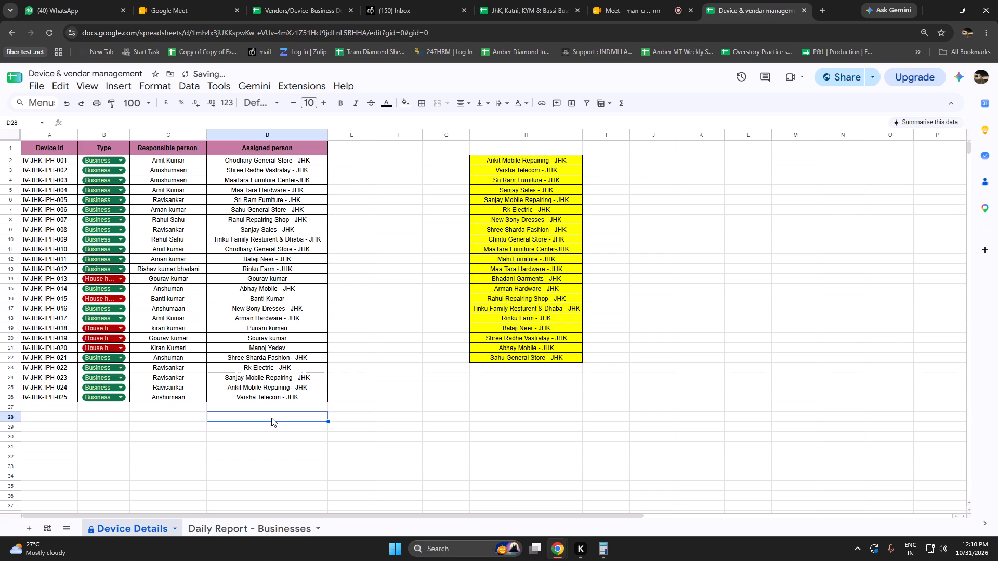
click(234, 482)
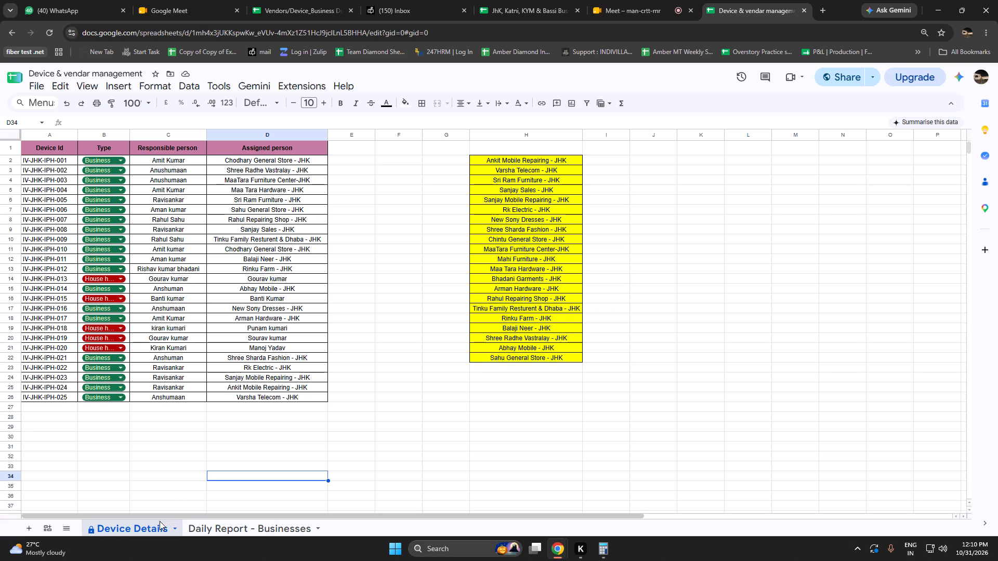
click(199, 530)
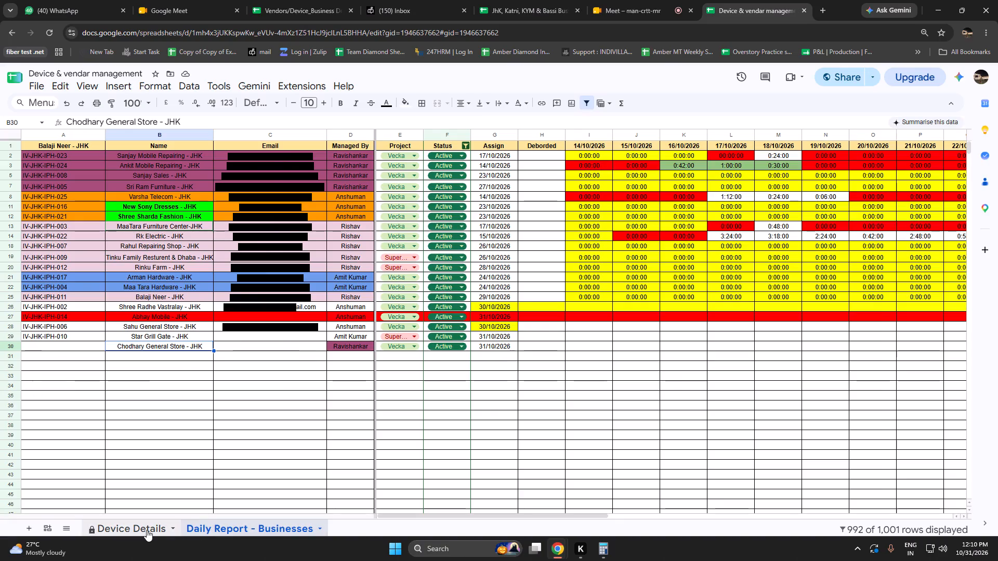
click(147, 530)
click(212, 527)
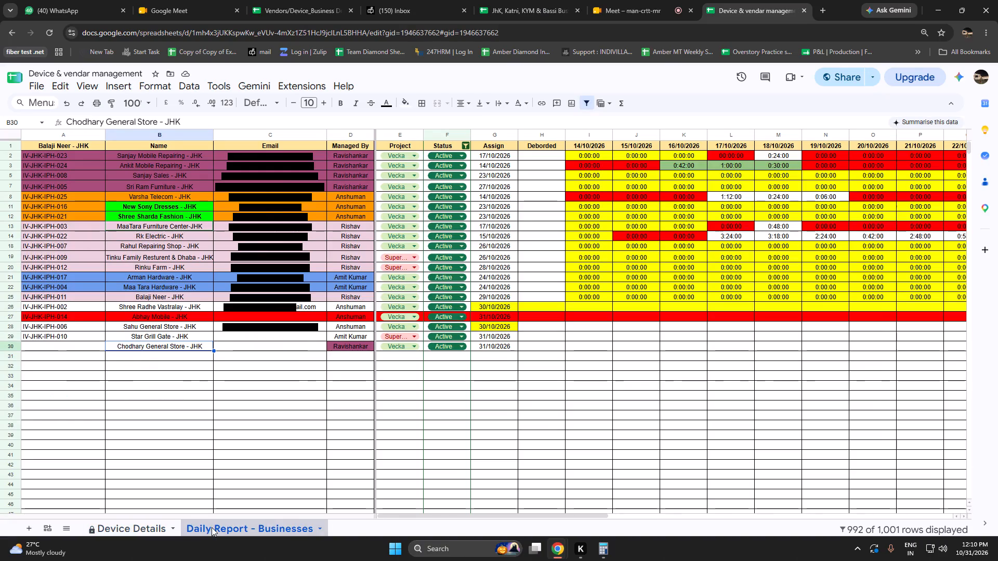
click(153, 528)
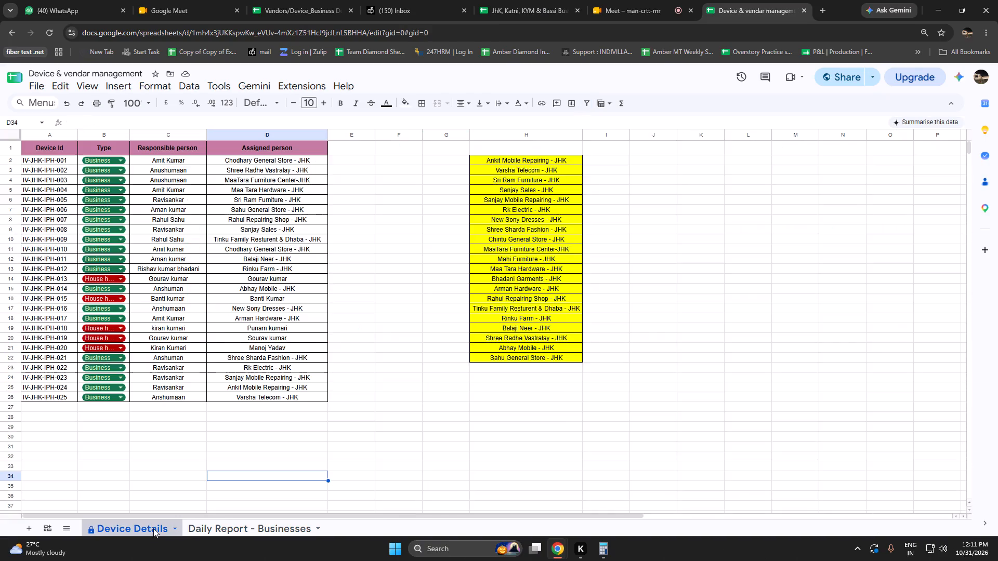
Copy device ID IV-JHK-IPH-001 from Device Details into the daily report's Chodhary General Store - JHK row, cell A30.
click(207, 528)
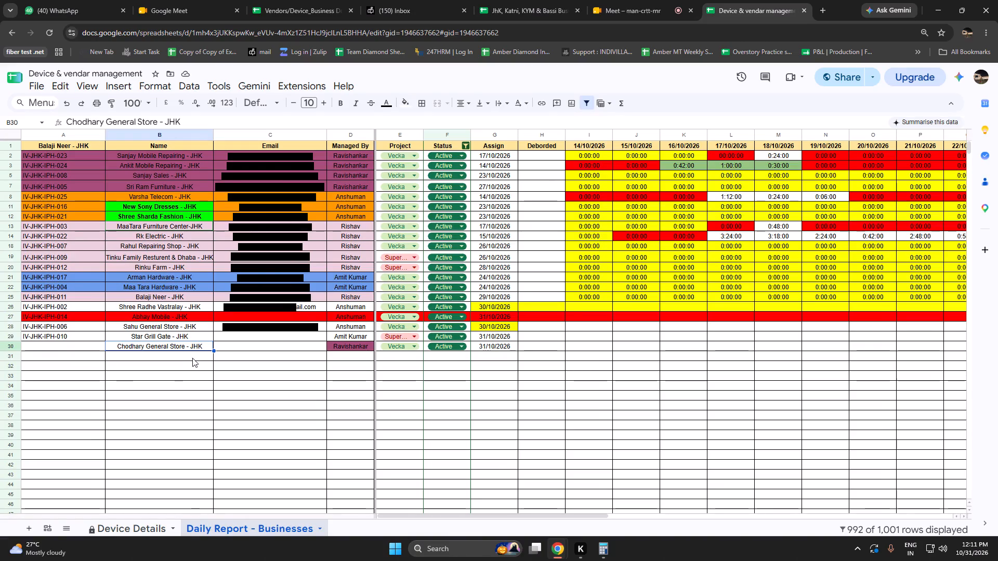
click(80, 345)
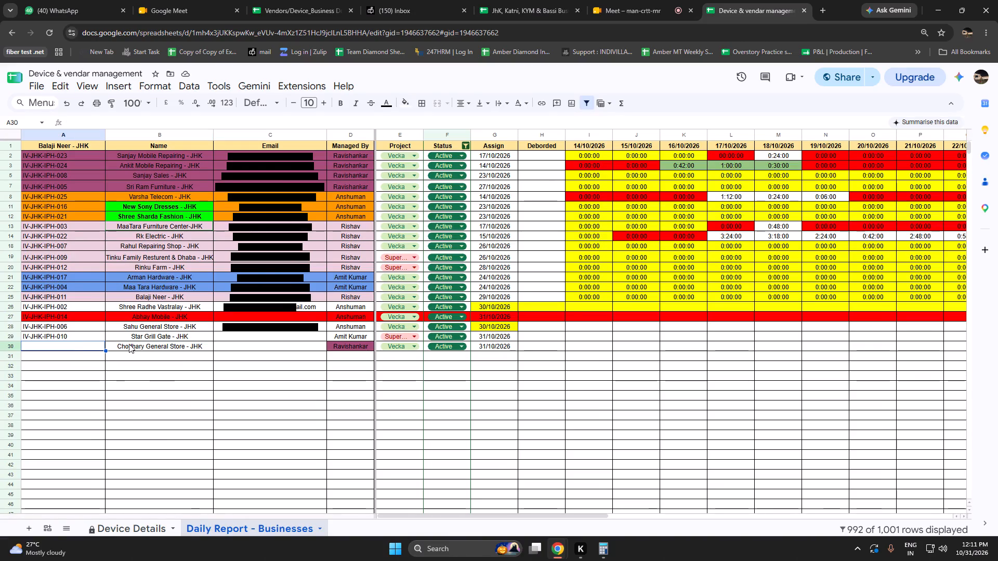
click(121, 529)
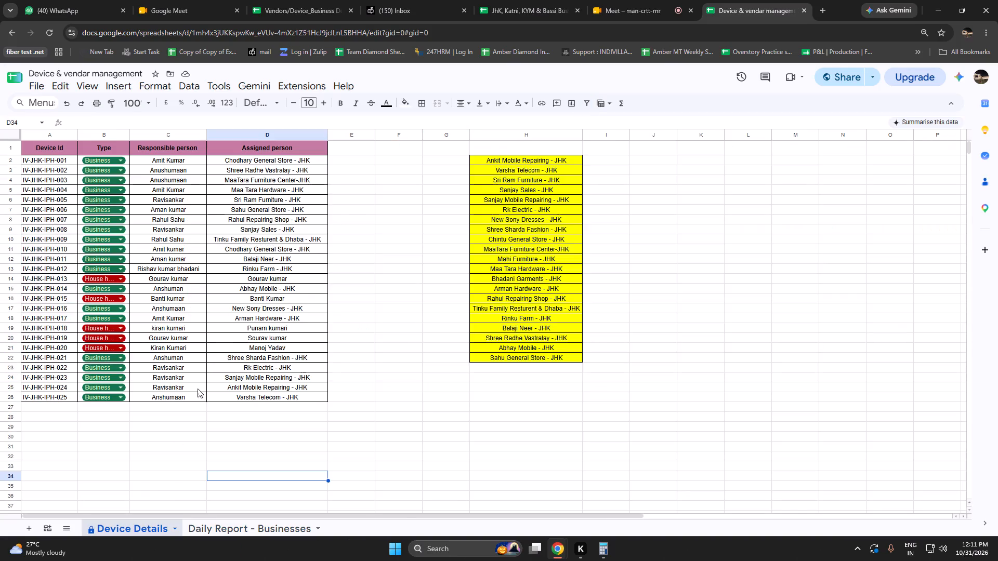
click(43, 164)
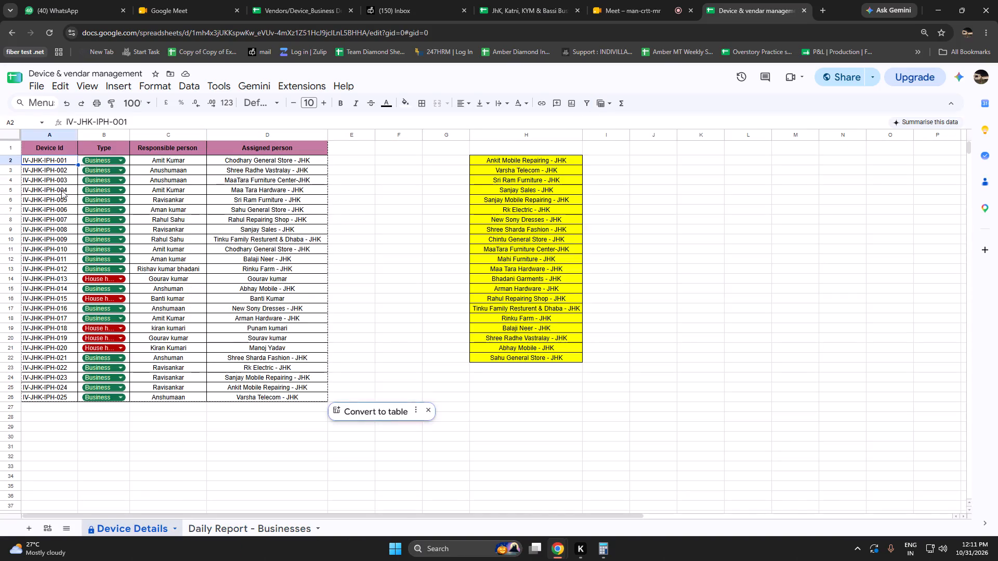
key(ctrl+c)
click(251, 532)
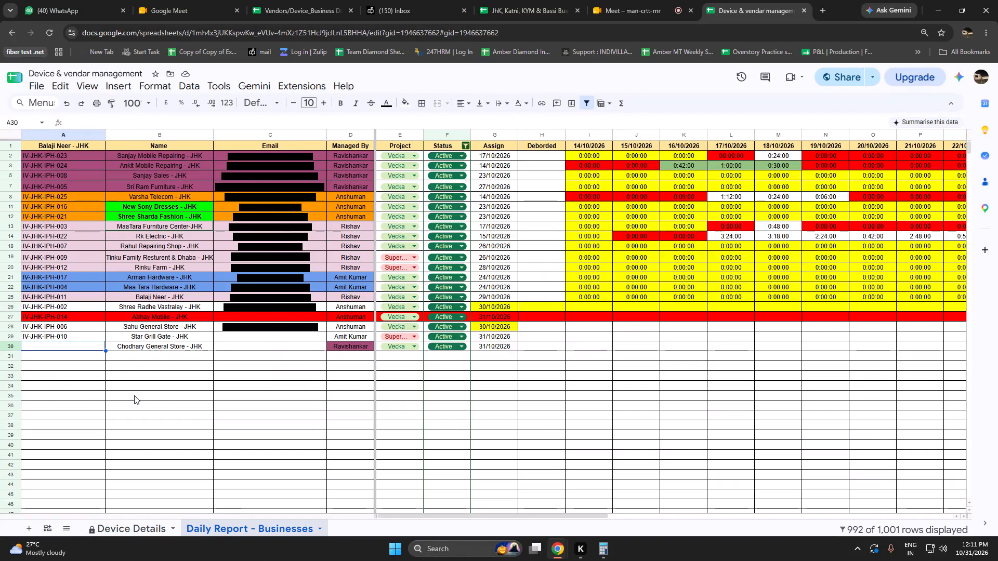
key(ctrl+v)
click(238, 332)
click(233, 342)
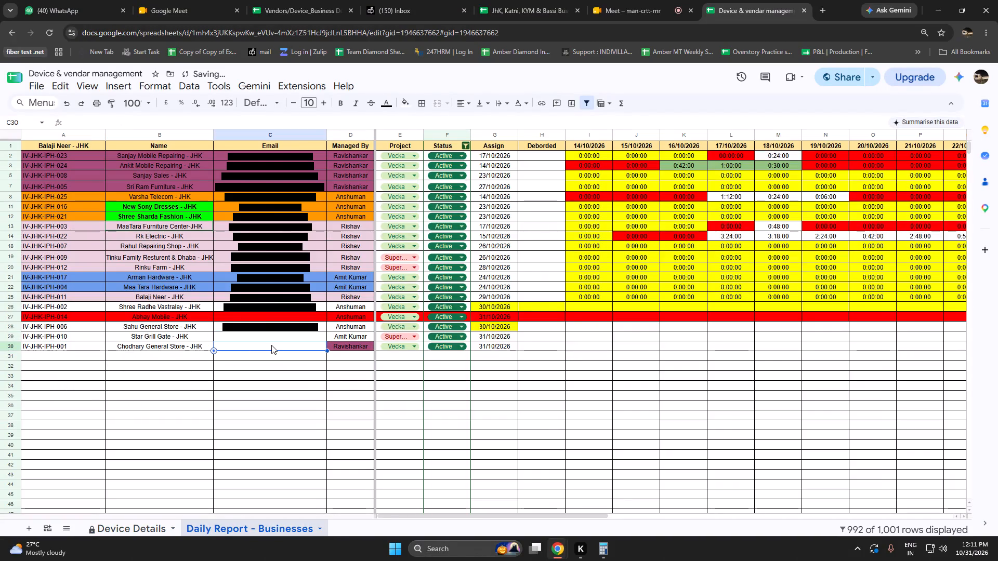
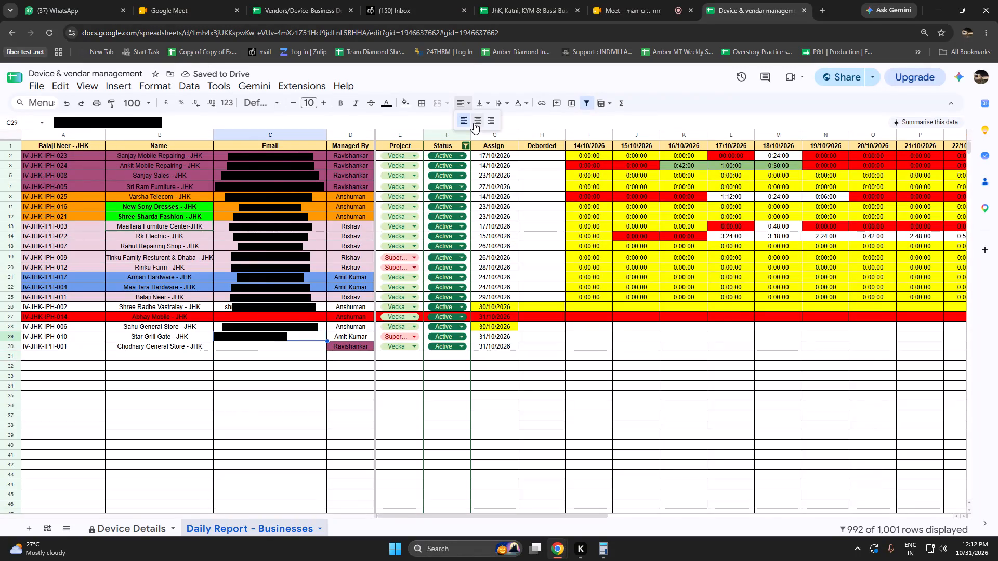
Centre-align the email address in the Star Grill Gate - JHK row, cell C29 of the daily report.
click(474, 123)
click(280, 392)
click(285, 344)
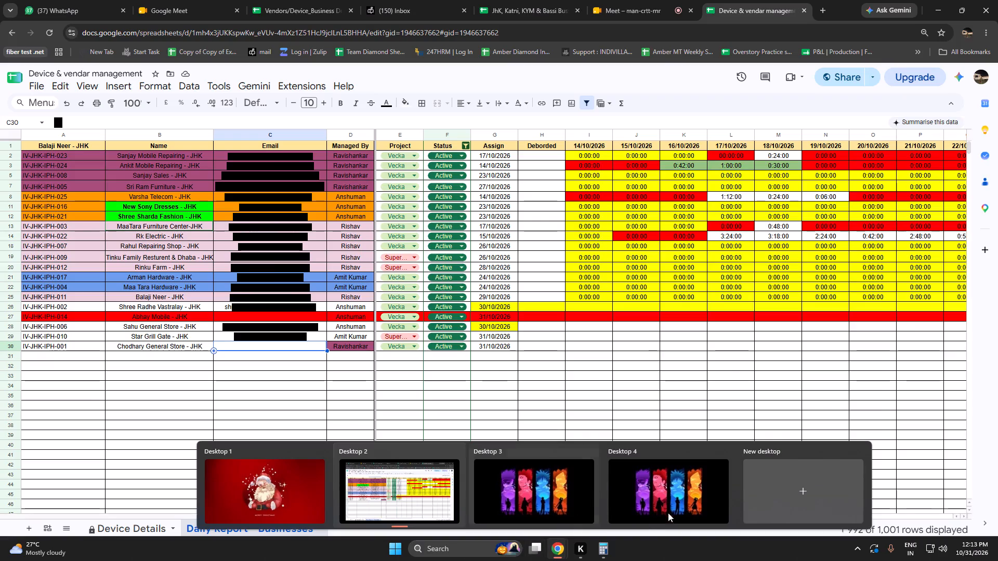
click(619, 396)
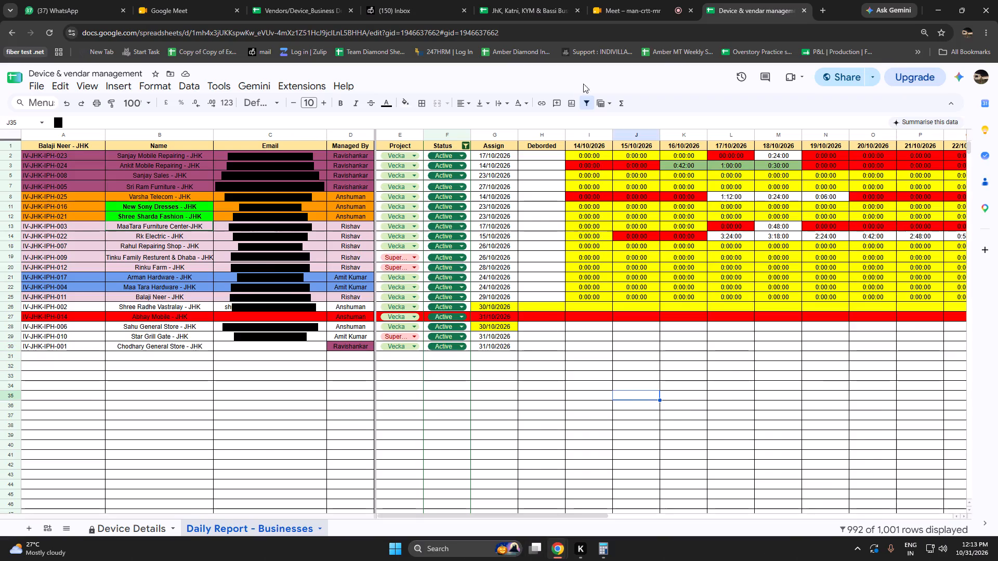
Copy all the device IDs from IV-JHK-IPH-023 to IV-JHK-IPH-001 as values into the JHK tracker's Device Number column, starting at B2.
click(505, 0)
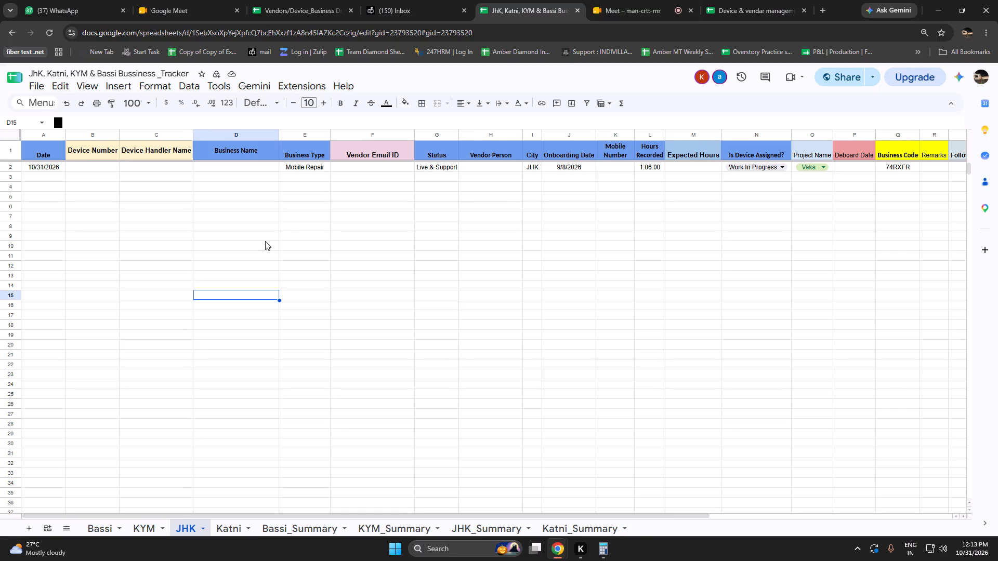
click(737, 0)
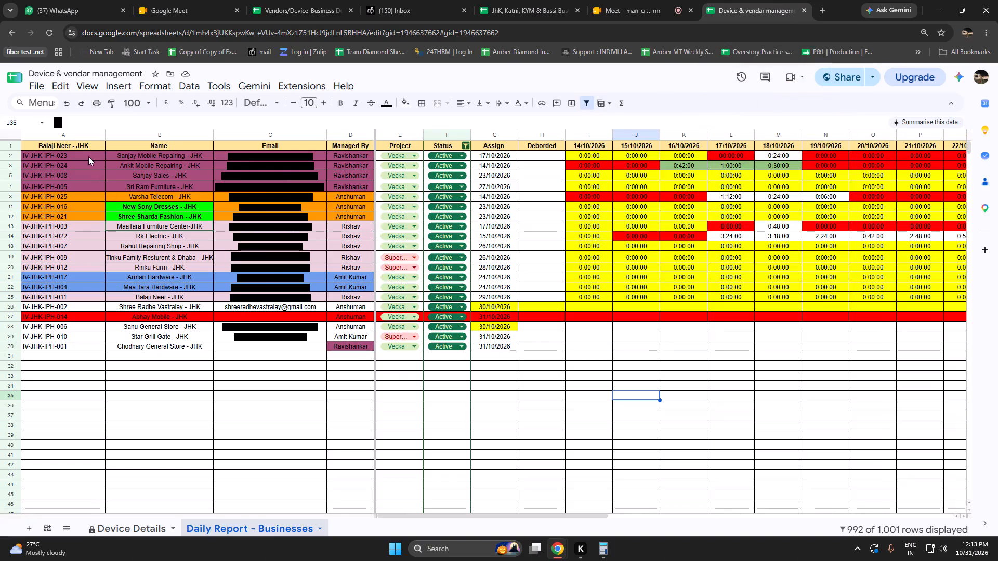
drag(87, 156, 87, 346)
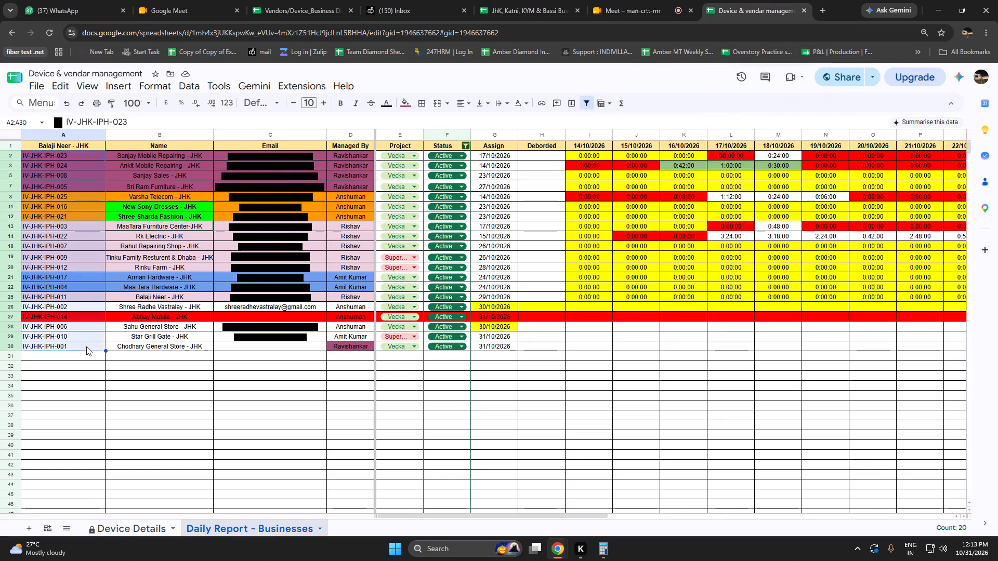
key(ctrl+c)
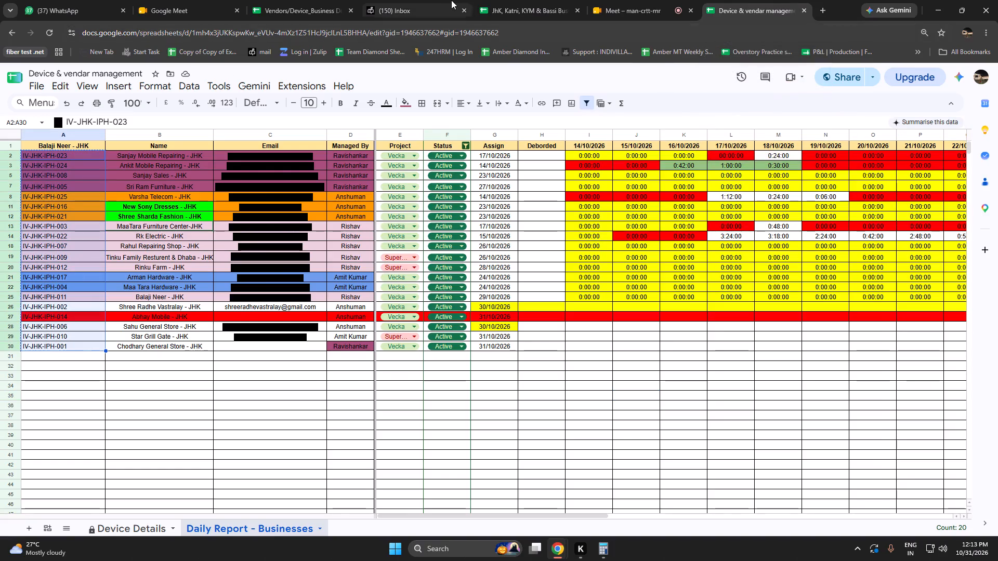
click(518, 0)
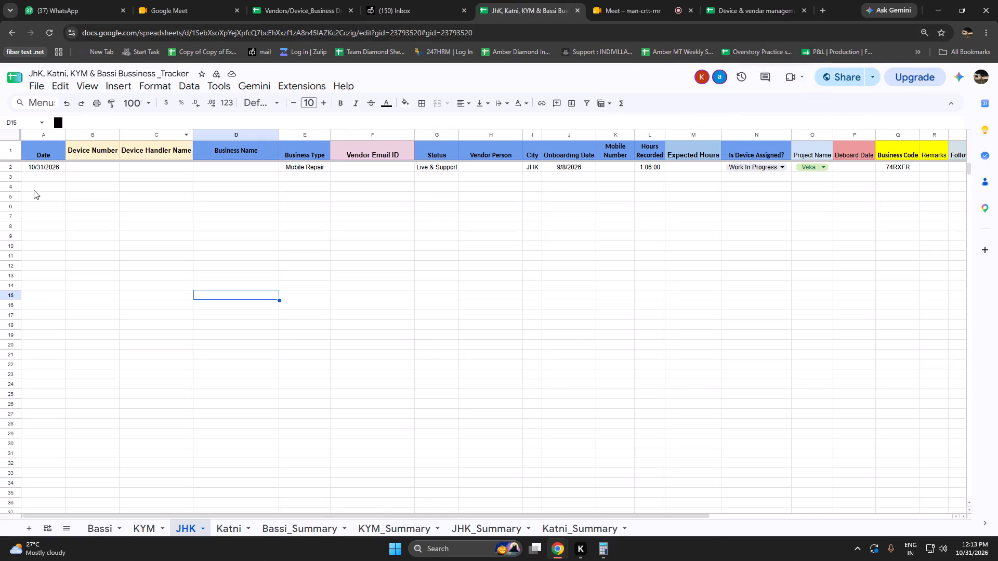
click(83, 164)
key(ctrl+shift+v)
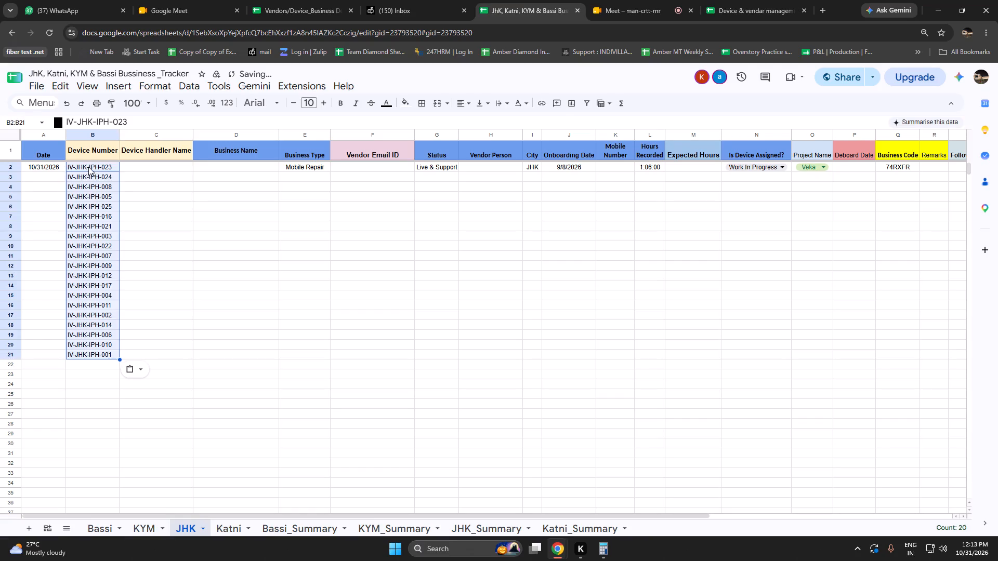
Copy the business names from Sanjay Mobile Repairing - JHK to Chodhary General Store - JHK as values into the JHK tracker's Business Name column, starting at D2.
click(135, 169)
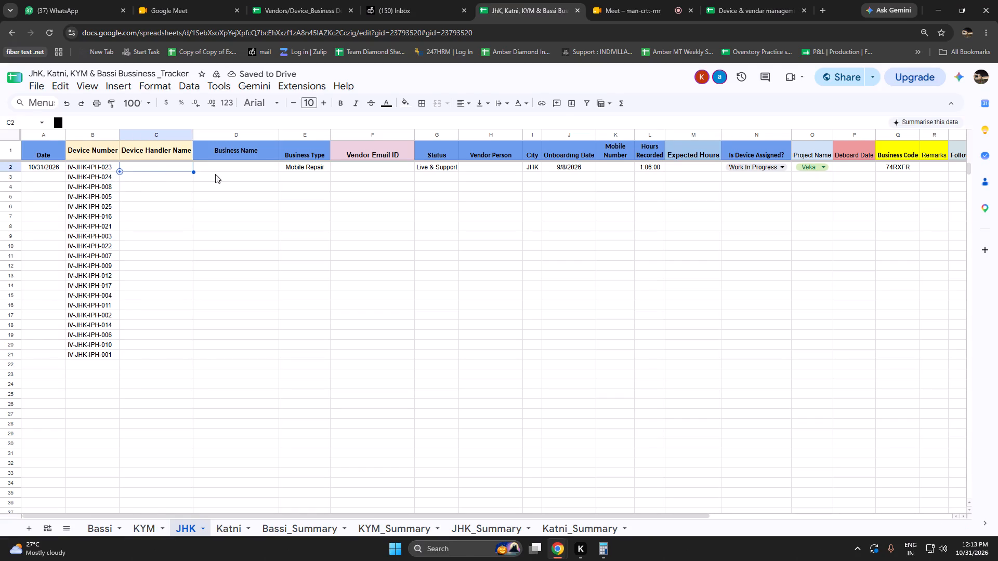
click(222, 168)
click(756, 0)
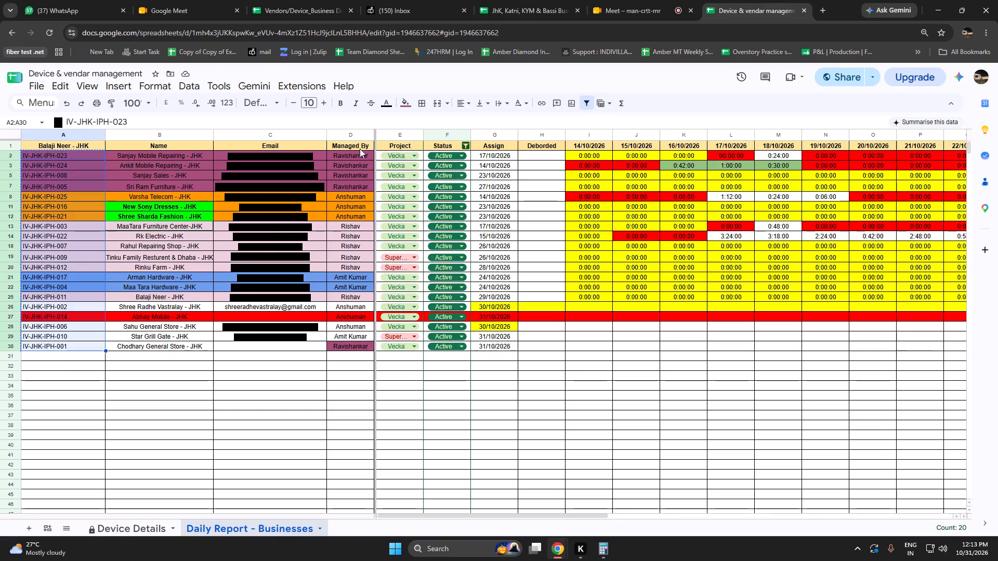
drag(174, 153, 171, 349)
click(168, 261)
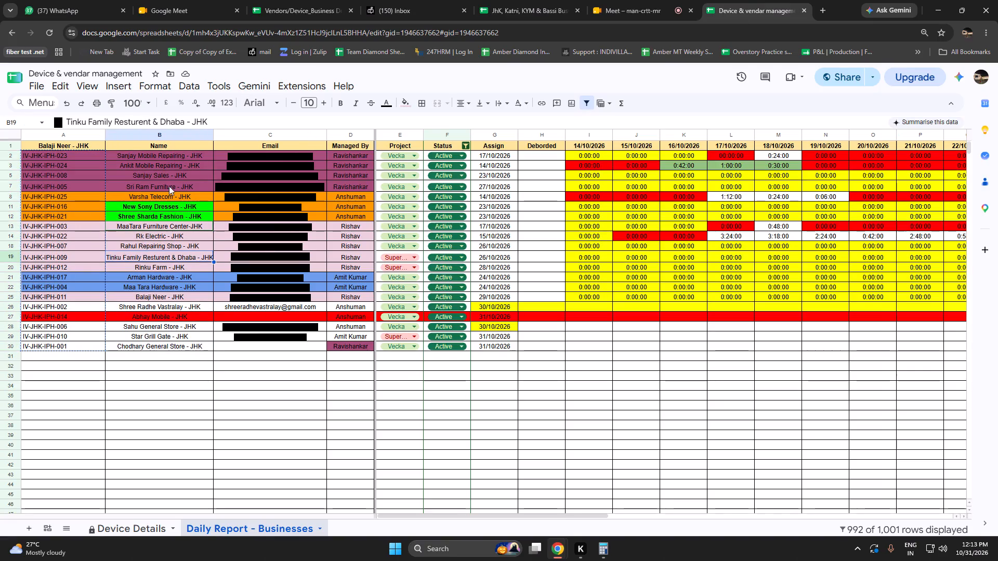
drag(166, 154, 191, 351)
key(ctrl+c)
click(510, 0)
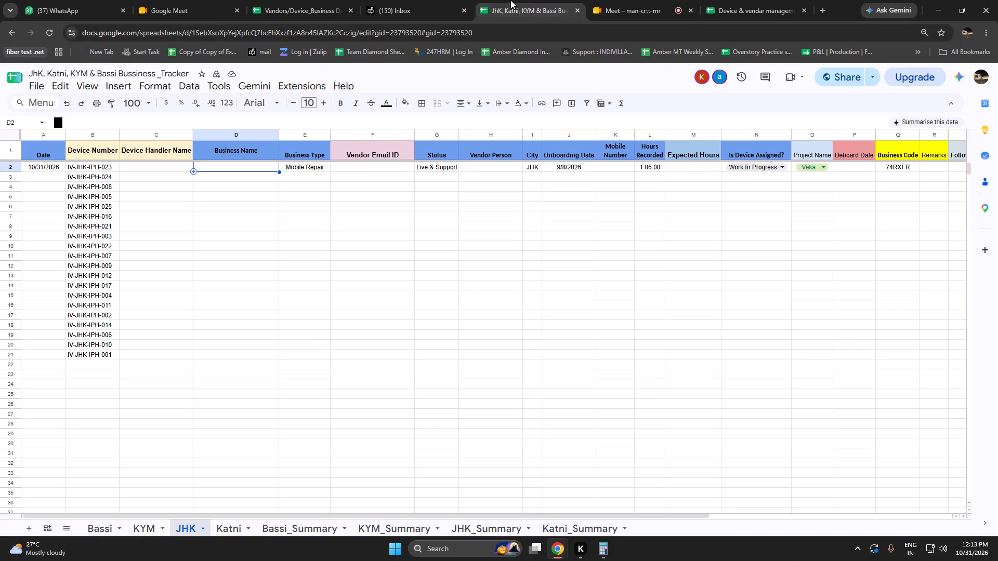
key(ctrl+shift+v)
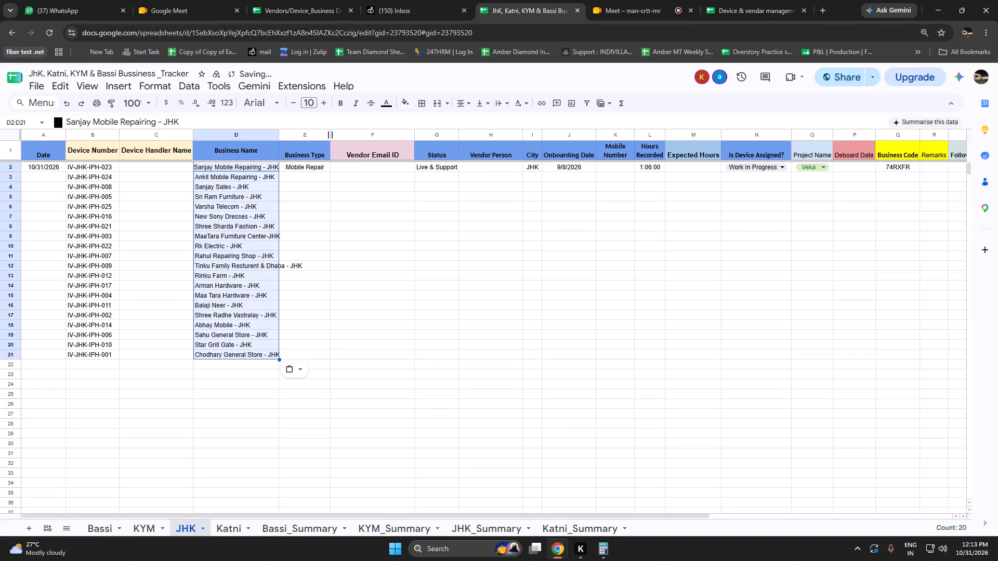
Widen the JHK tracker's Business Name column to fit the longest business name.
drag(278, 137, 303, 141)
drag(304, 137, 313, 137)
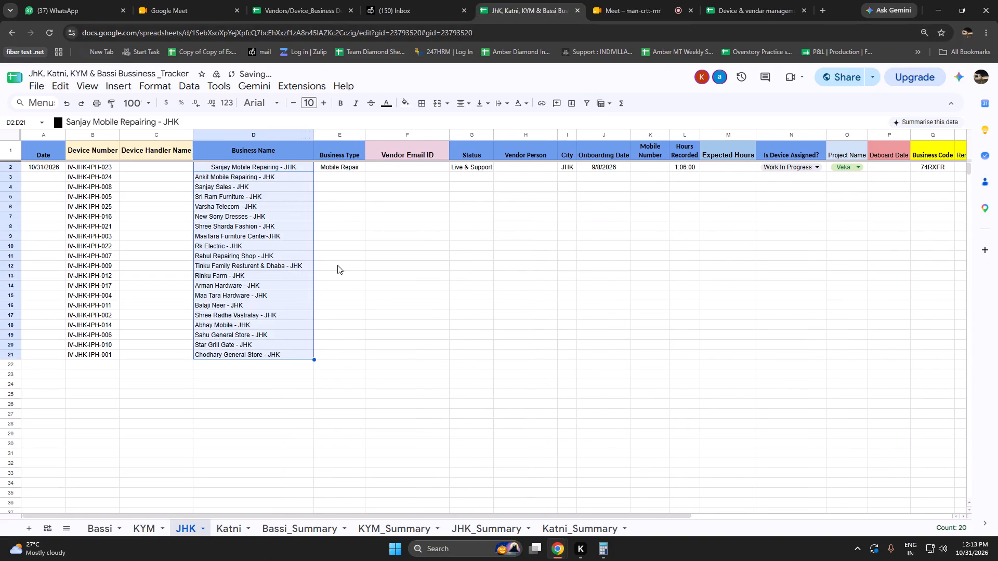
click(379, 304)
Replace the name in cell E3043 of the Approved Business List with Star Grill Gate - JHK, copied as a value from the JHK tracker.
click(227, 344)
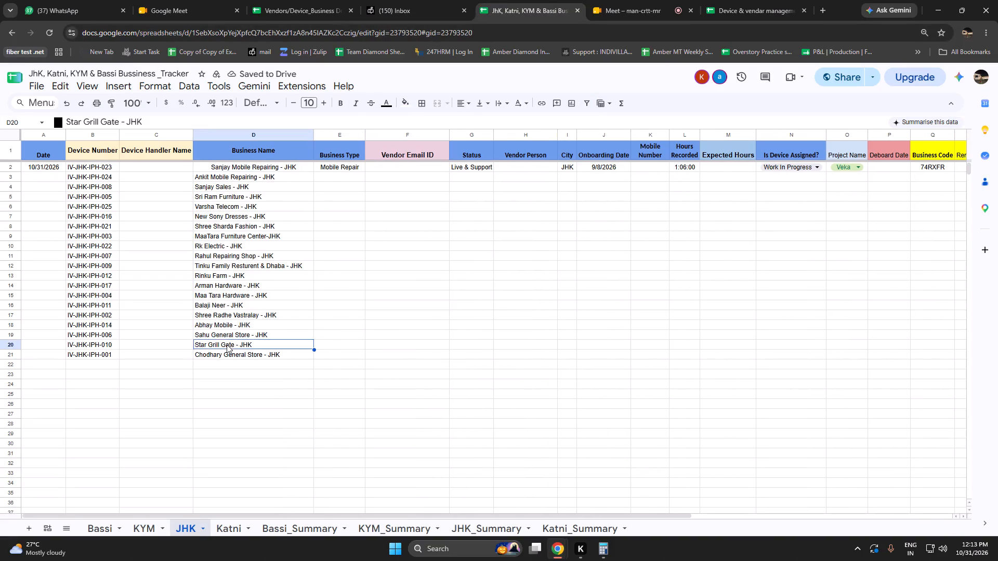
key(ctrl+c)
click(319, 0)
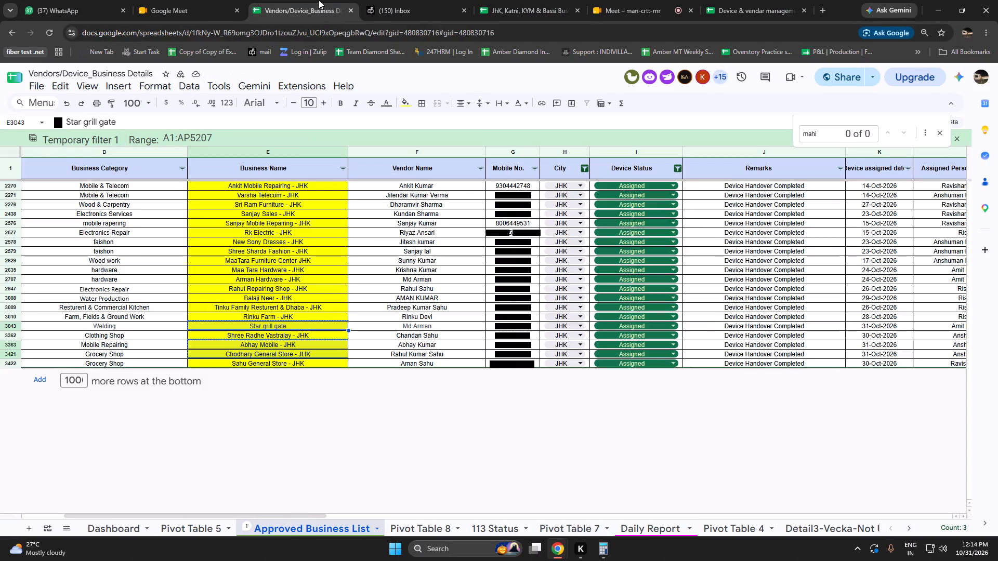
click(772, 0)
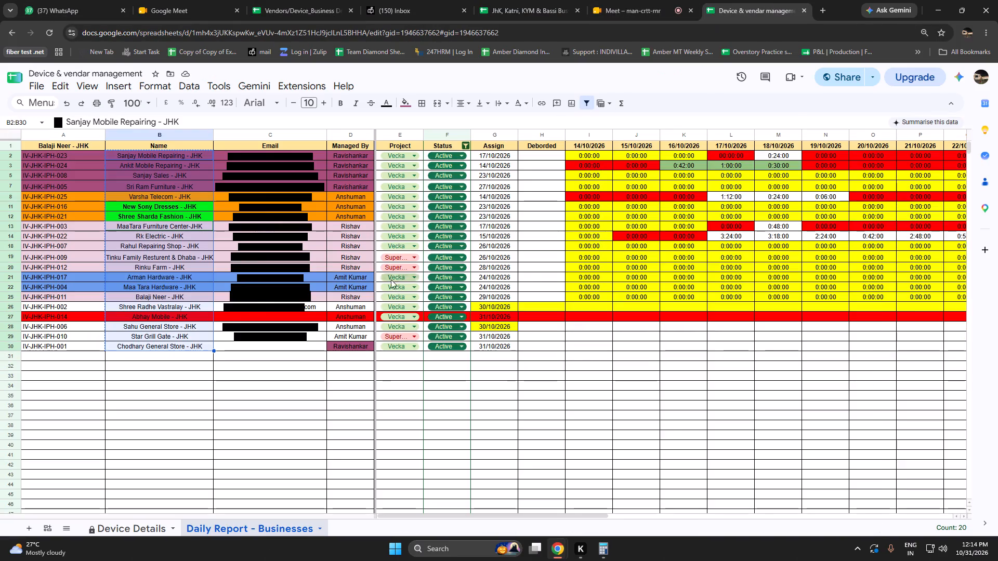
click(306, 0)
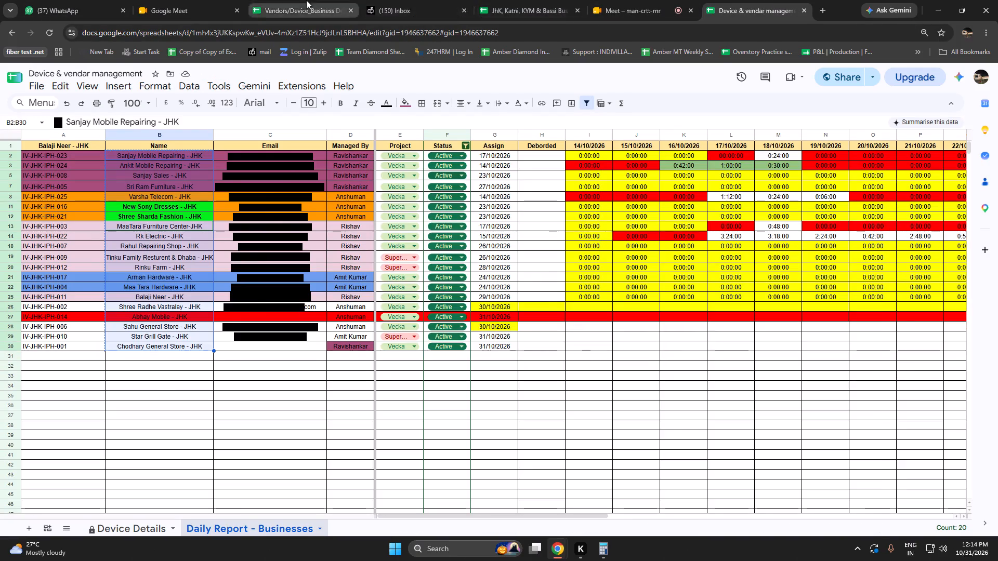
click(261, 323)
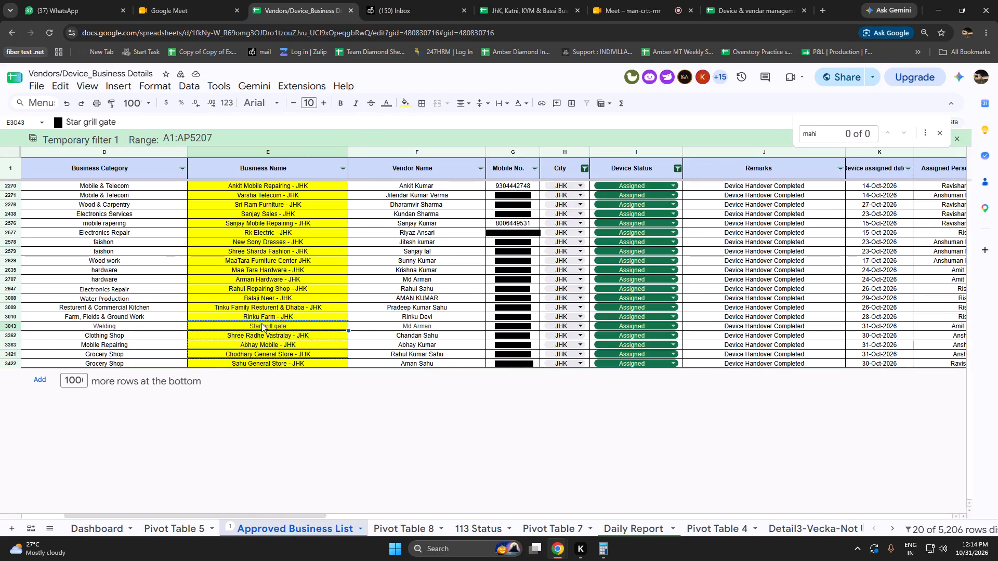
key(ctrl+shift+v)
click(288, 425)
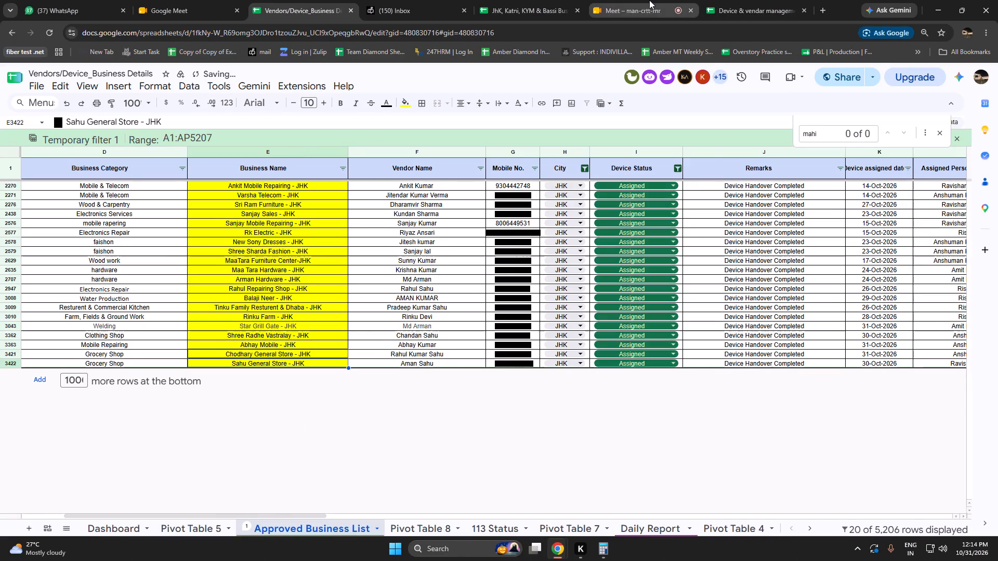
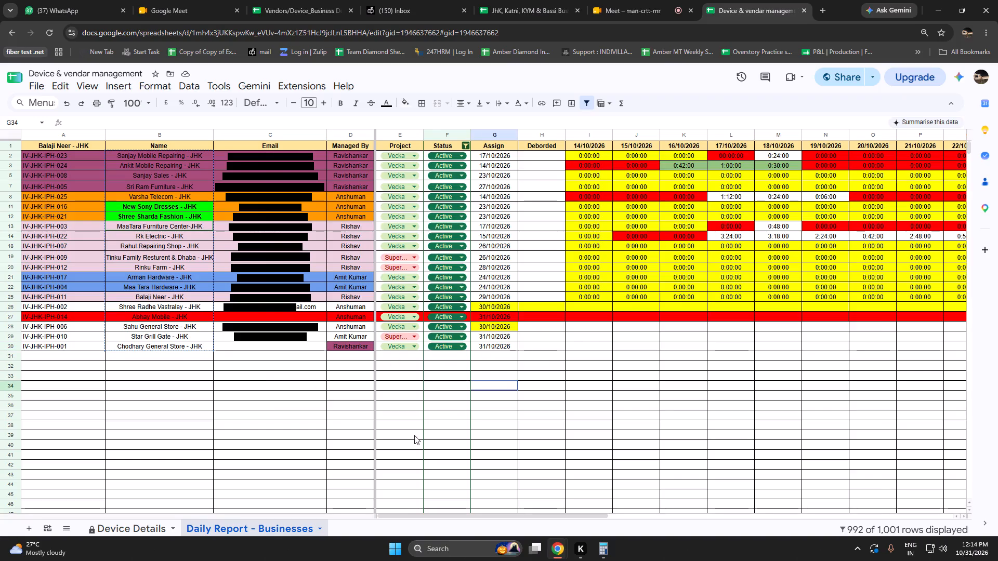
In the JHK tracker, fill the Business Type Mobile Repair down from E2 to Ankit Mobile Repairing and Sanjay Sales.
click(531, 0)
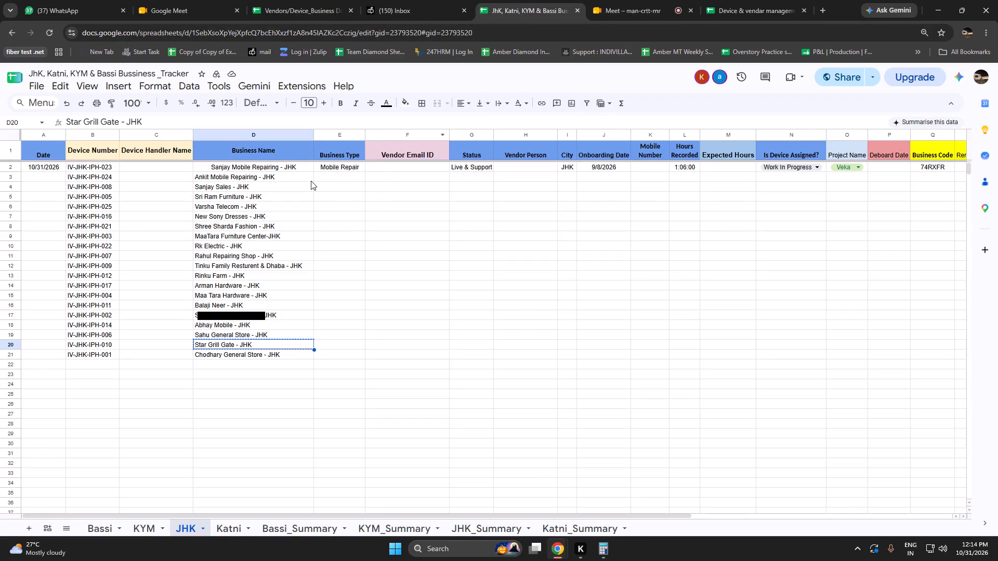
click(335, 175)
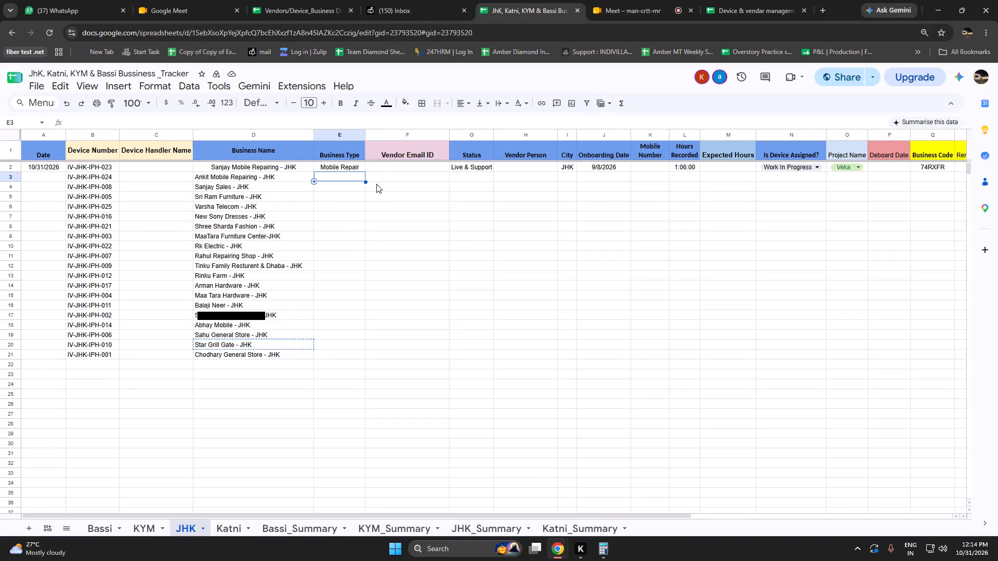
drag(340, 168, 336, 175)
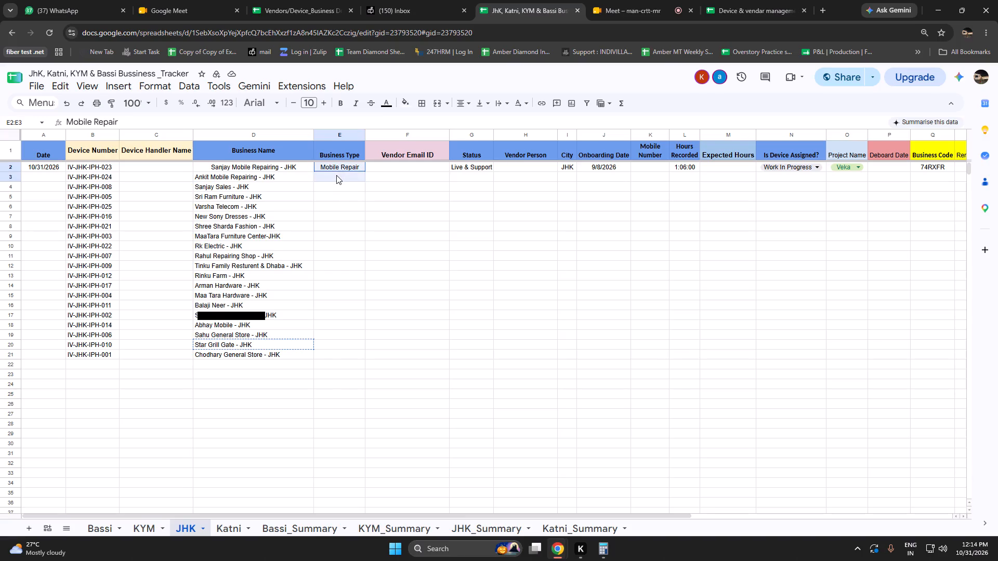
drag(336, 175, 335, 185)
key(ctrl+d)
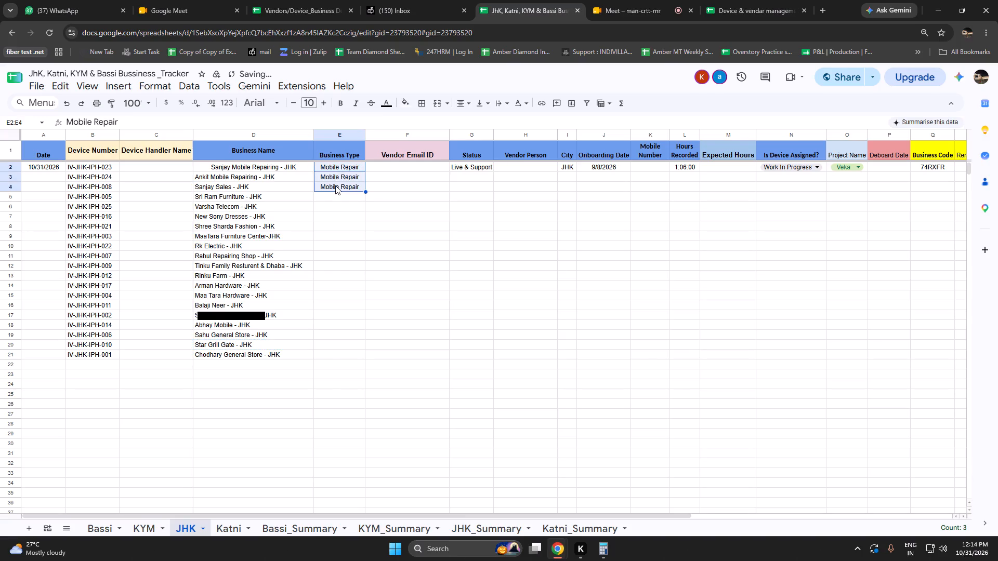
click(326, 197)
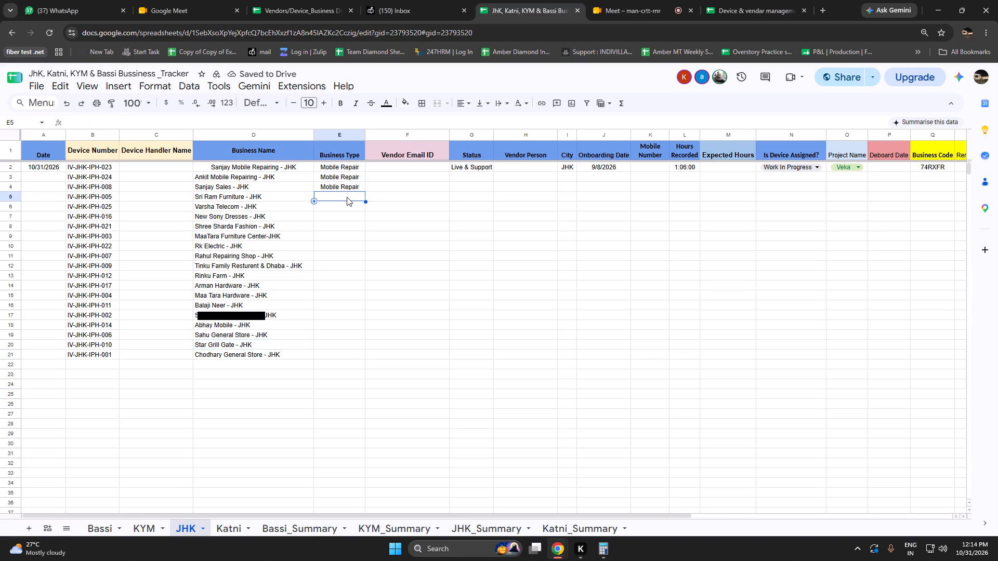
Open the Atlas Studio Sales Dashboard in a new browser tab.
click(821, 11)
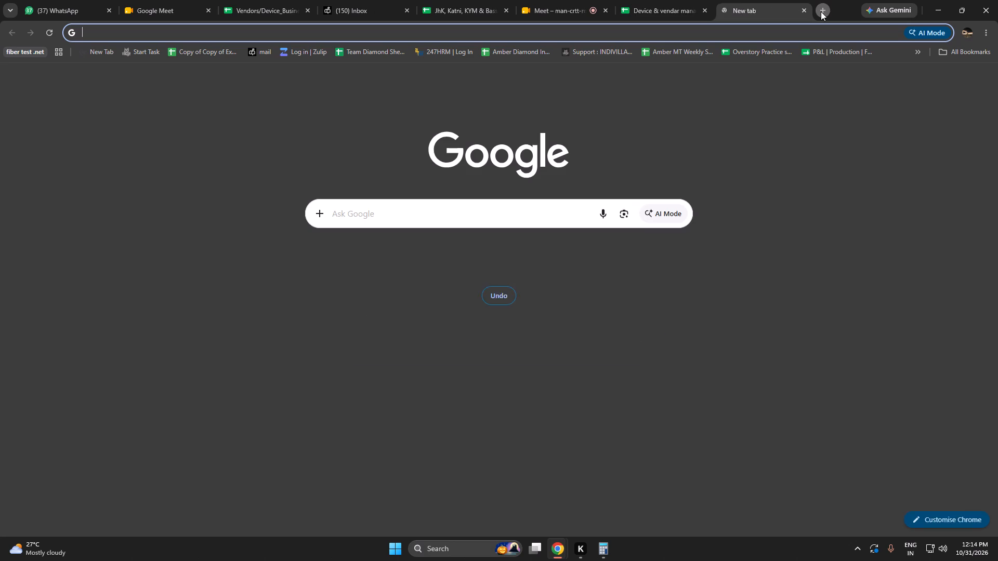
key(a)
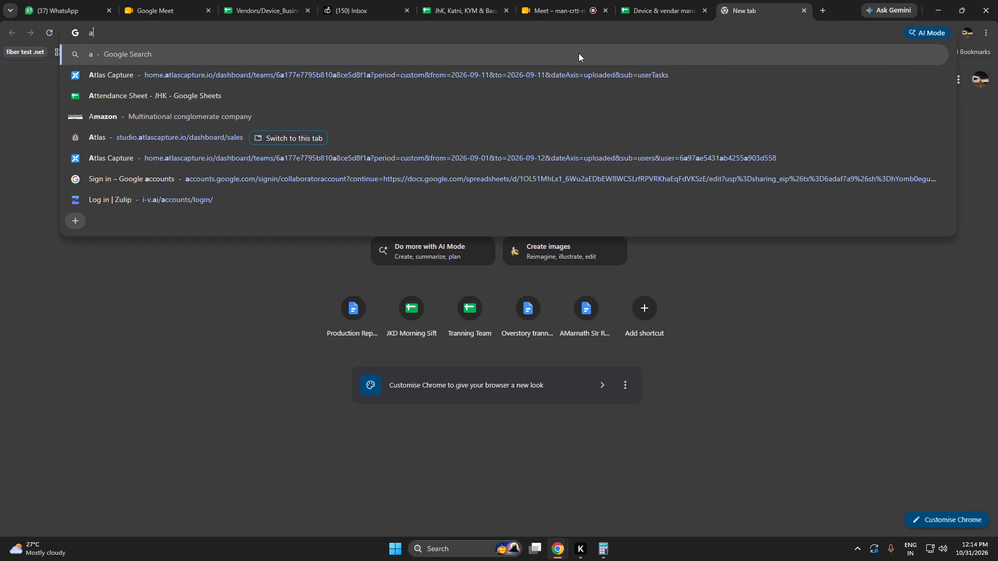
key(BackSpace)
key(a)
key(BackSpace)
text(st)
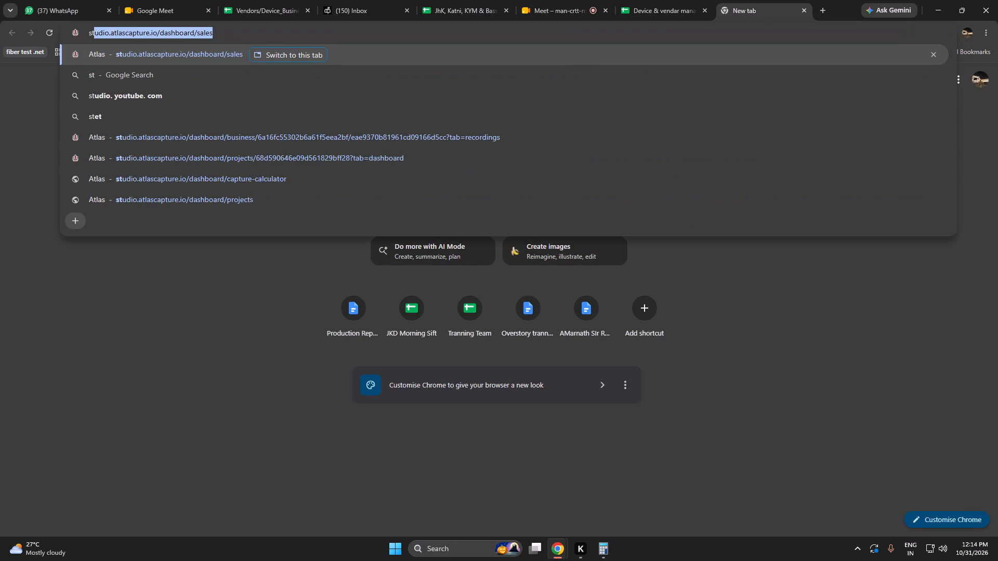
key(Return)
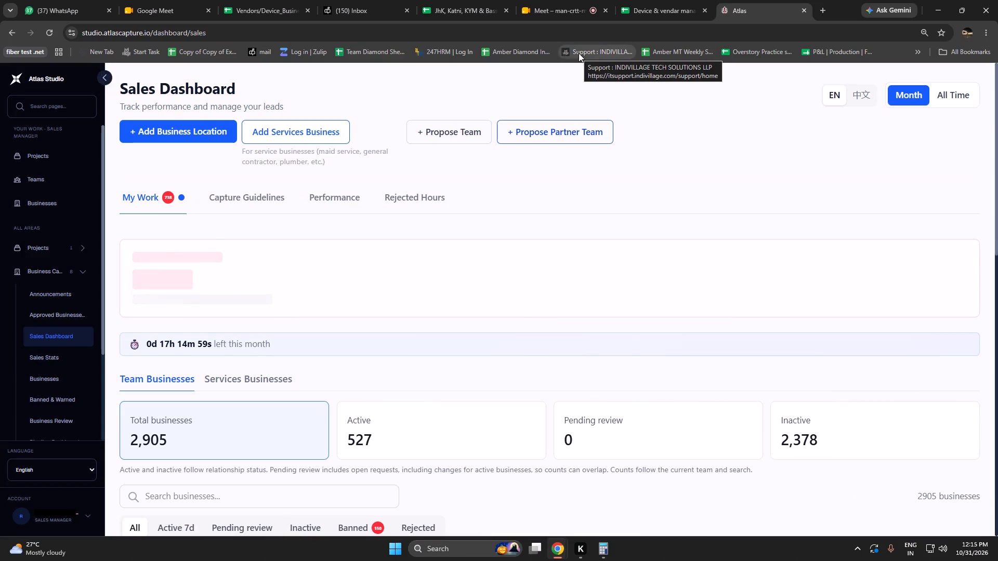
Copy the business name Sri Ram Furniture - JHK from cell D5 of the JHK tracker.
click(653, 0)
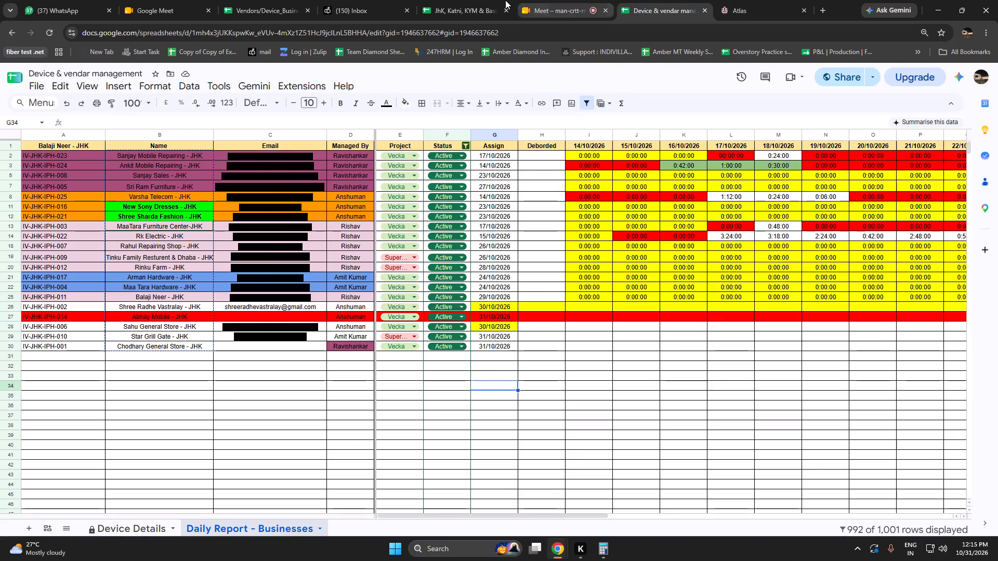
click(269, 0)
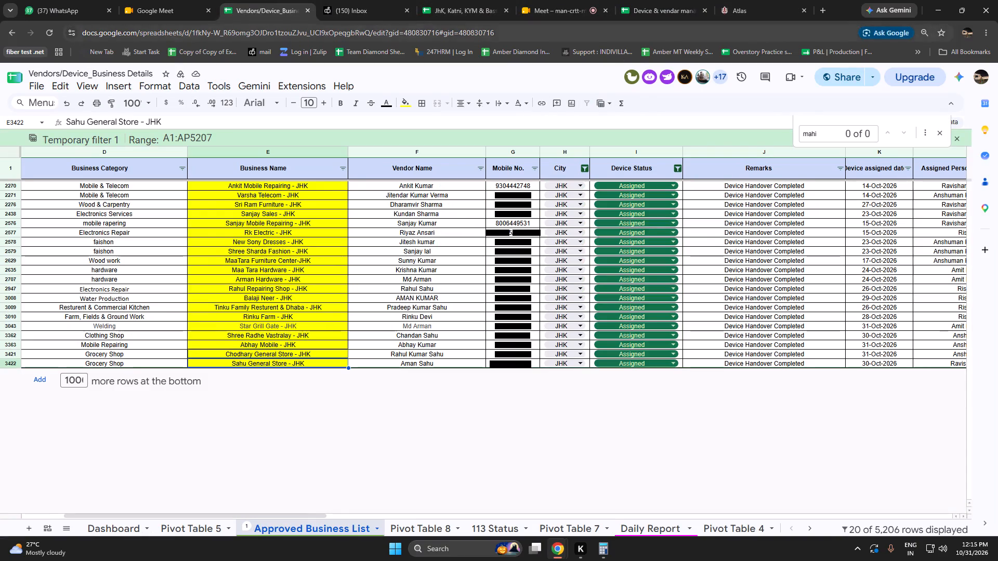
click(468, 0)
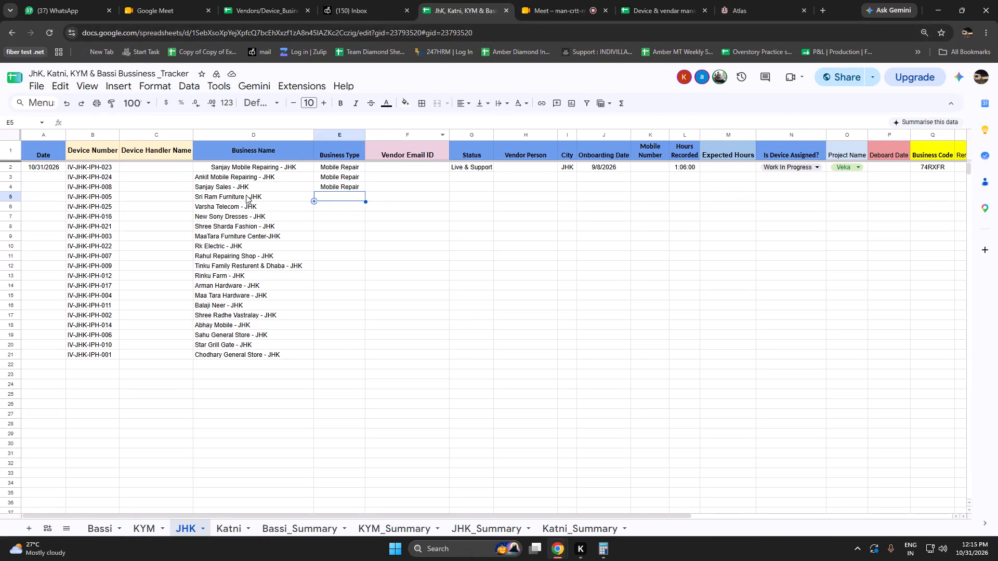
click(243, 196)
key(ctrl+c)
Open a new business location form in Atlas Studio and search its business types for "car", examining the available options.
click(733, 0)
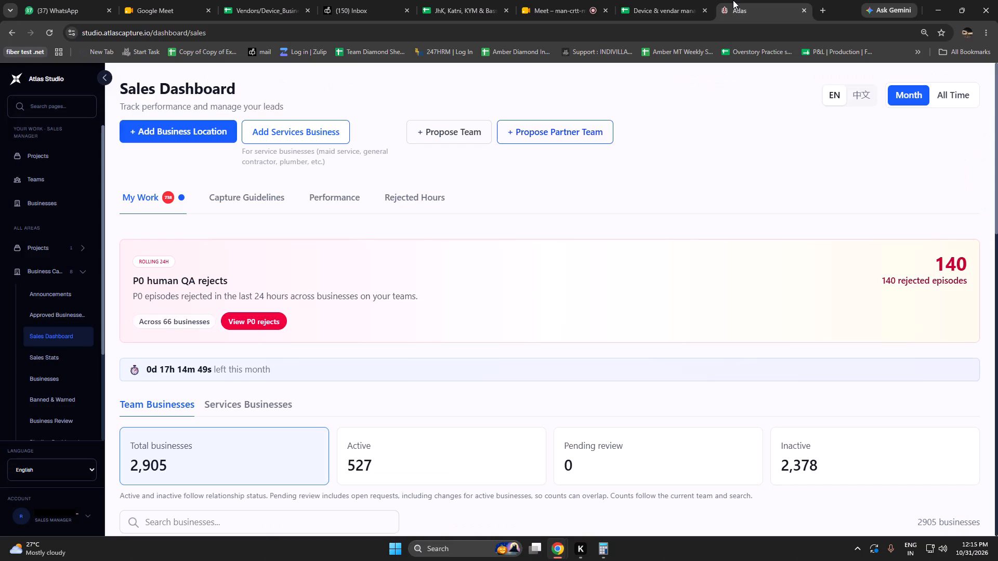
click(185, 131)
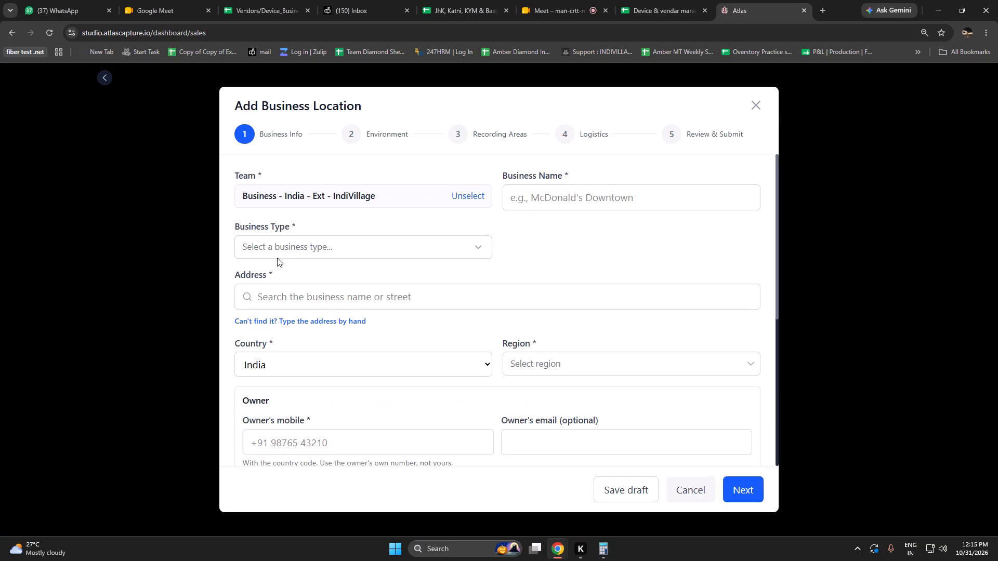
click(309, 253)
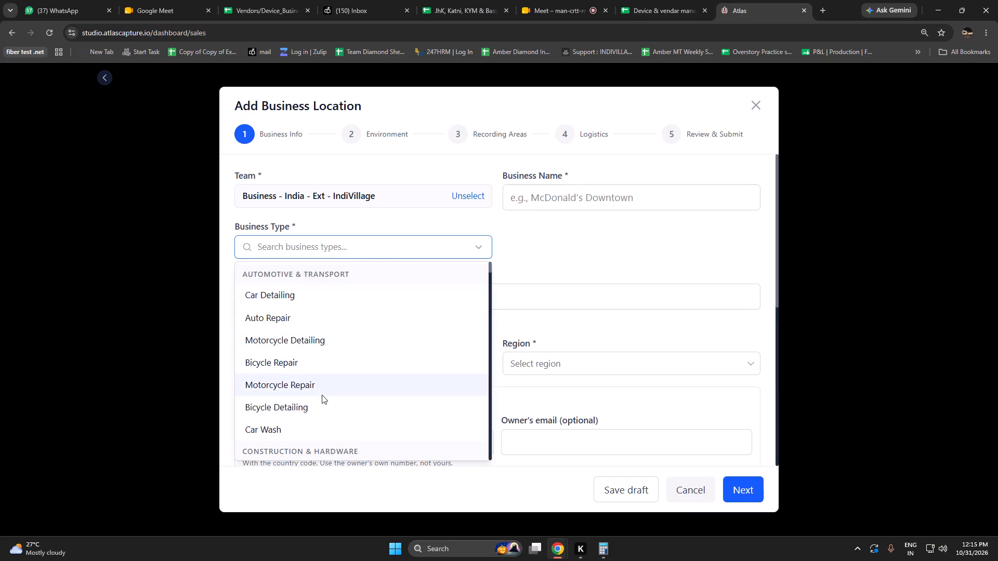
scroll(322, 395, down, 1)
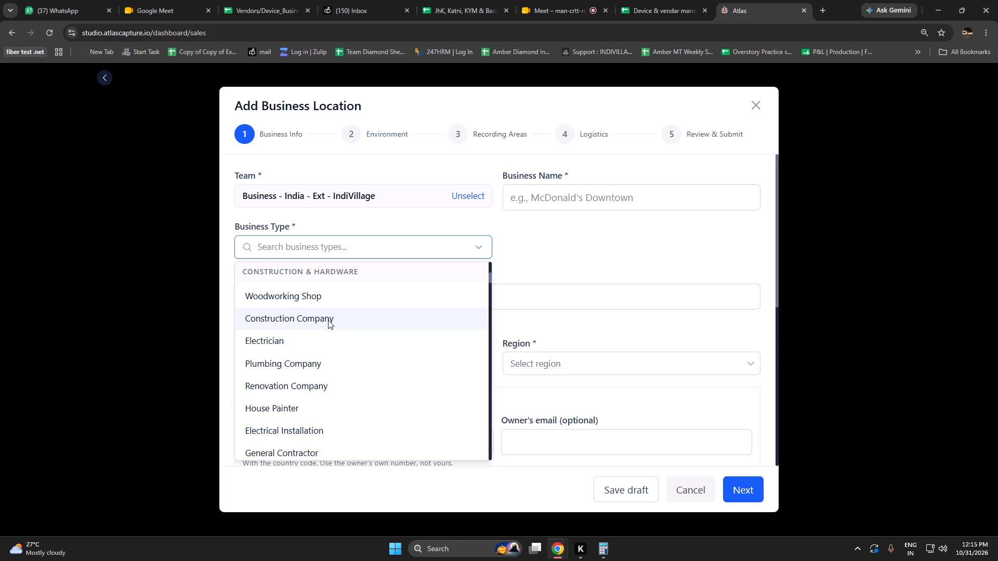
text(ca)
key(r)
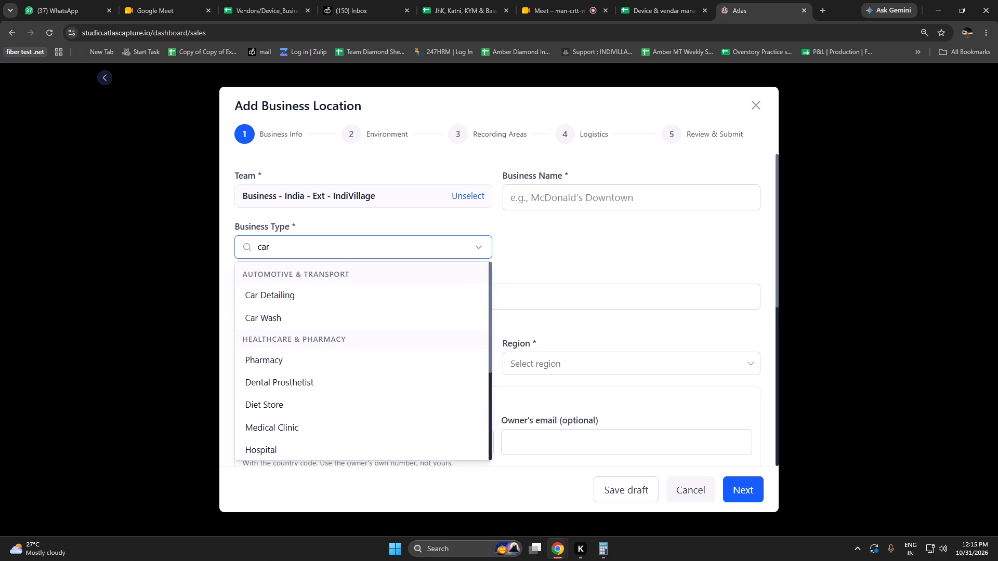
scroll(283, 390, down, 1)
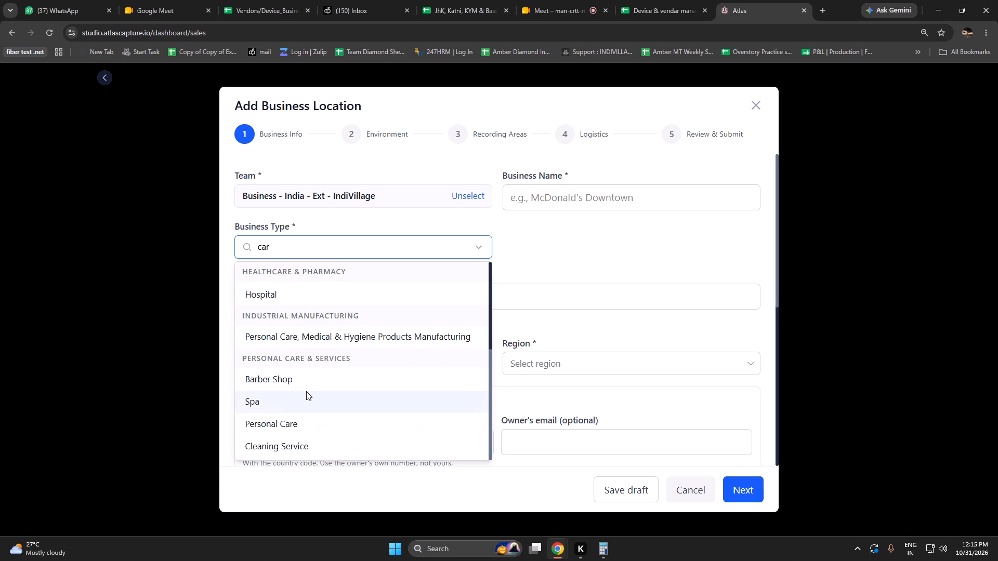
scroll(308, 391, down, 2)
scroll(312, 388, up, 7)
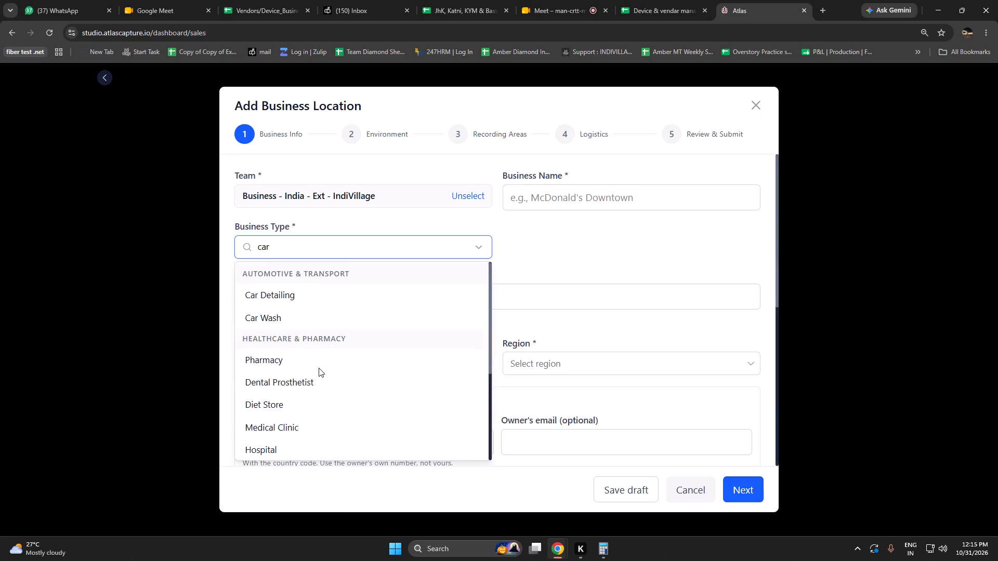
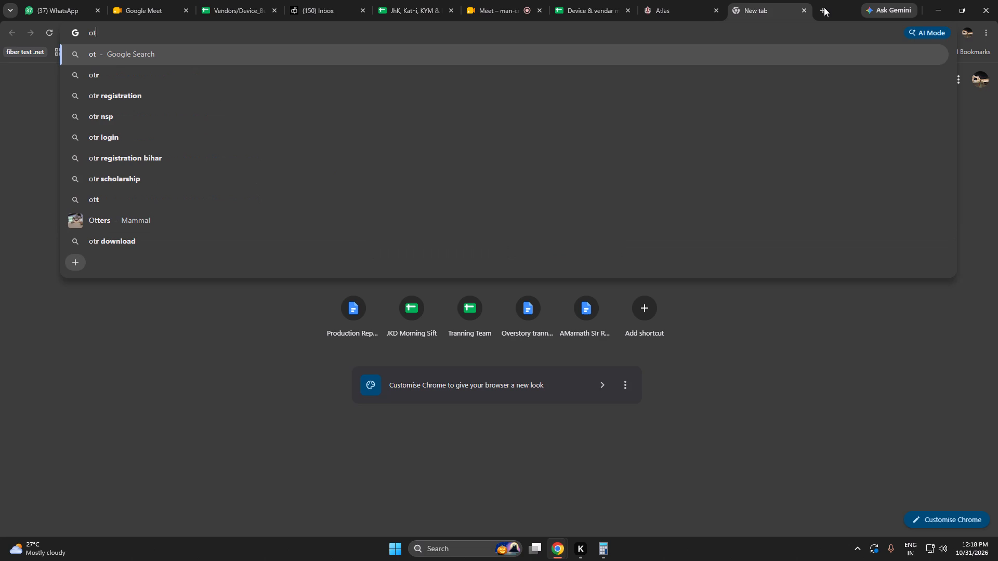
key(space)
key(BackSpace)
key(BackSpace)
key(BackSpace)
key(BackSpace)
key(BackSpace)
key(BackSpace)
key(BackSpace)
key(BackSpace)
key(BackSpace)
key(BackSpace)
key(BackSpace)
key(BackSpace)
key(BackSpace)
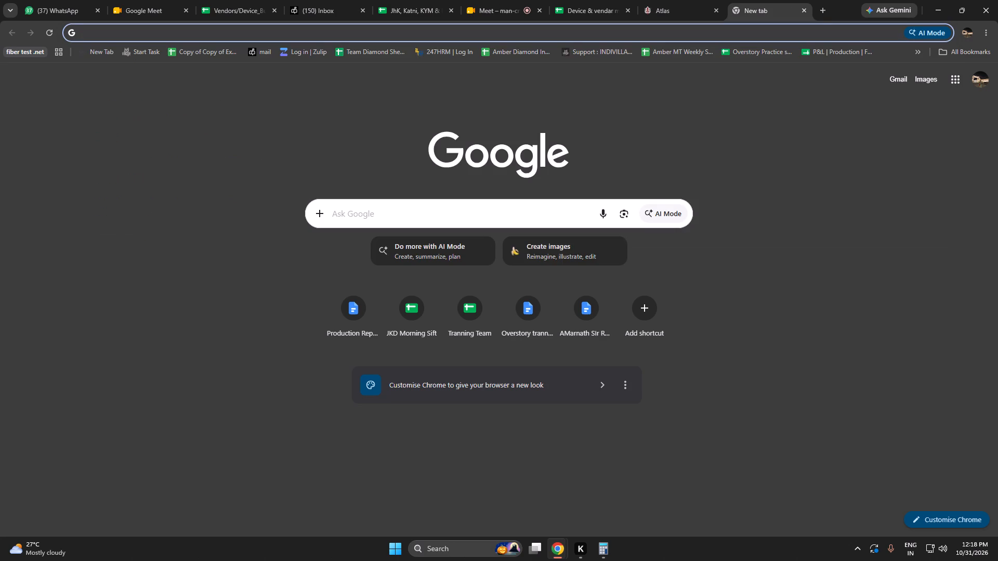
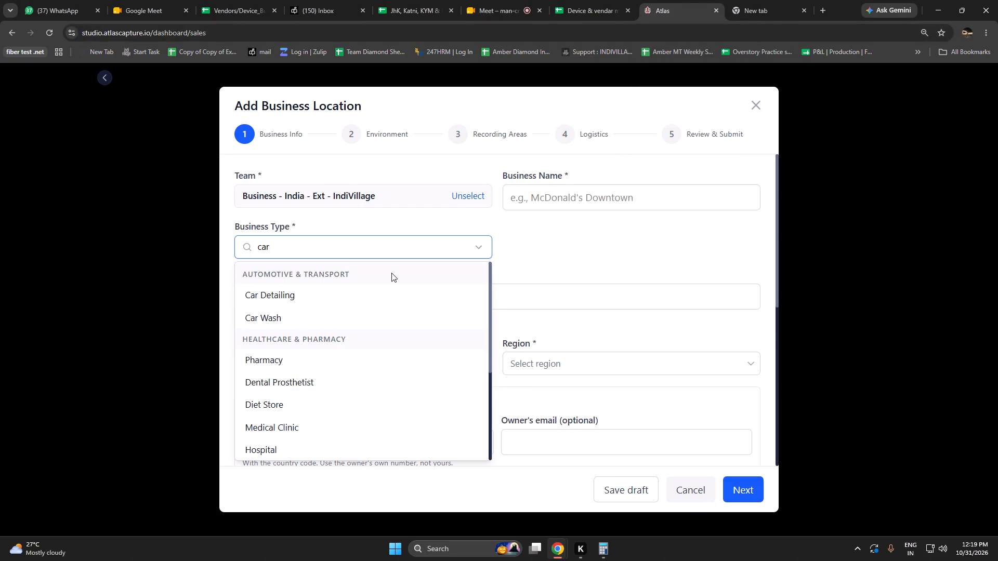
Search the business types for "woo" instead and select Woodworking Shop for the new location.
key(p)
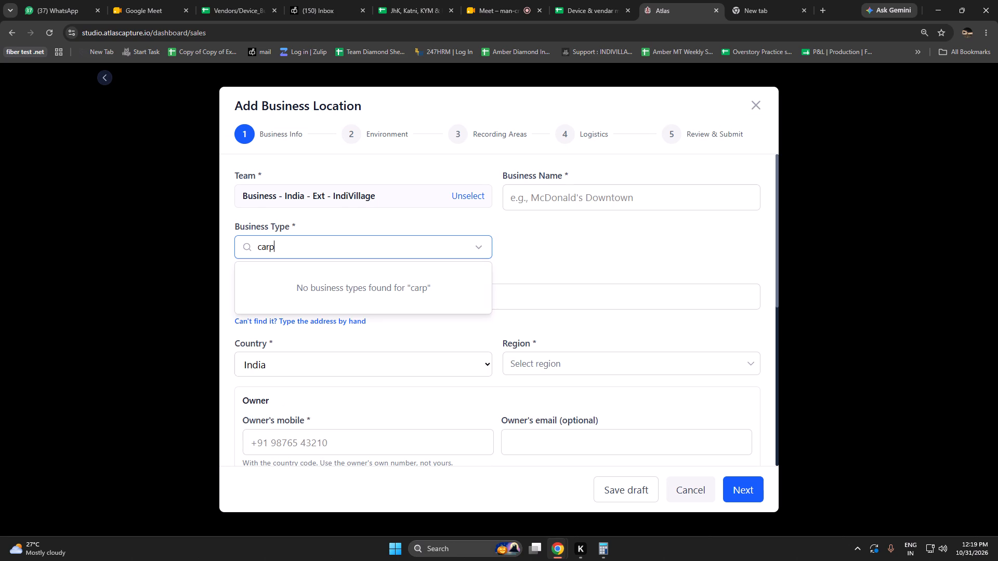
key(BackSpace)
key(BackSpace)
key(BackSpace)
key(BackSpace)
key(BackSpace)
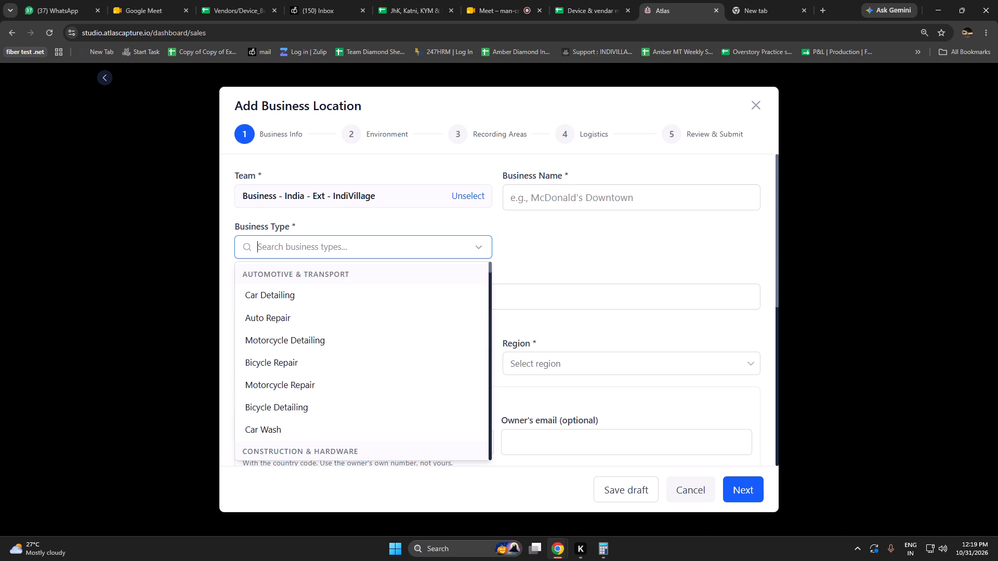
text(woo)
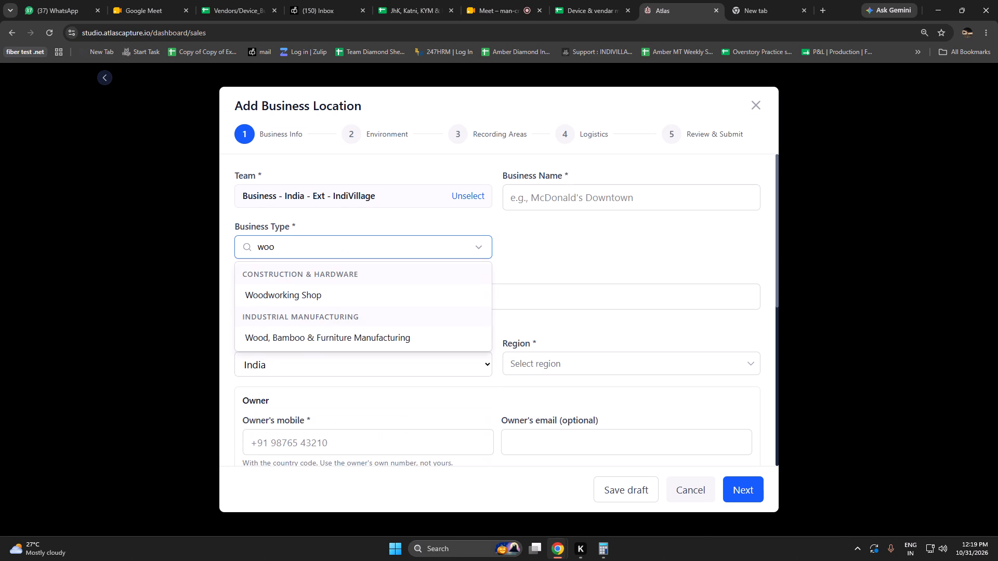
drag(327, 297, 326, 298)
drag(326, 298, 242, 301)
Copy Woodworking Shop from the form into the JHK tracker's cell E5 for Sri Ram Furniture, and widen the Business Type column to fit.
drag(235, 243, 304, 241)
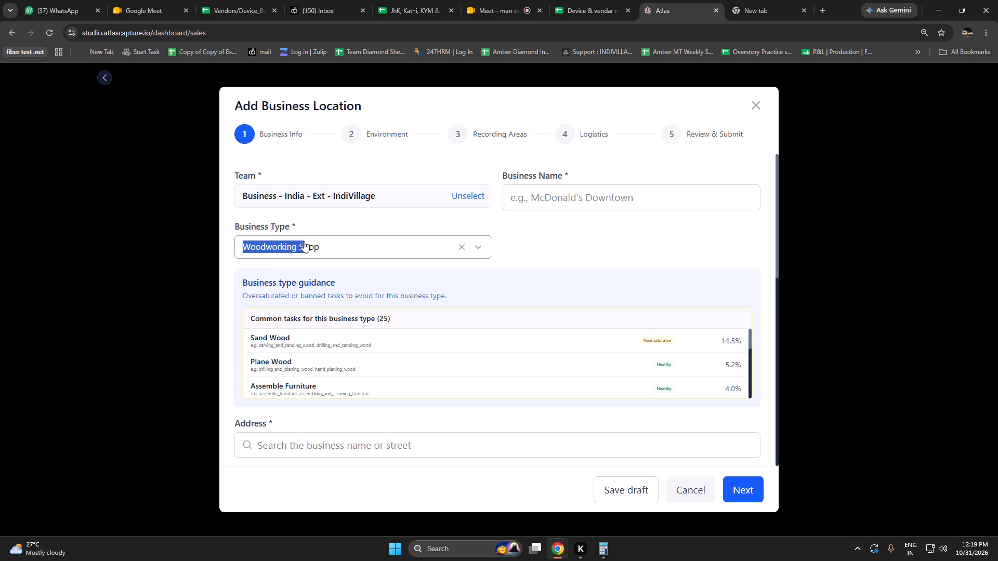
drag(304, 241, 345, 239)
key(ctrl+c)
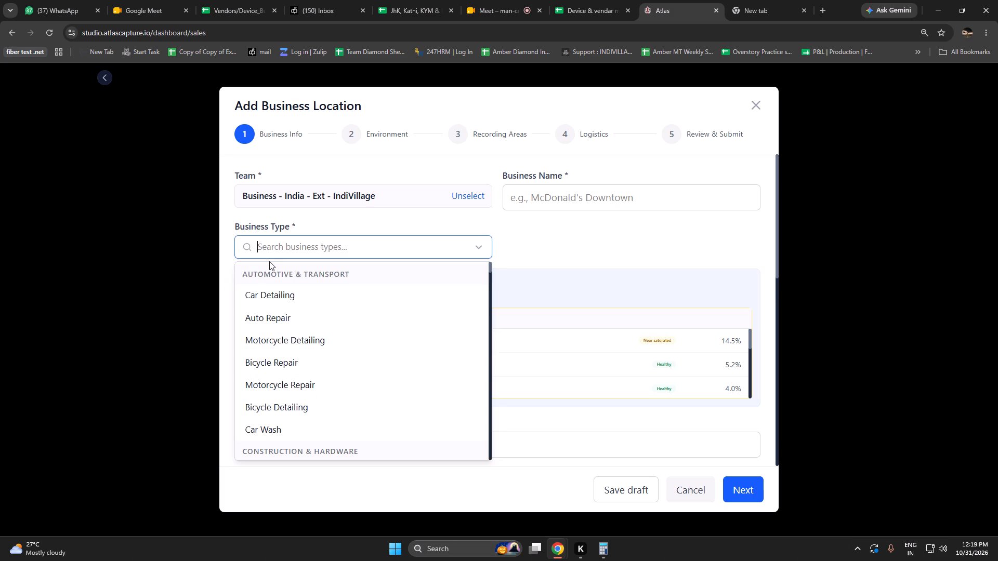
key(w)
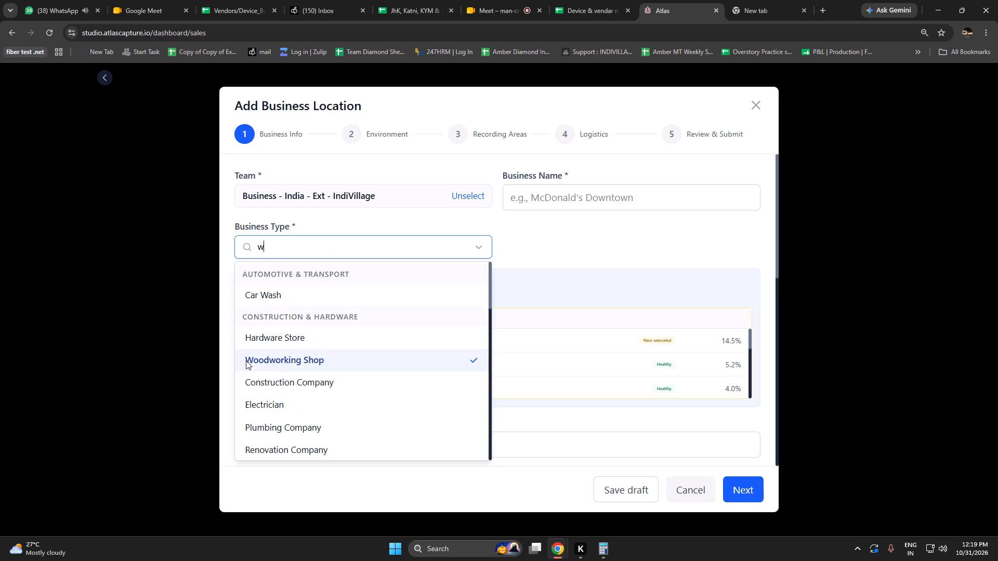
drag(239, 359, 297, 359)
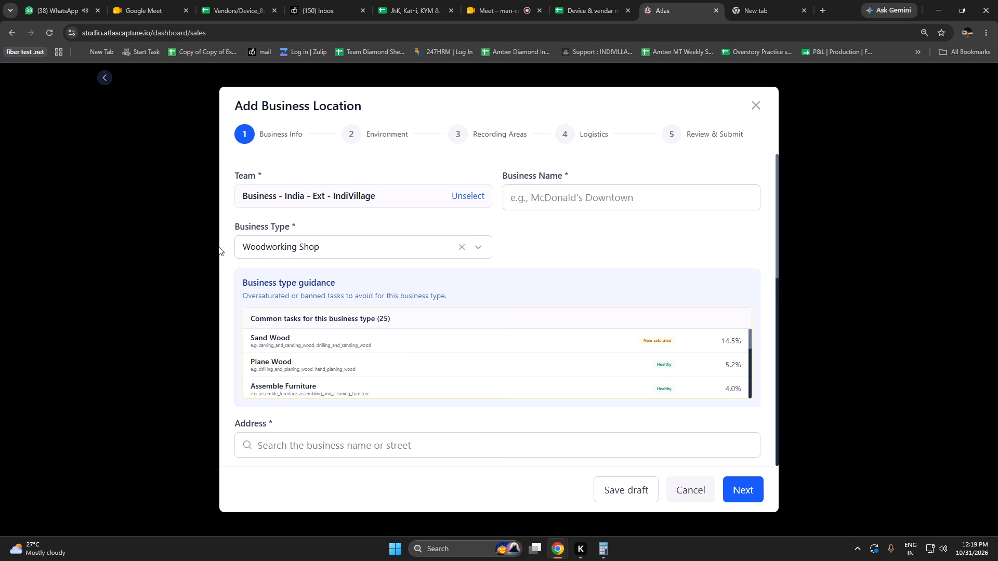
drag(226, 246, 327, 248)
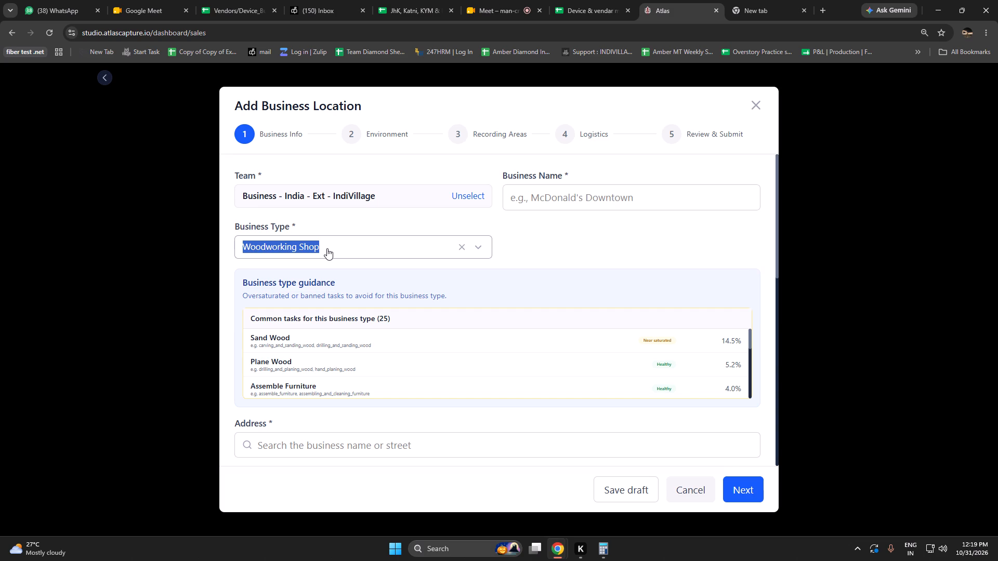
key(ctrl+c)
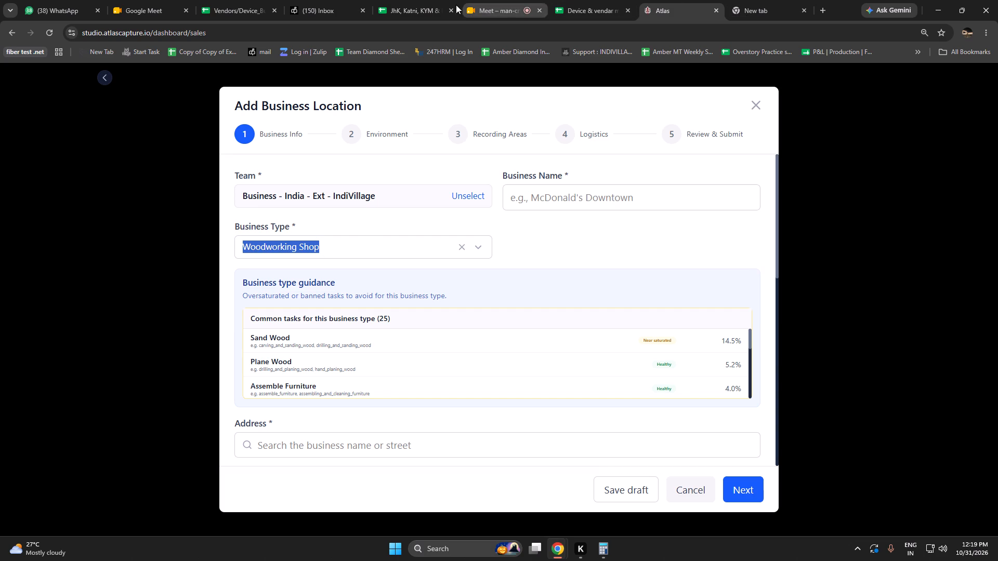
click(417, 0)
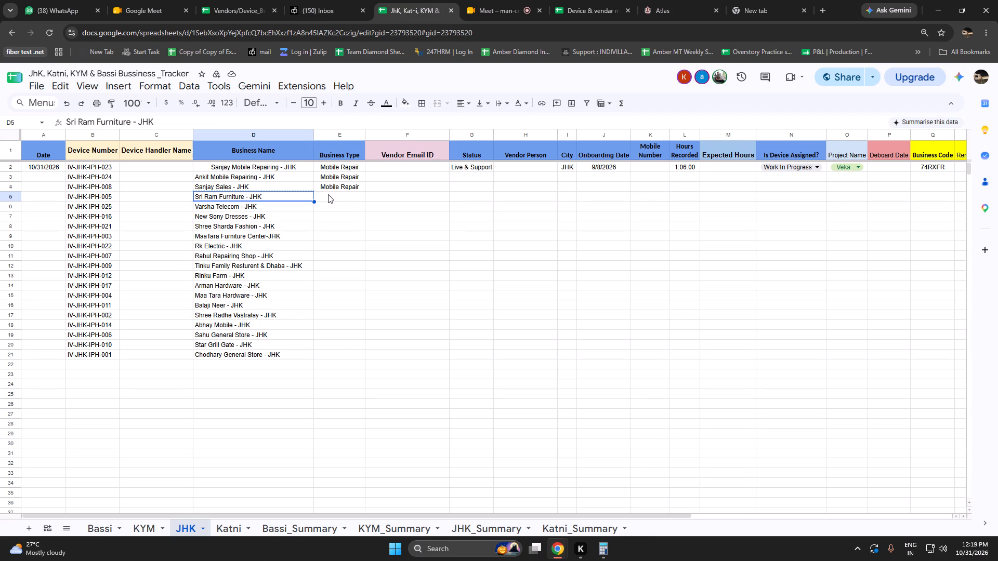
click(328, 194)
key(ctrl+shift+v)
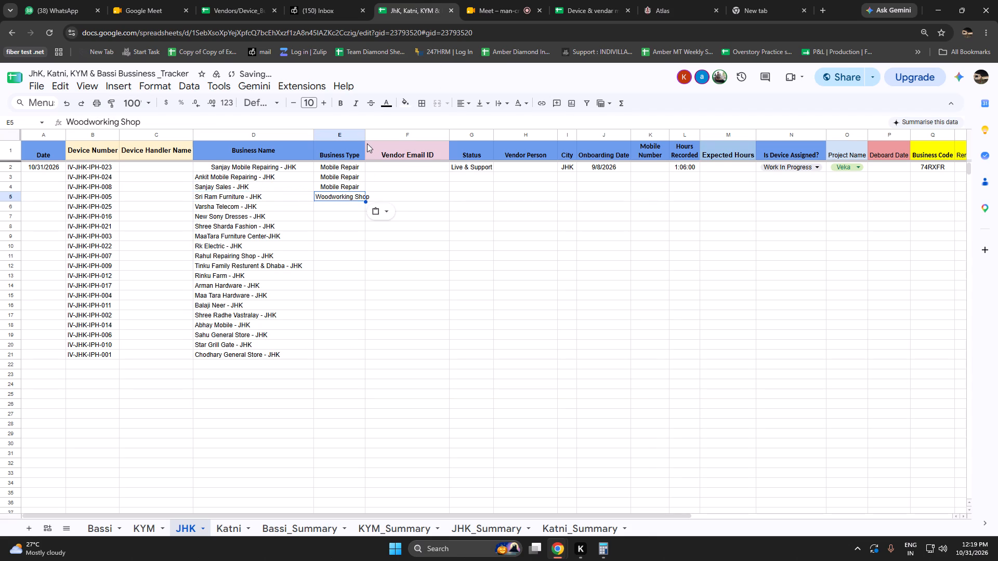
drag(364, 135, 379, 136)
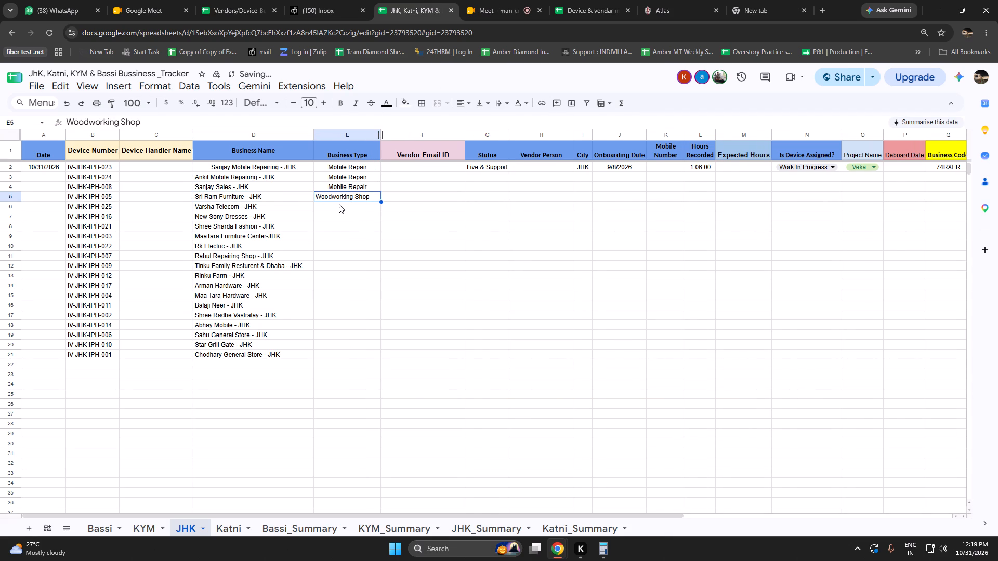
Copy the business type Mobile Repair from cell E4 to E6 for Varsha Telecom.
click(339, 204)
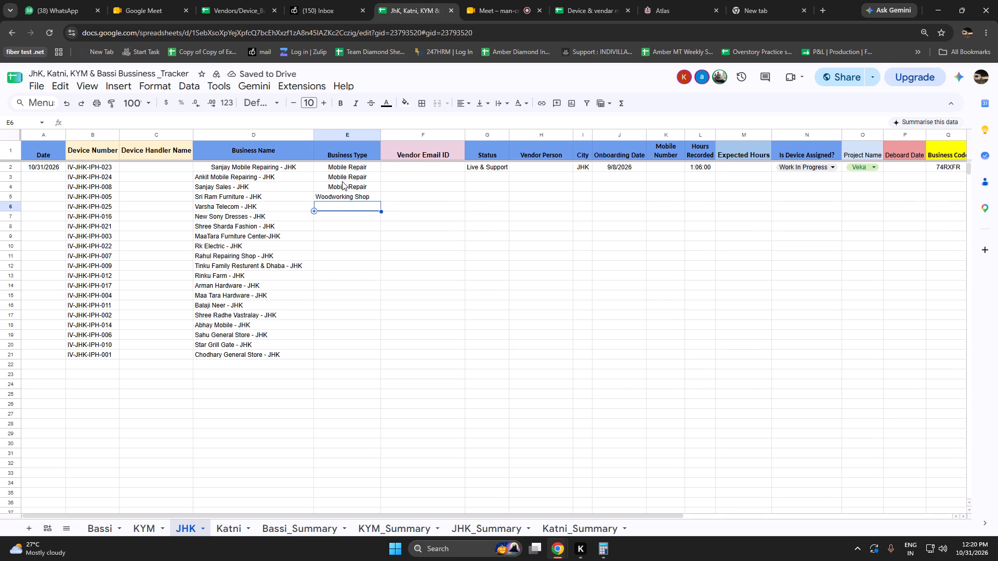
click(338, 184)
key(ctrl+c)
click(332, 206)
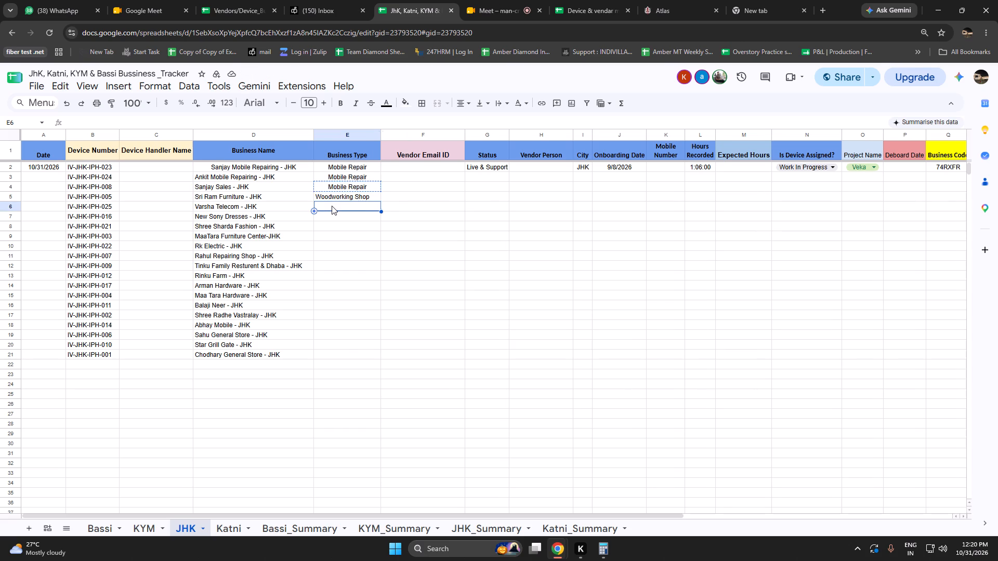
key(ctrl+v)
Enter Clothing Shop in cell E7 for New Sony Dresses and fill it down to Shree Sharda Fashion in E8.
click(326, 219)
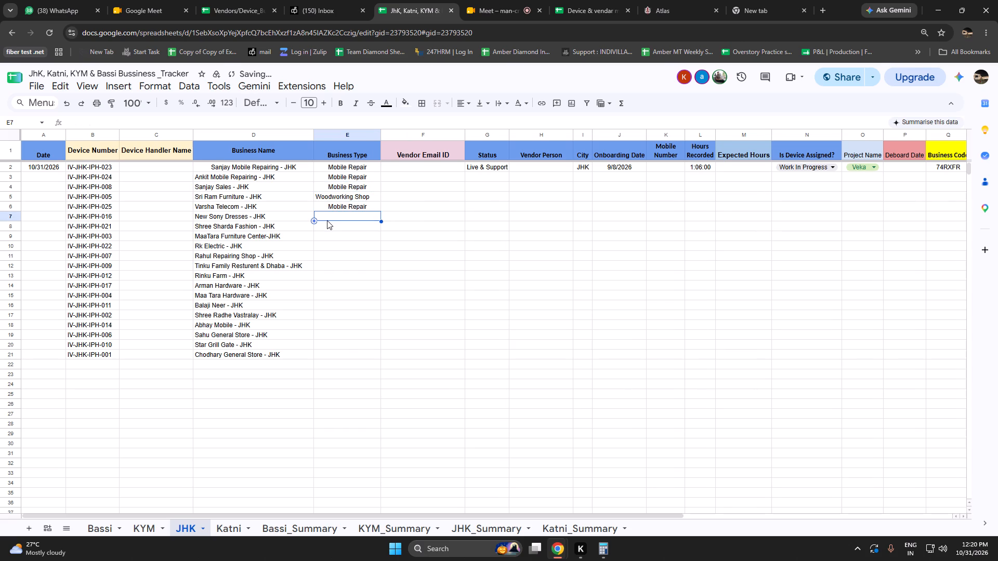
text(Clothing Shop)
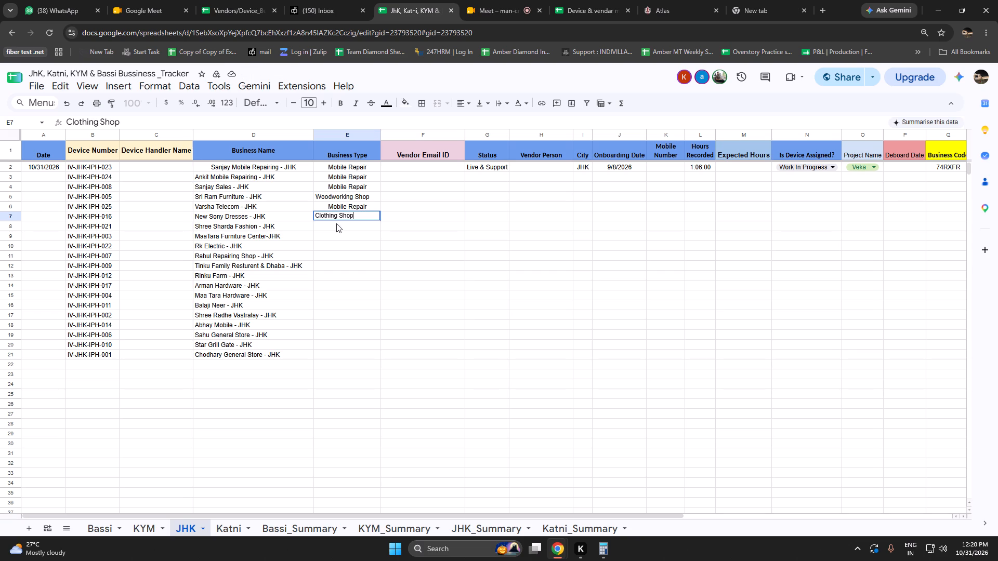
click(335, 230)
drag(339, 213, 336, 226)
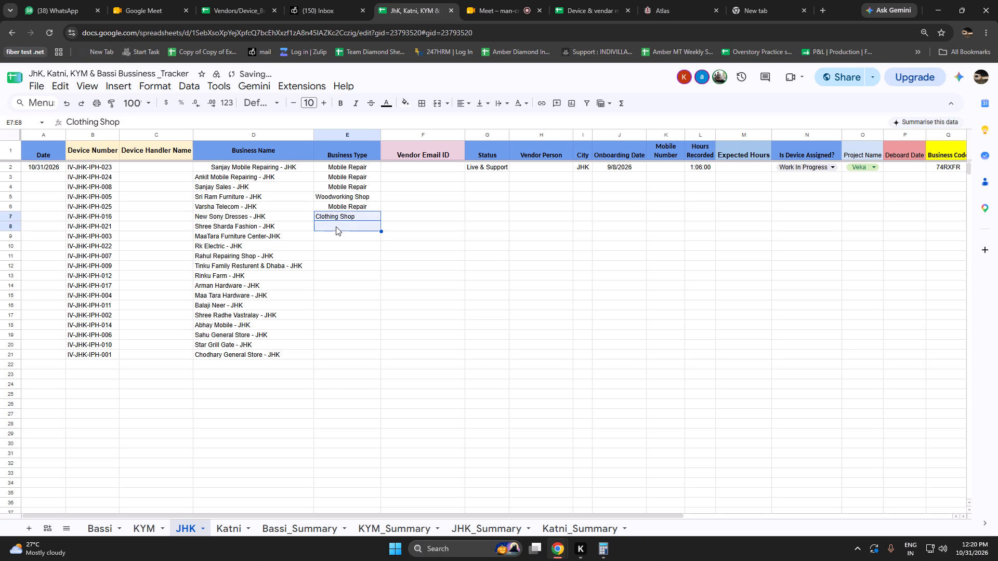
key(ctrl+d)
Copy the business type Woodworking Shop from cell E5 to E9 for MaaTara Furniture Center.
click(355, 197)
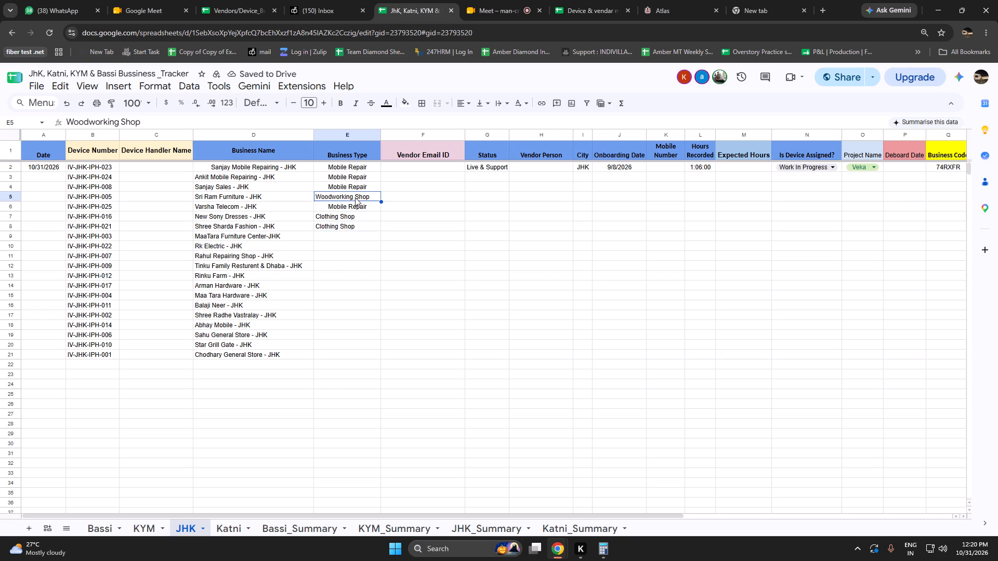
key(ctrl+c)
click(335, 238)
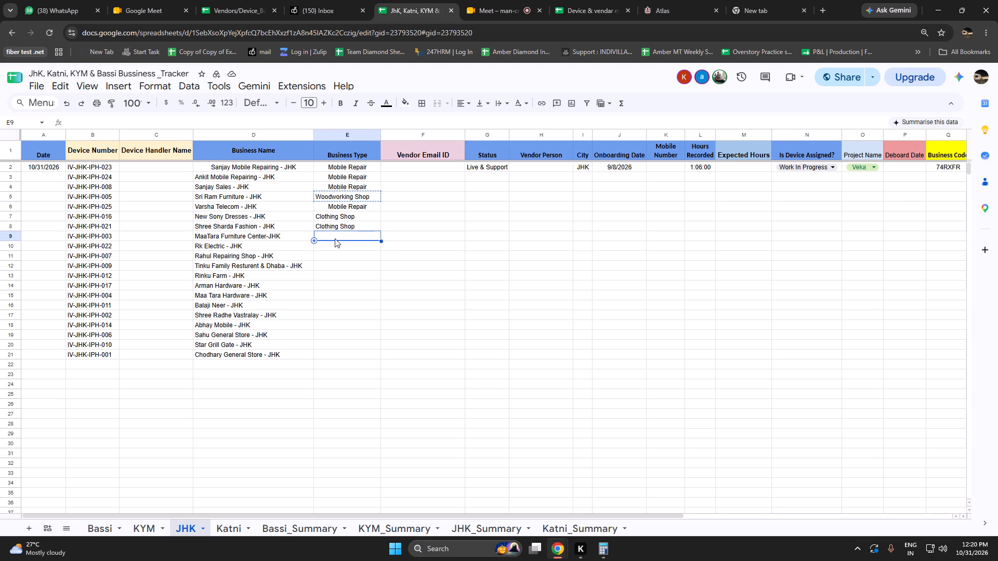
key(ctrl+v)
Enter Electronic Repair in cell E10 for Rk Electric and fill it down to Rahul Repairing Shop in E11.
click(342, 272)
click(338, 252)
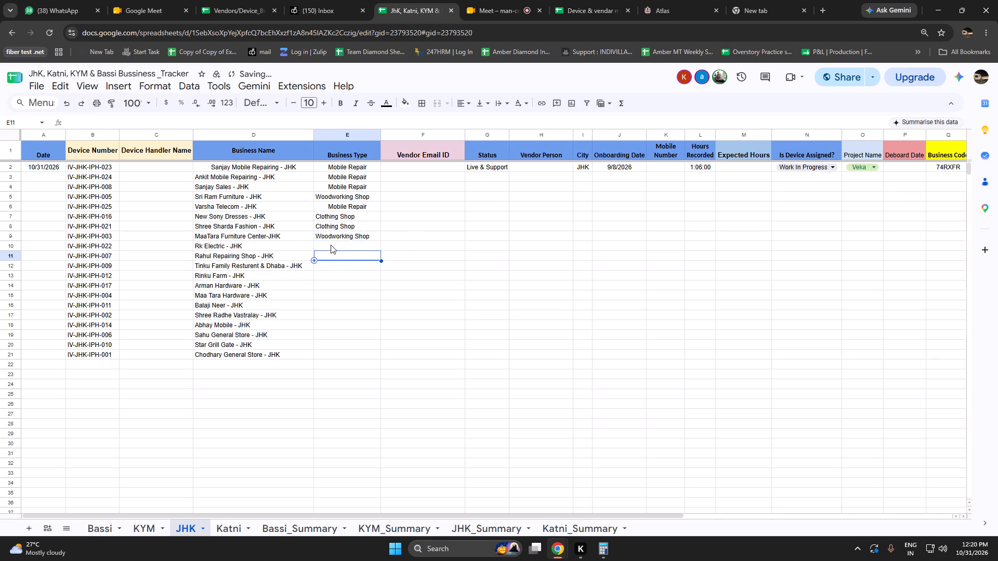
click(331, 245)
text(Electronic Re)
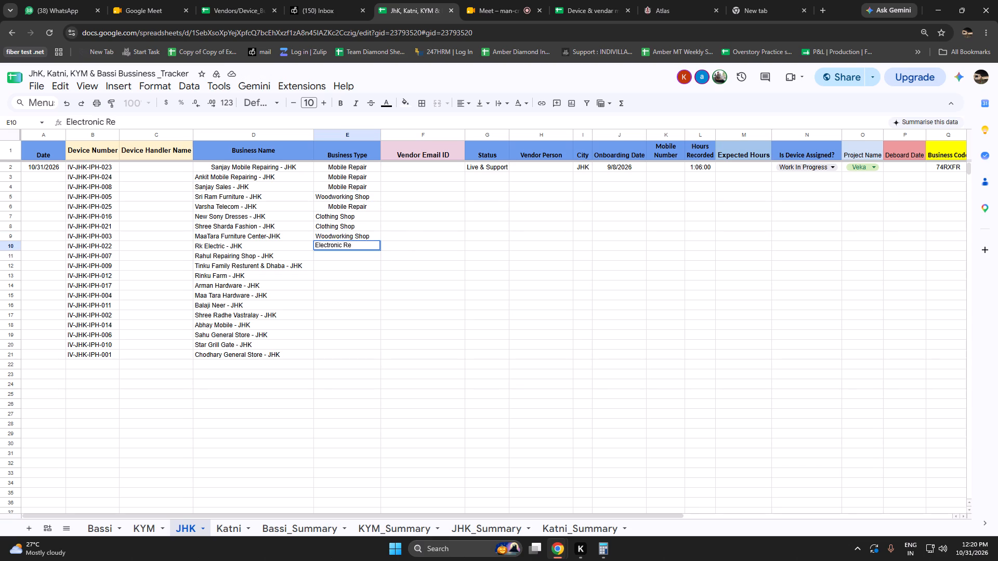
text(pair)
click(347, 255)
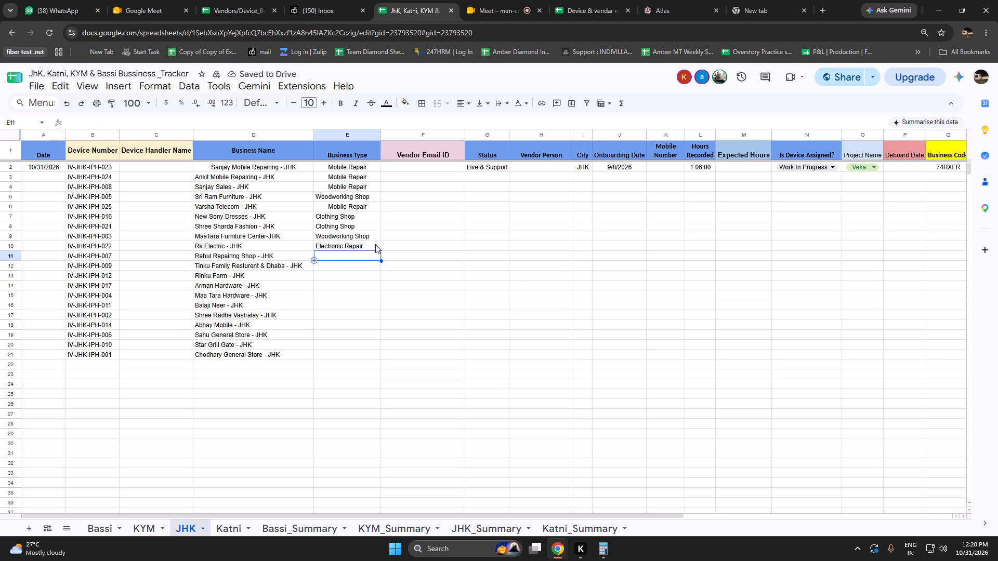
drag(352, 248, 342, 256)
key(ctrl+d)
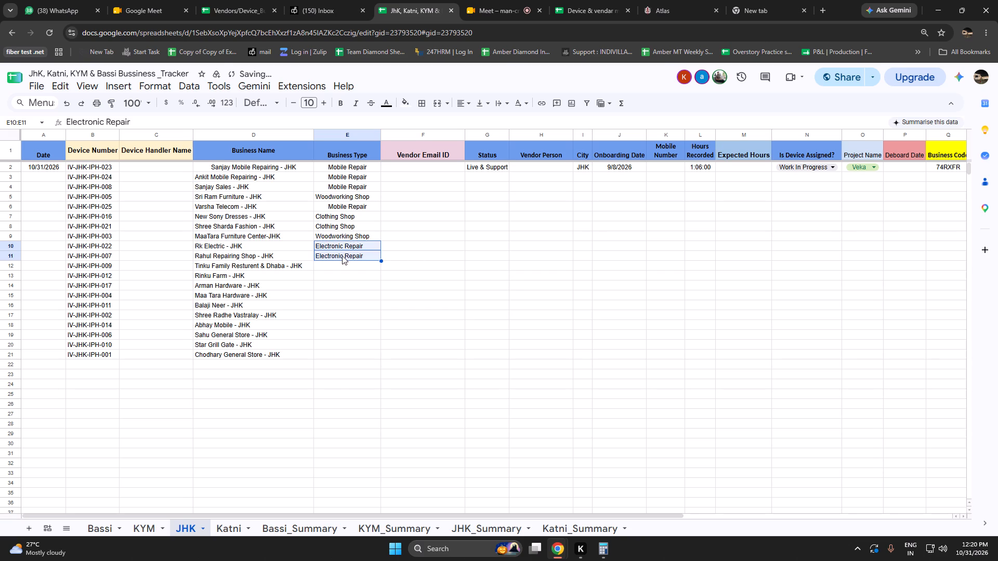
Copy the category Resturent & Commercial Kitchen from the Approved Business List into the JHK tracker's cell E12 for Tinku Family Resturent & Dhaba.
click(329, 266)
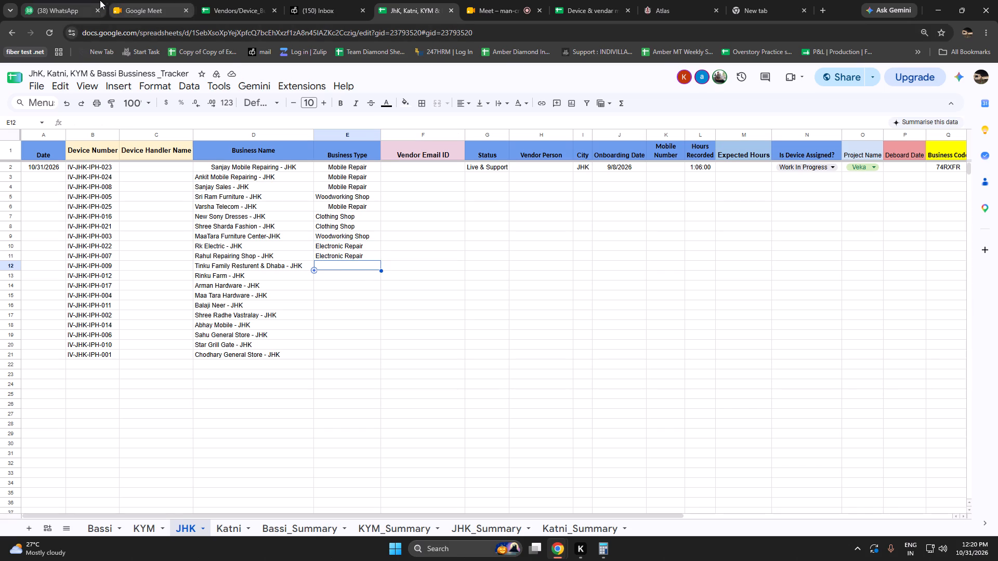
click(228, 0)
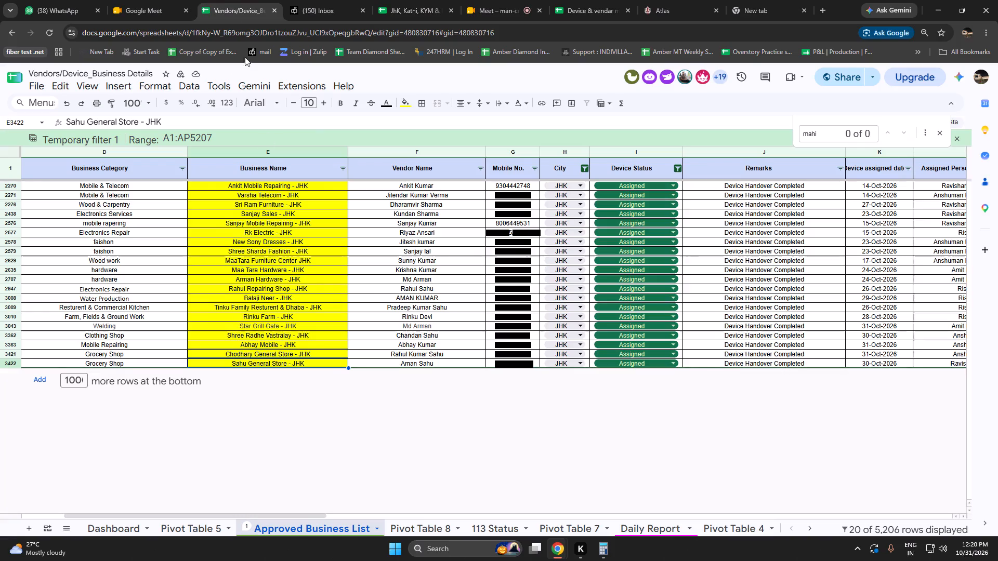
click(132, 306)
key(ctrl+c)
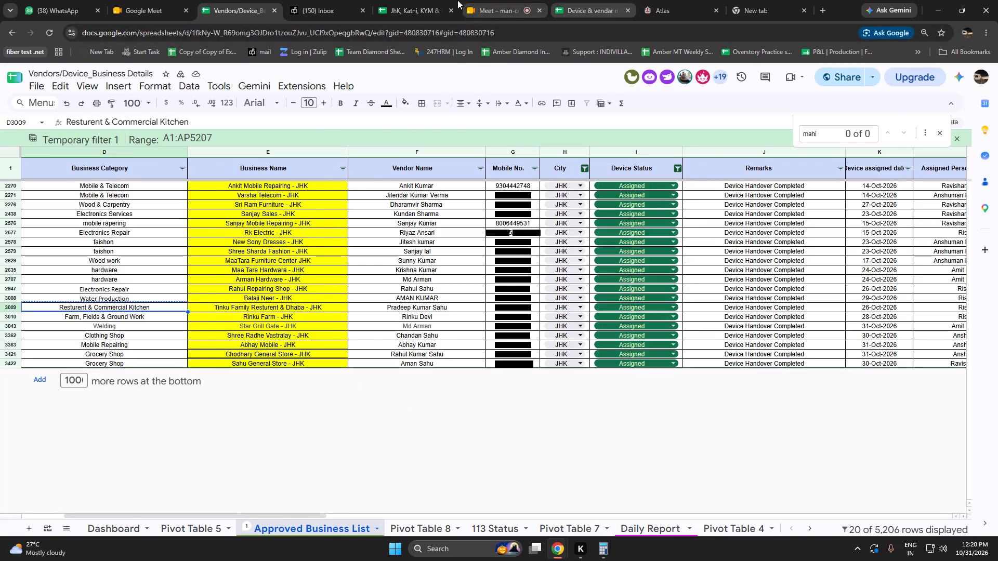
click(421, 0)
key(ctrl+shift+v)
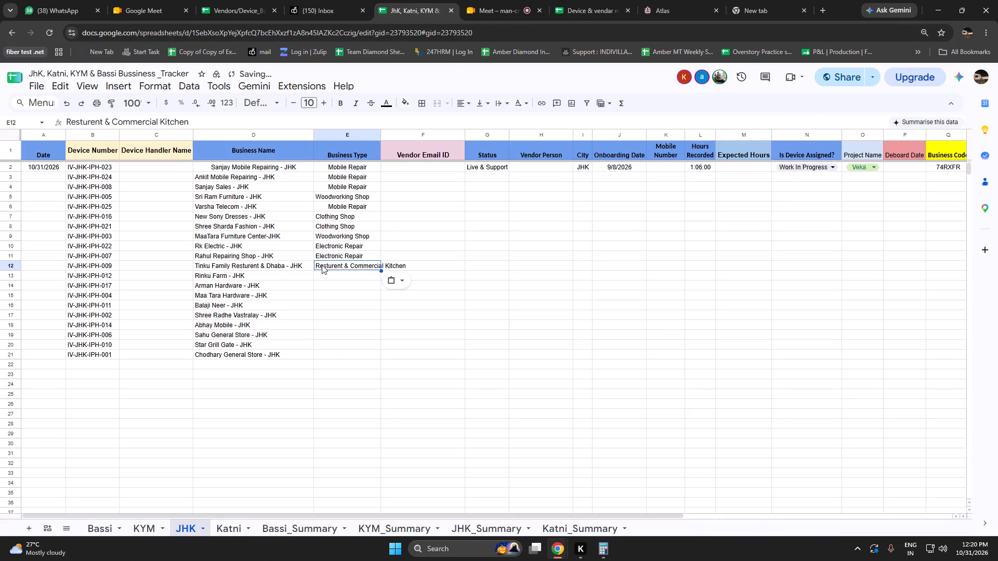
Widen the Business Type column until Resturent & Commercial Kitchen fits inside it.
drag(381, 133, 394, 131)
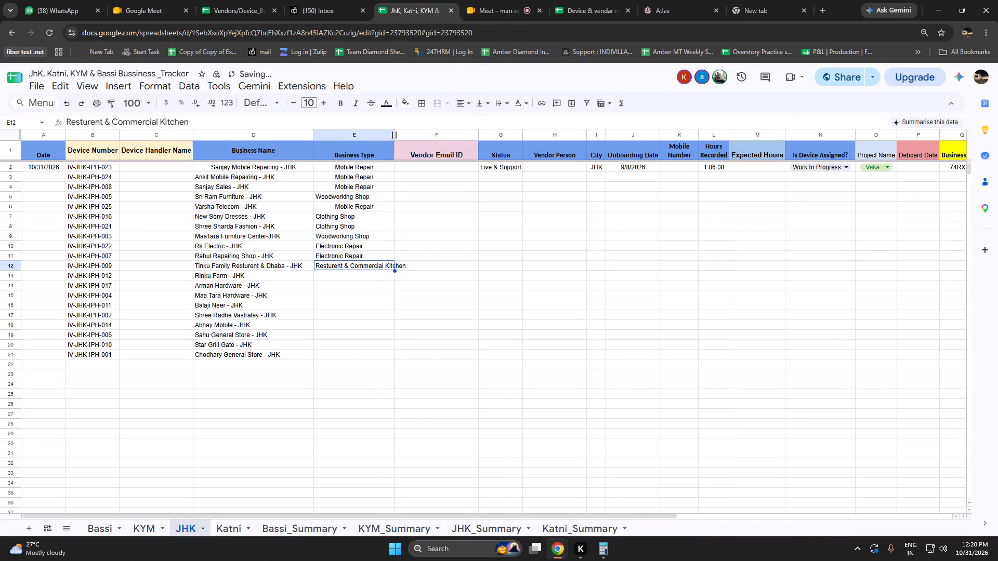
drag(395, 133, 402, 138)
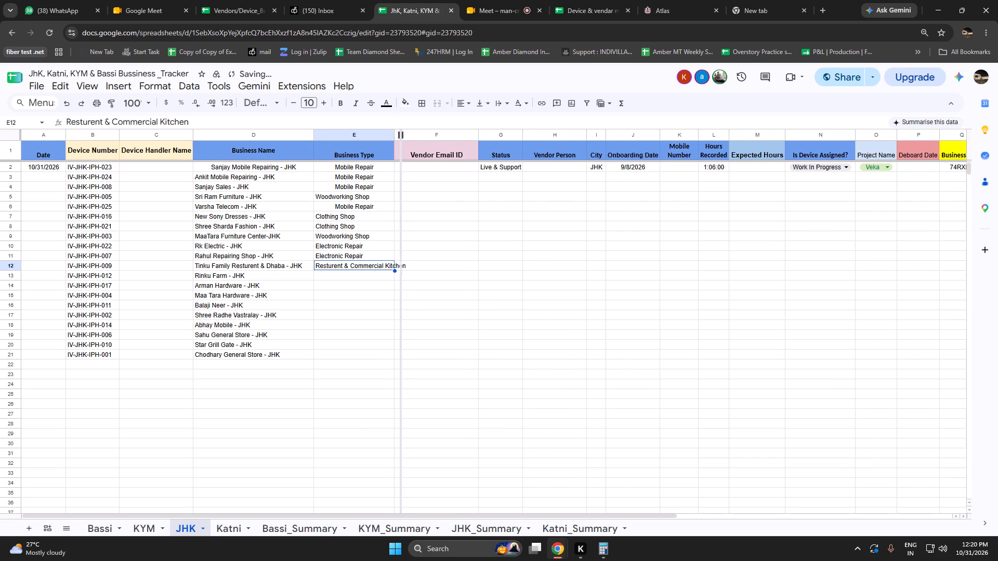
drag(402, 138, 412, 137)
Copy the category Farm, Fields & Ground Work from the Approved Business List into the JHK tracker's cell E13 for Rinku Farm.
click(358, 279)
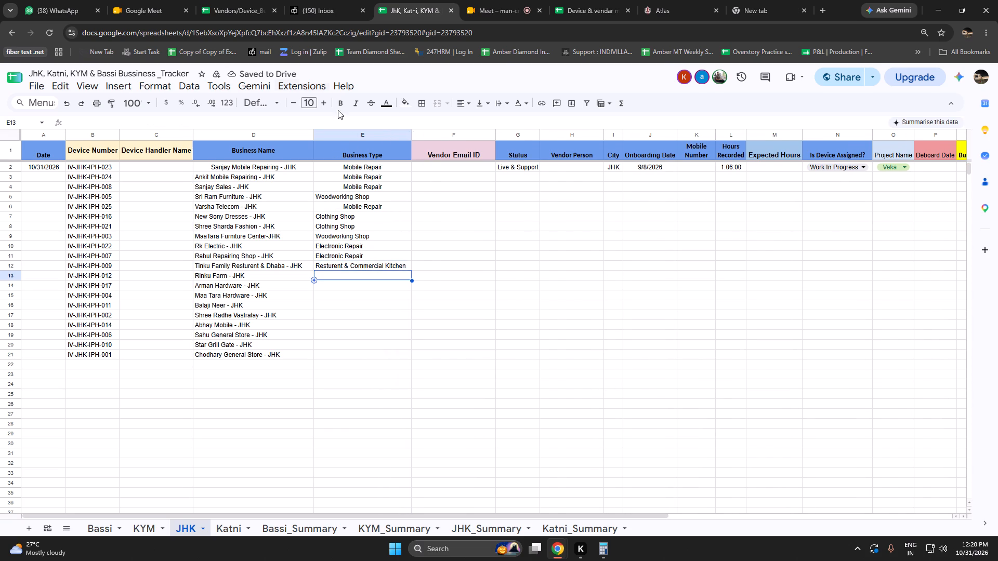
click(239, 0)
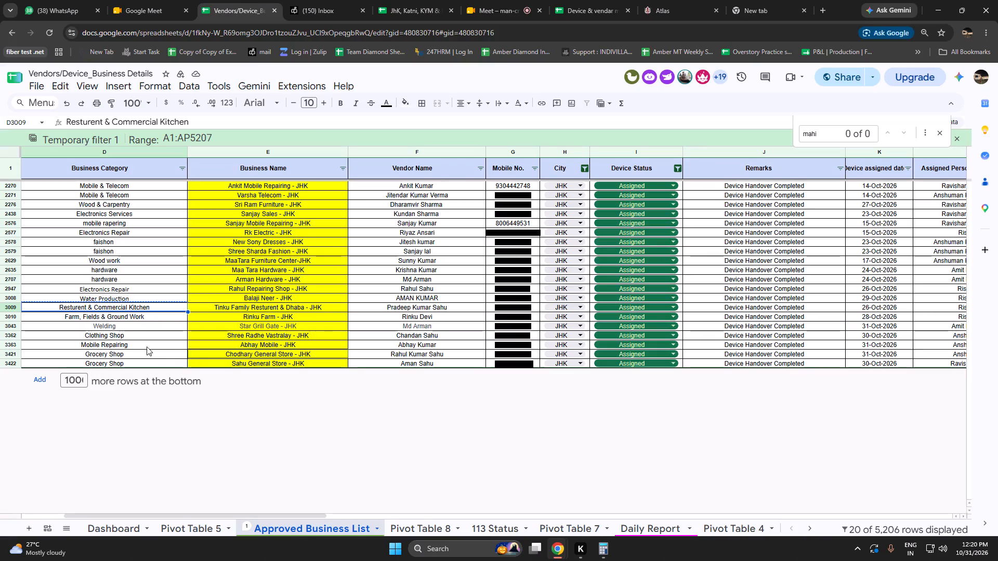
click(109, 320)
key(ctrl+c)
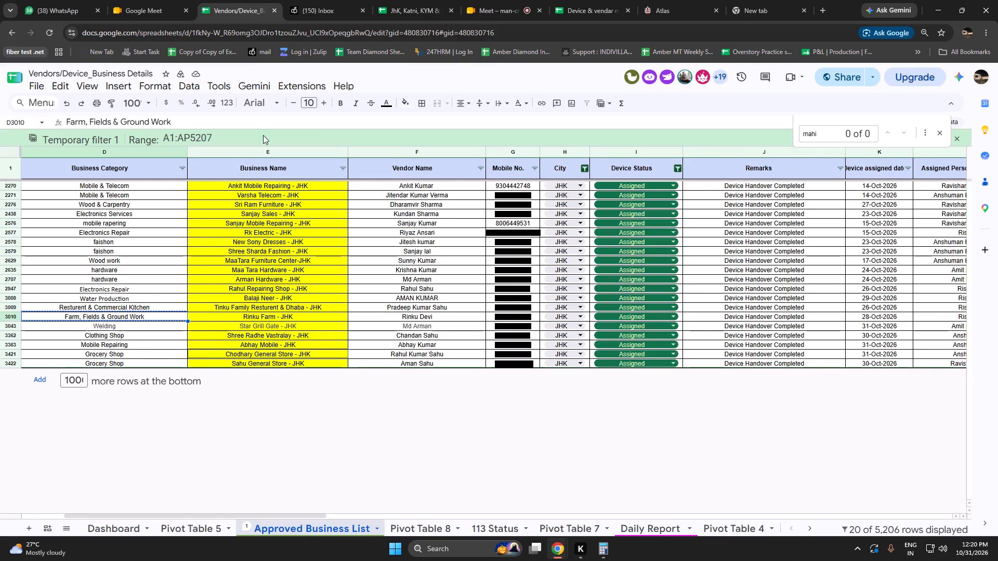
click(406, 0)
key(ctrl+shift+v)
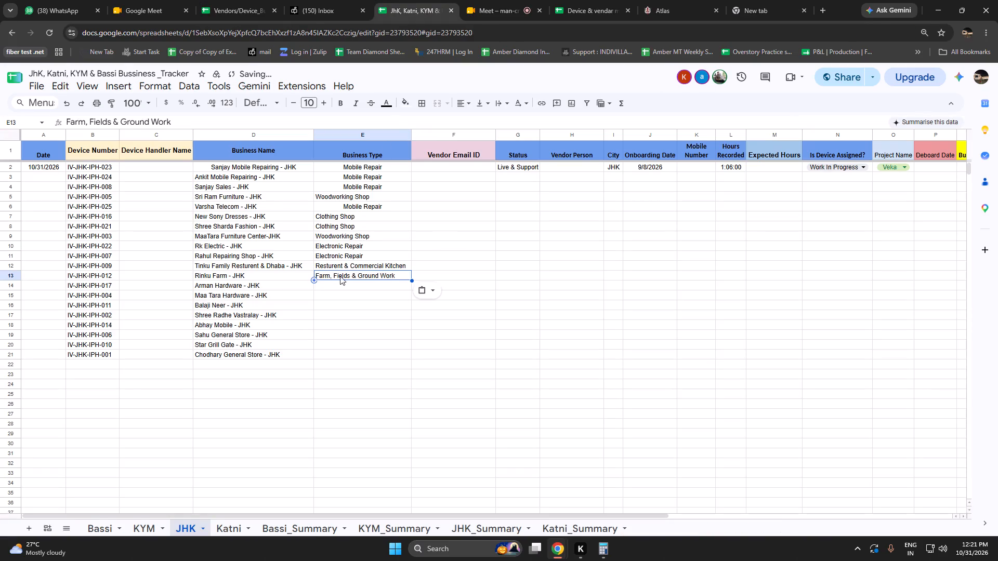
Enter Hardware Shop in cell E14 for Arman Hardware and fill it down to Maa Tara Hardware in E15.
click(331, 286)
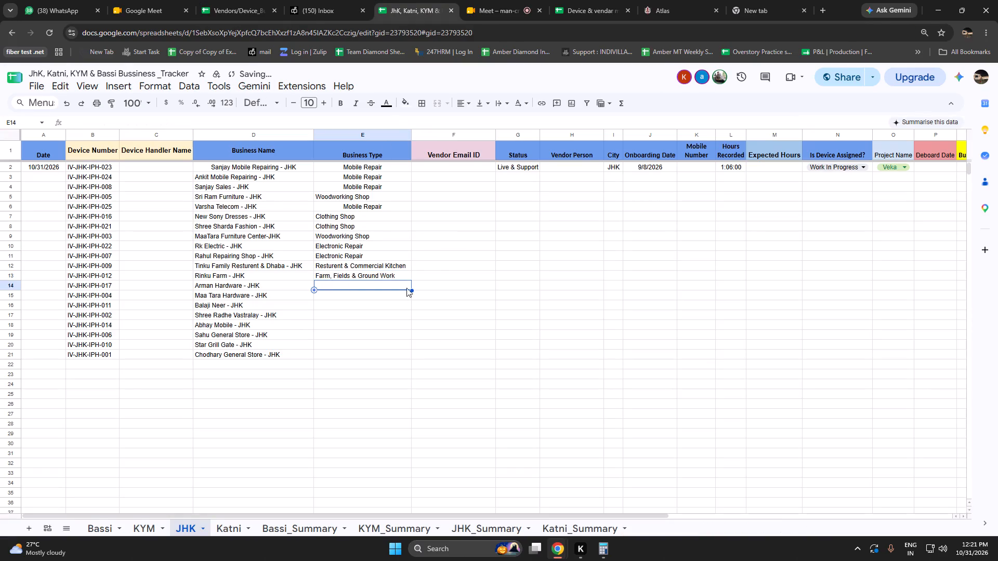
text(Ha)
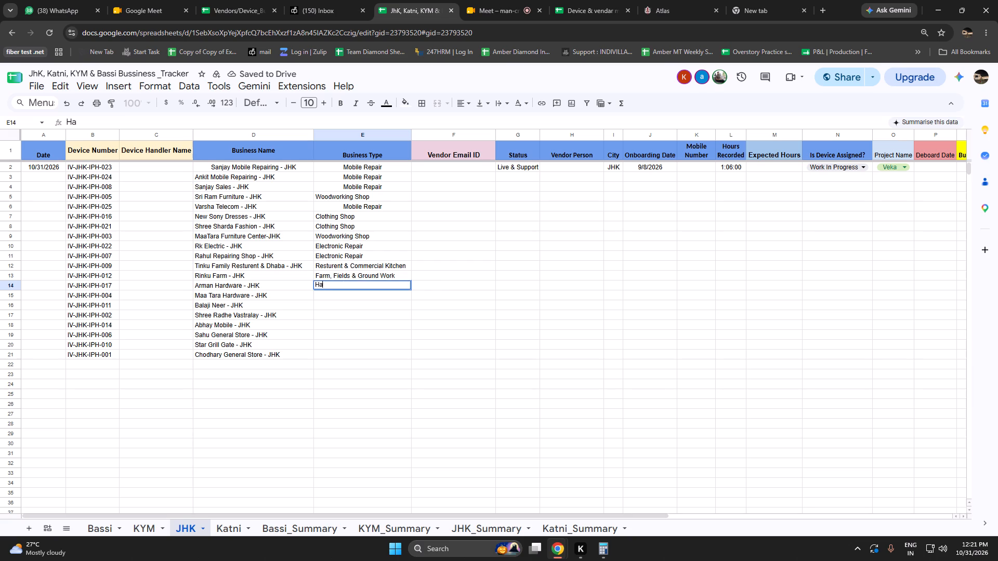
text(rdware)
key(space)
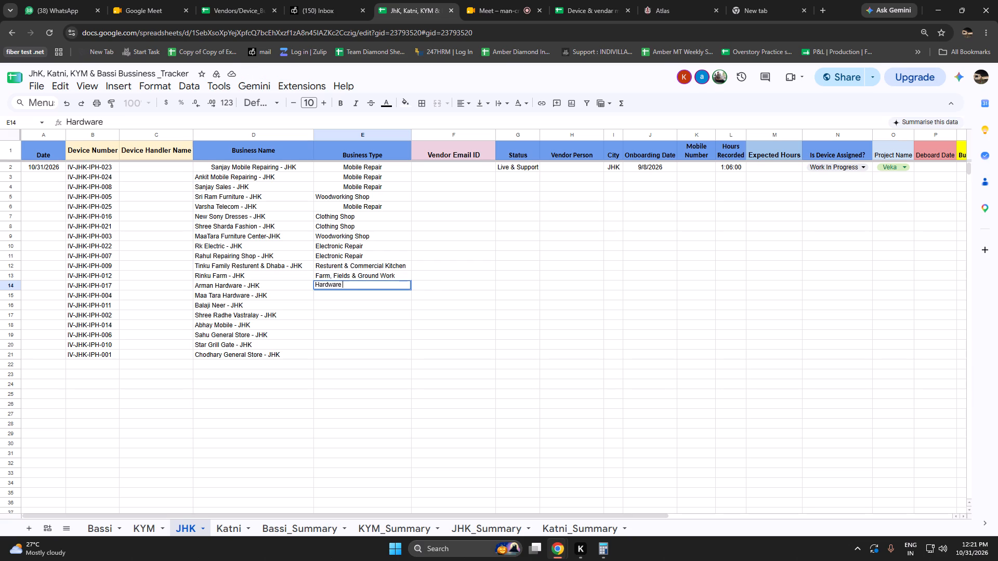
text(Shop)
key(Return)
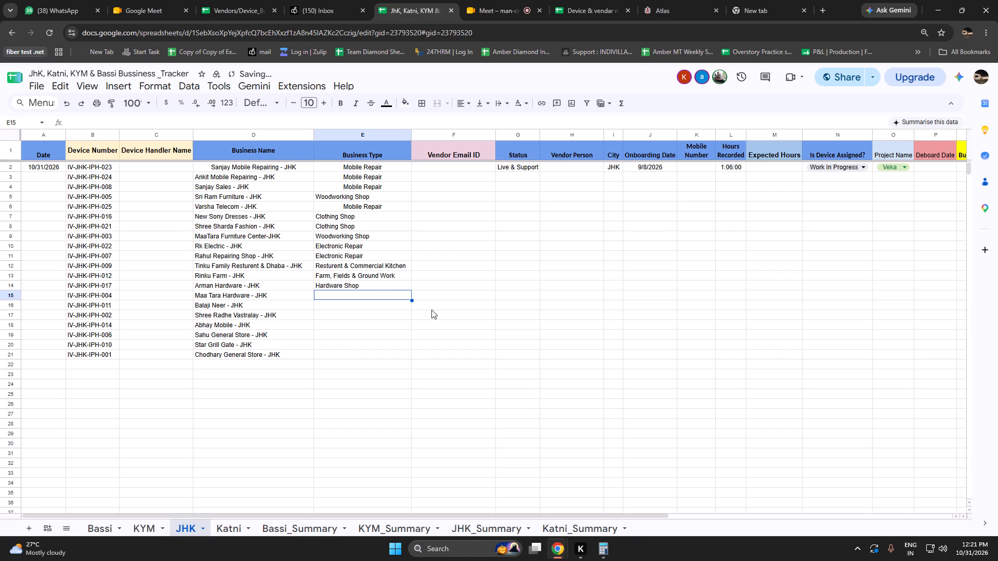
drag(362, 284, 357, 293)
key(ctrl+d)
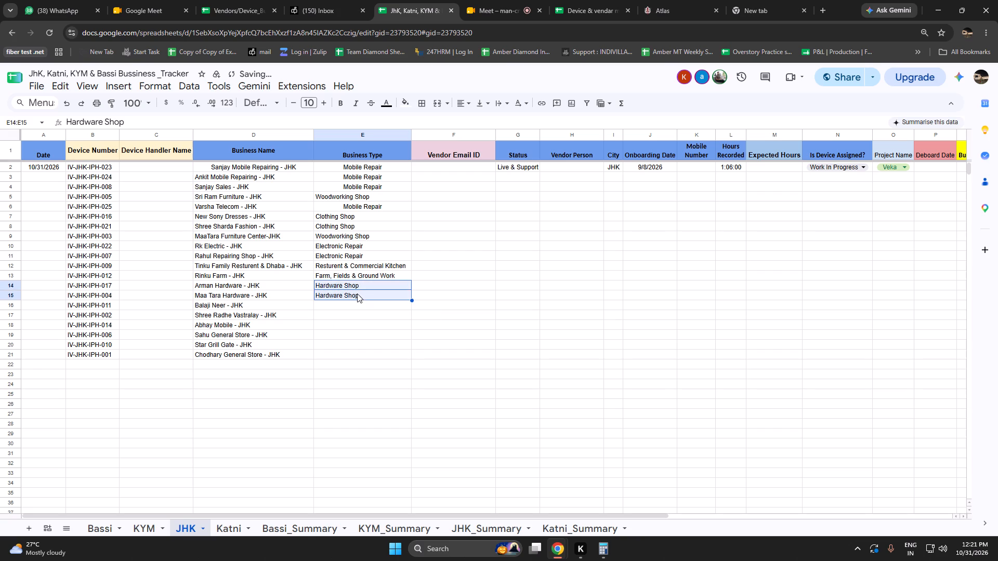
Enter Water Production as the business type in cell E16 for Balaji Neer.
click(355, 307)
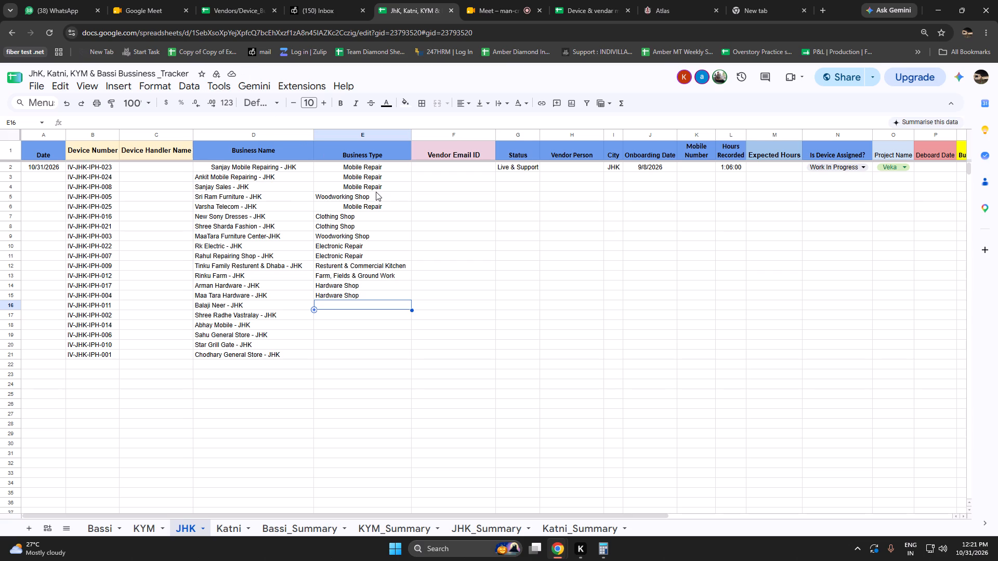
text(Water Production)
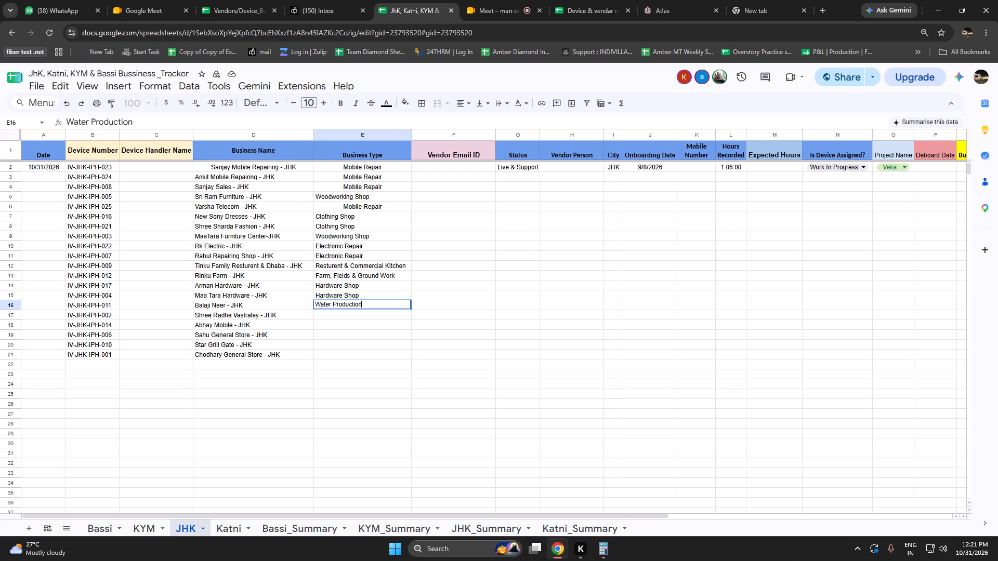
key(Down)
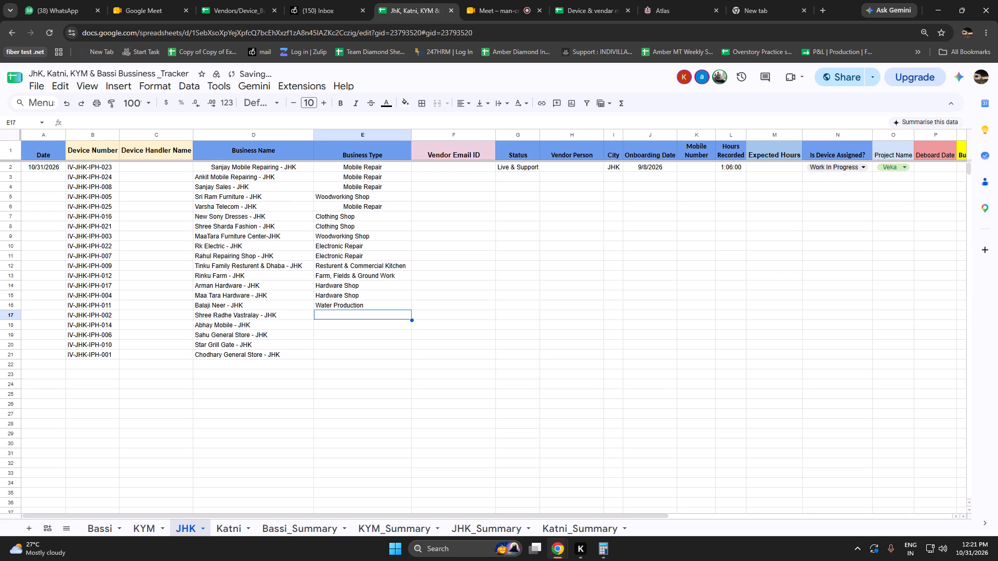
Copy the business type Clothing Shop from Shree Sharda Fashion in cell E8 into E17 for Shree Radhe Vastralay.
key(Up)
key(Up)
key(Up)
key(Up)
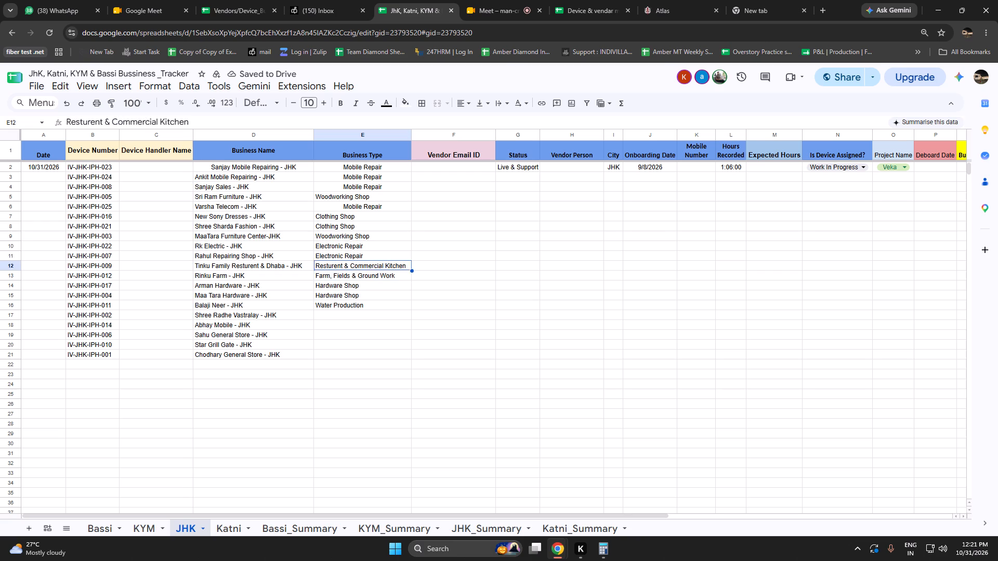
key(Up)
key(Up)
key(Up)
key(Up)
key(ctrl+c)
key(Down)
key(Down)
key(Down)
key(Down)
key(Down)
key(Down)
key(Down)
key(Down)
key(Down)
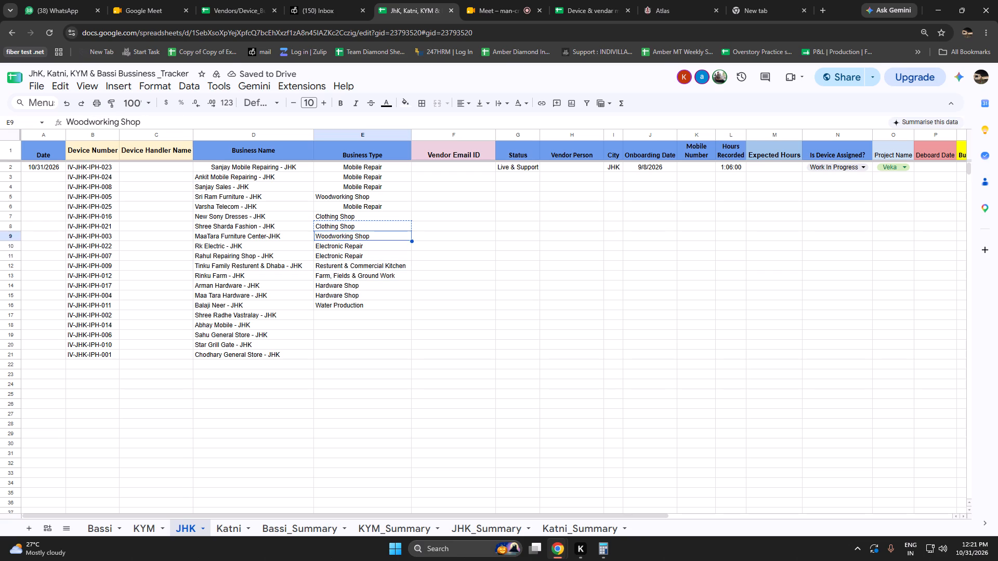
key(ctrl+v)
key(Down)
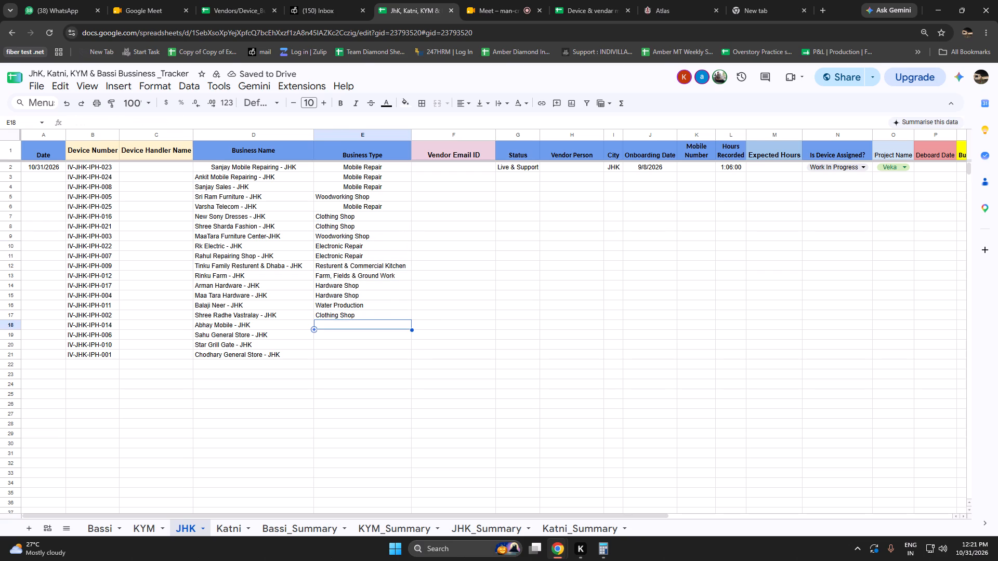
Copy the business type Mobile Repair from Varsha Telecom in cell E6 into E18 for Abhay Mobile.
click(359, 207)
key(ctrl+c)
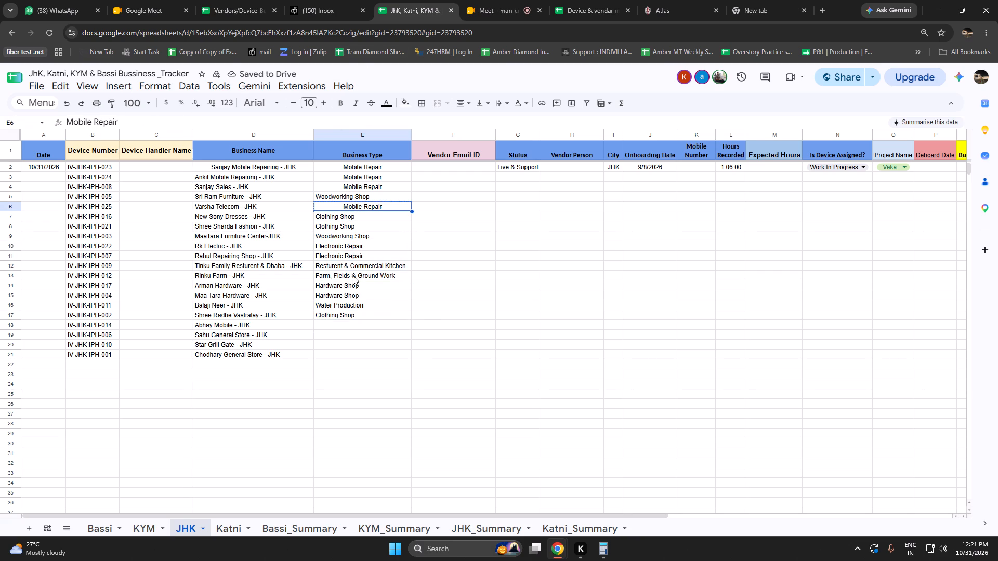
click(333, 327)
key(ctrl+v)
Enter Grocery Store as the business type in cell E19 for Sahu General Store.
click(325, 335)
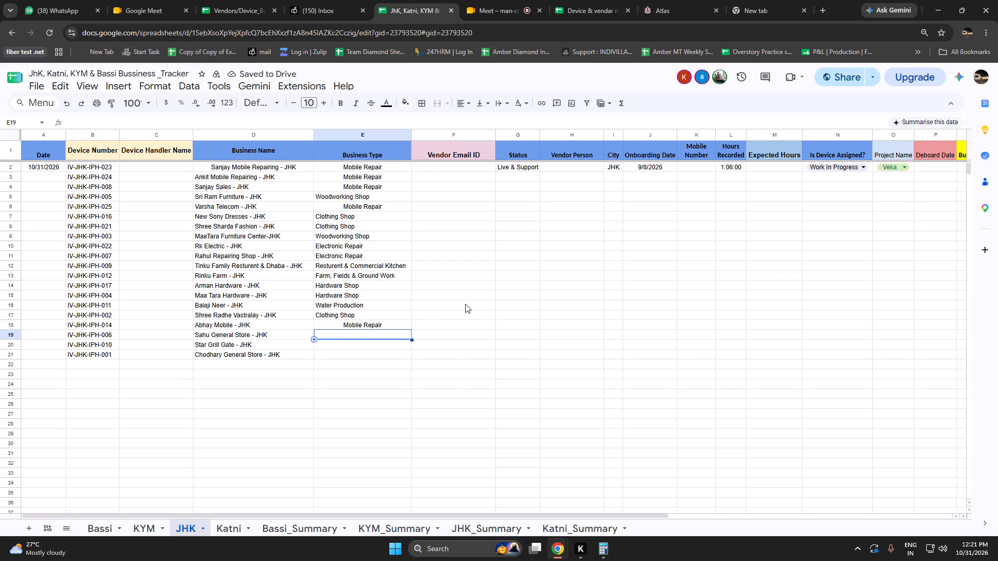
text(Grocery)
key(space)
text(Store)
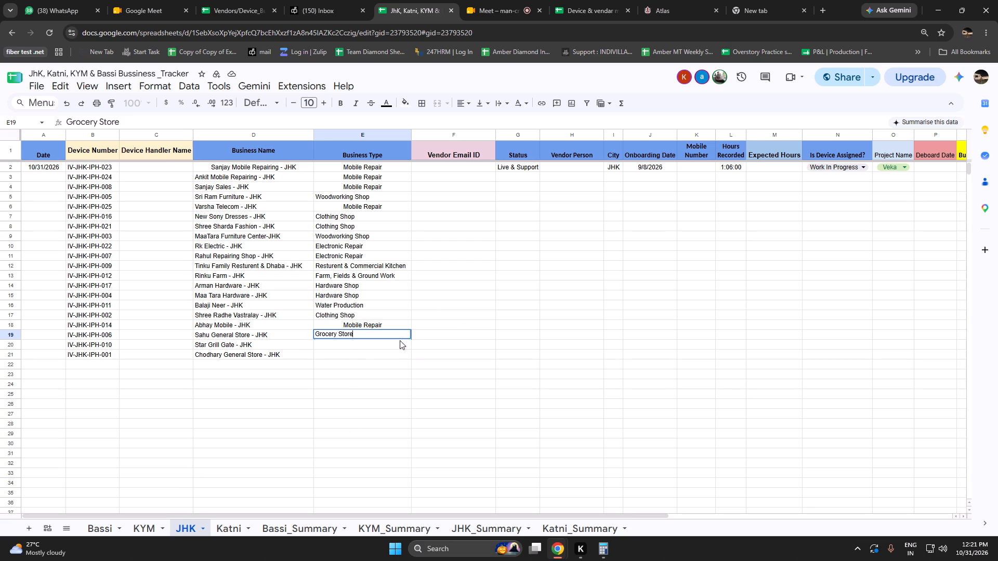
click(357, 347)
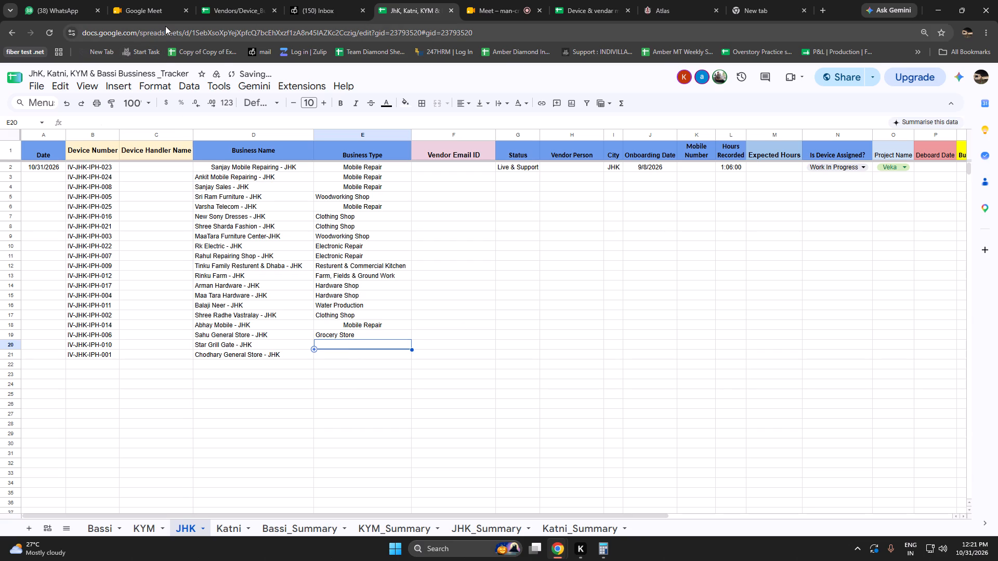
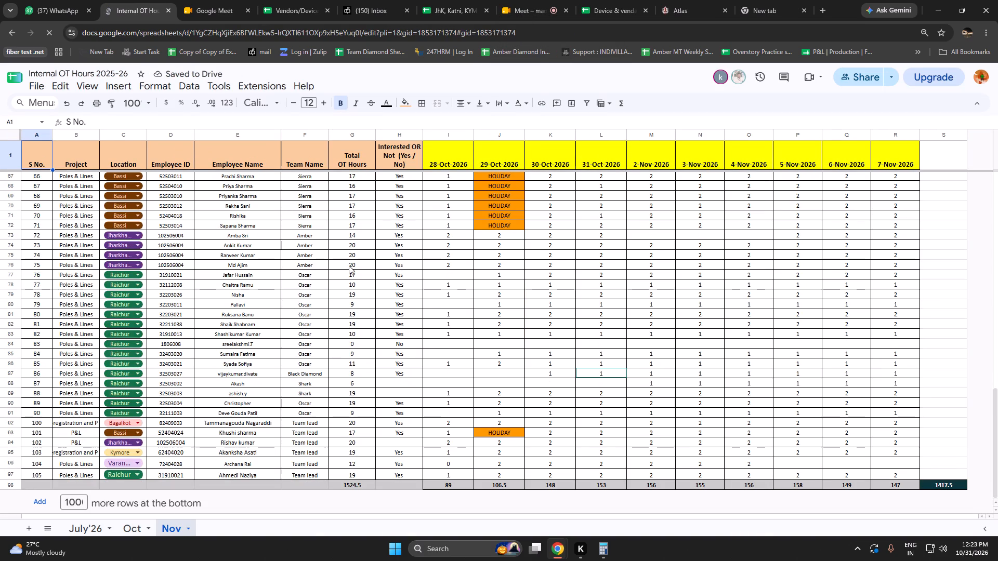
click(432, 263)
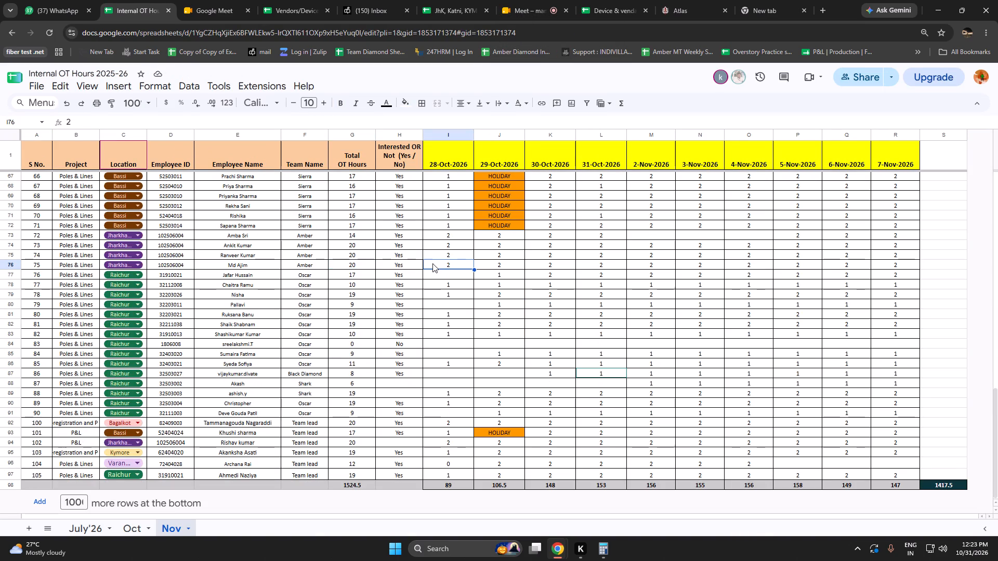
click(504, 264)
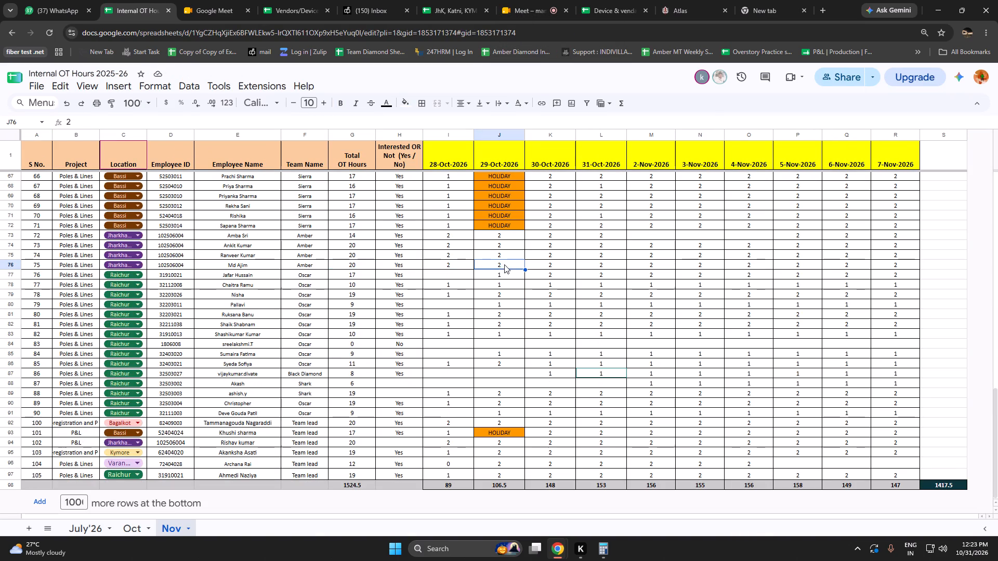
Set the 30-Oct-2026 overtime hours in cell K76, for the last Jharkhand employee in the Amber team, to 0.
click(542, 268)
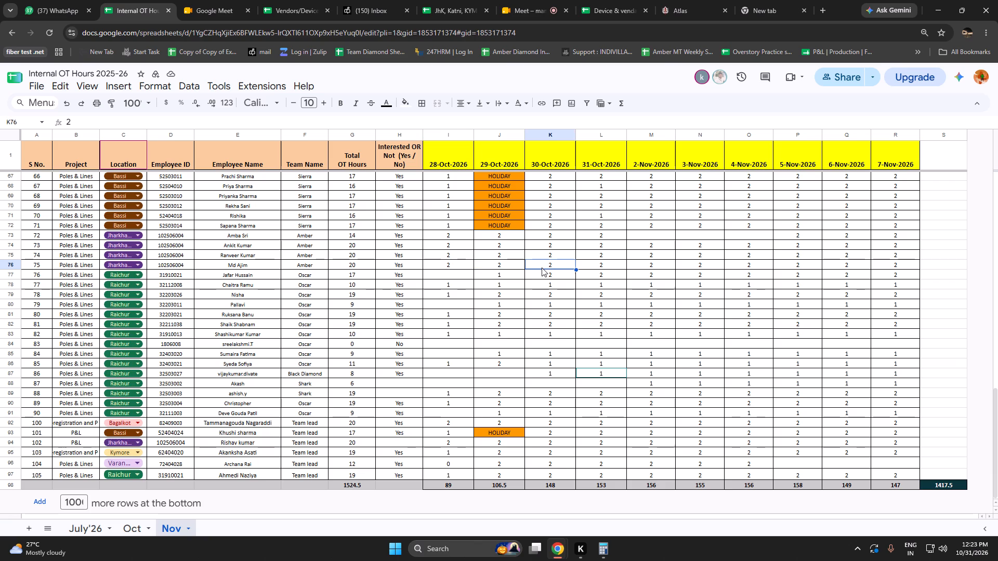
click(596, 270)
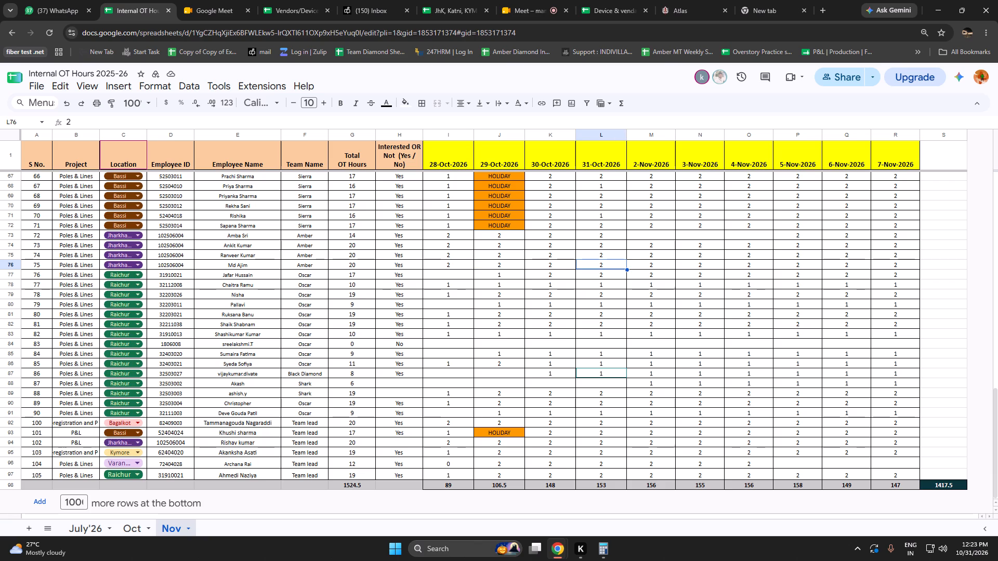
key(Left)
key(0)
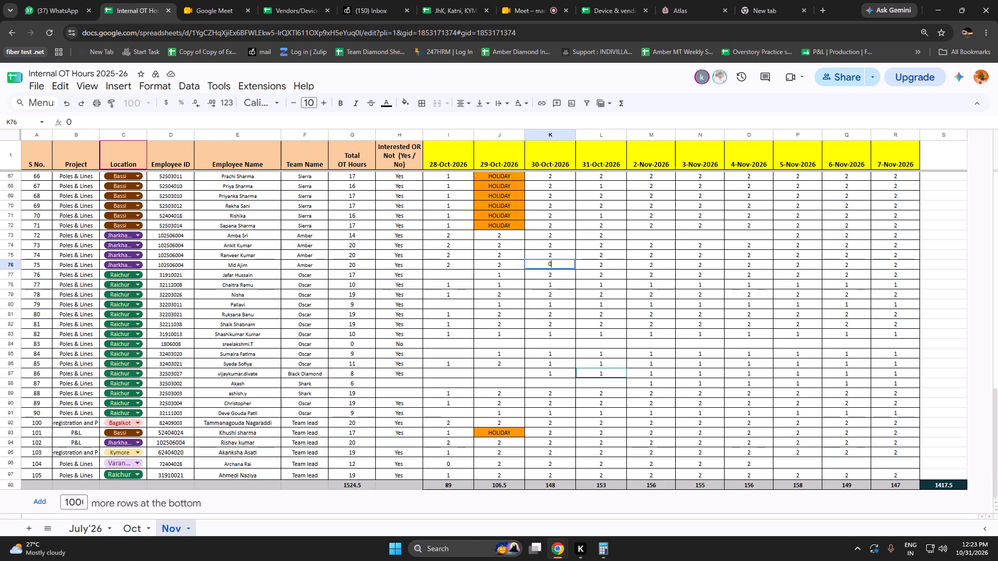
click(667, 285)
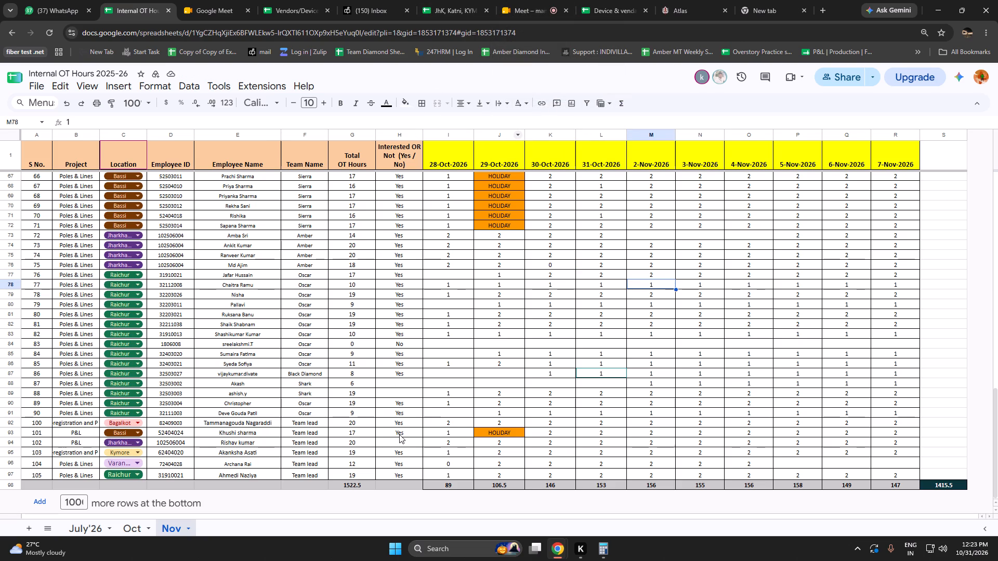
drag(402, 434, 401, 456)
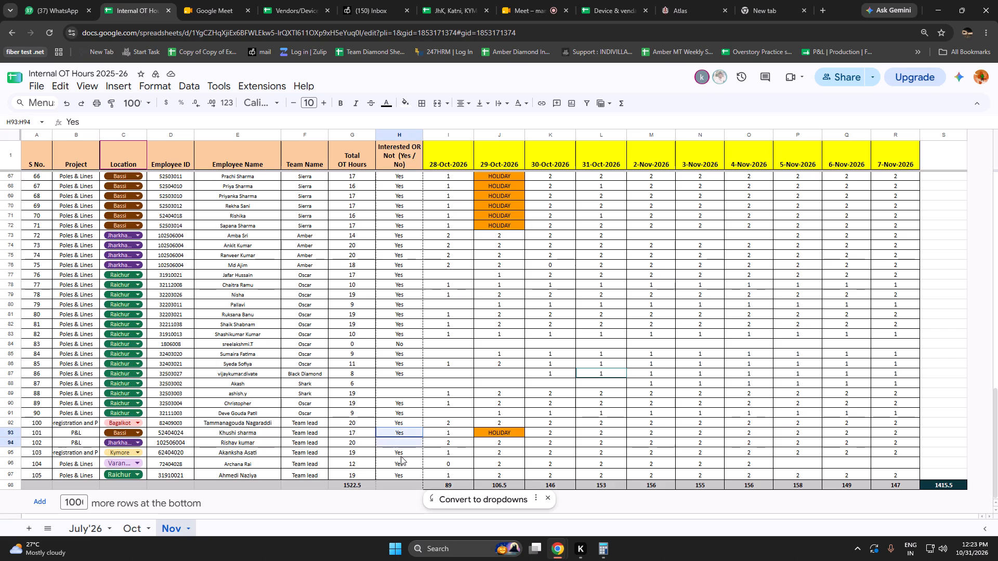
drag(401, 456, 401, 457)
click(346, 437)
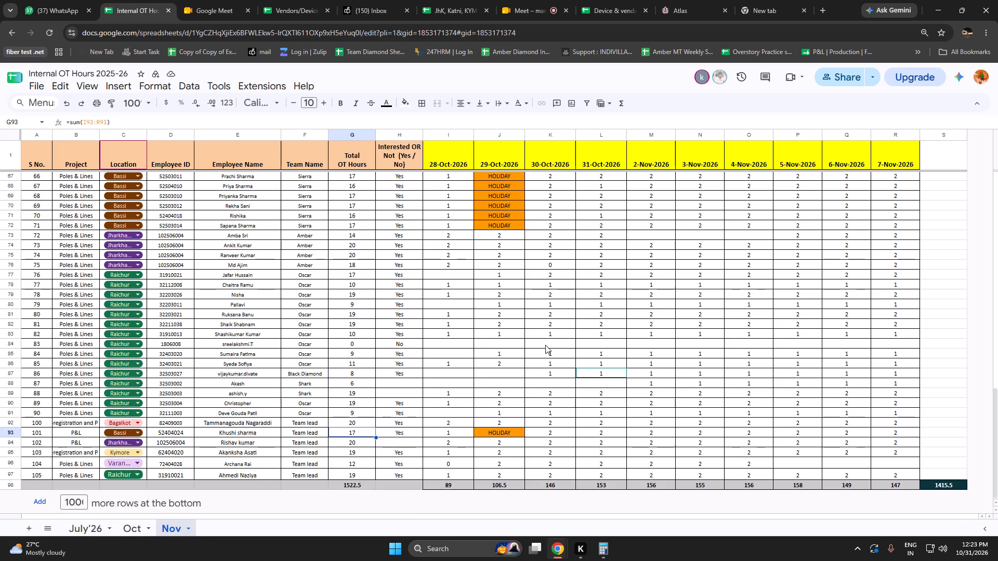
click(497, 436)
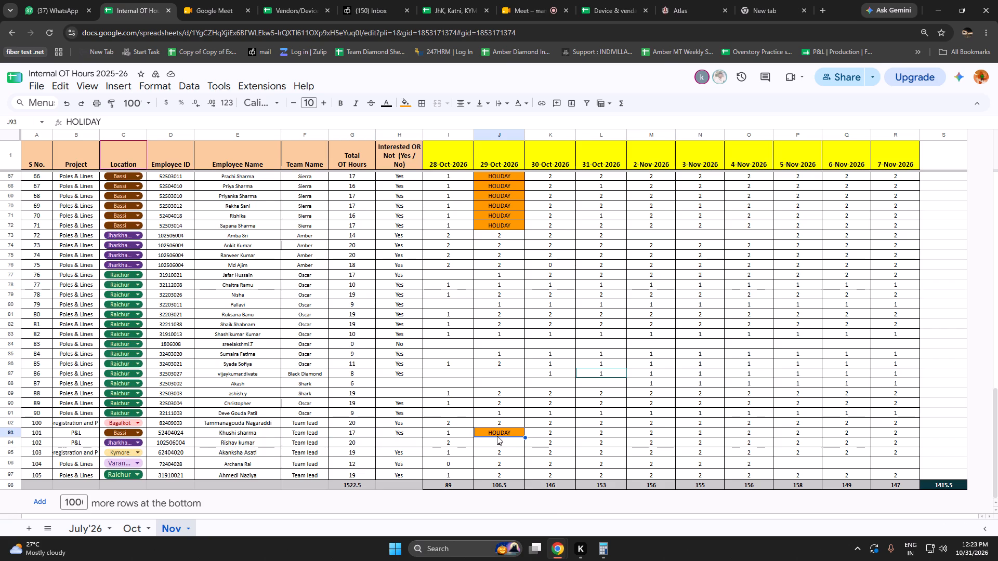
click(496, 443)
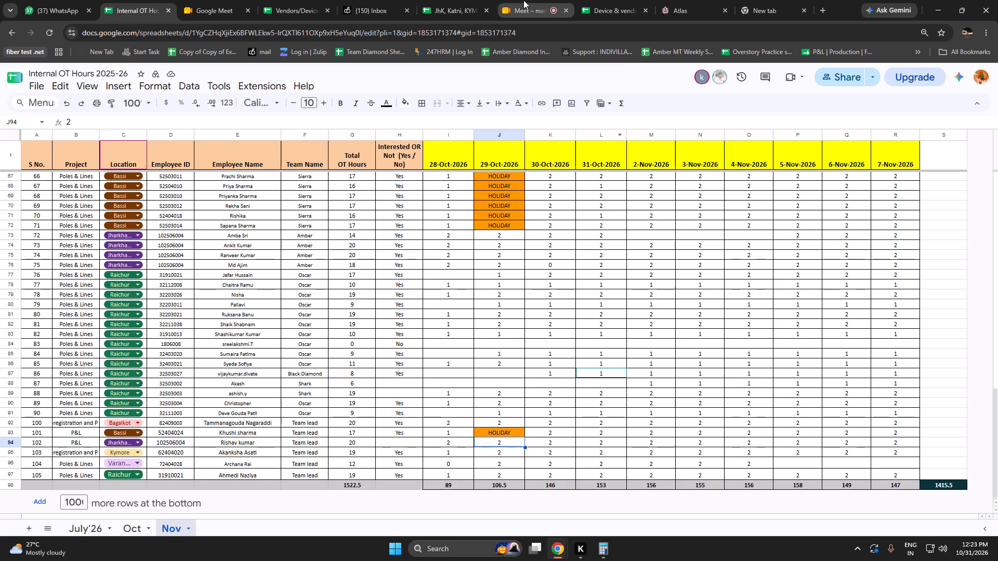
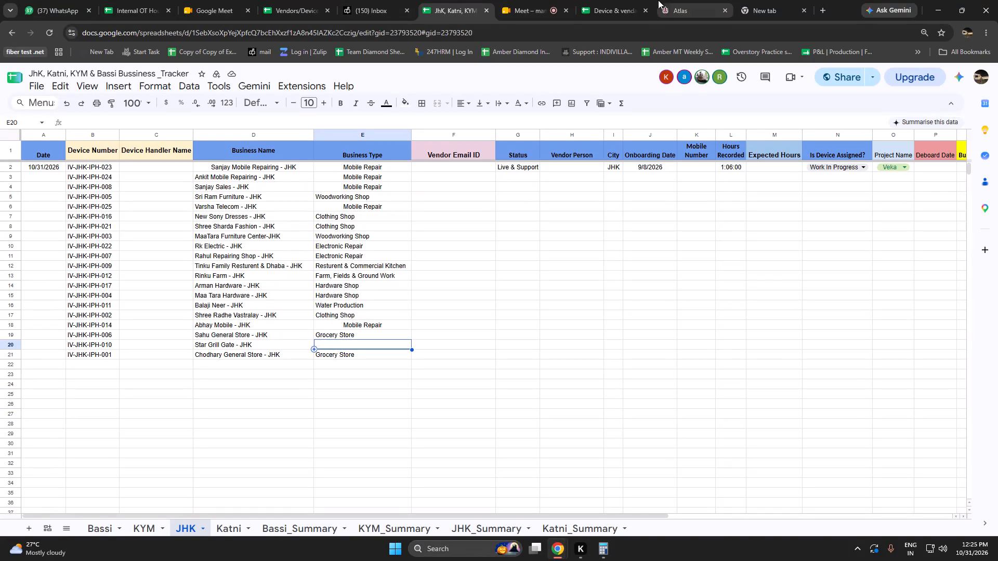
Open the Jhrkhand_Outreach spreadsheet in a new browser tab.
click(824, 6)
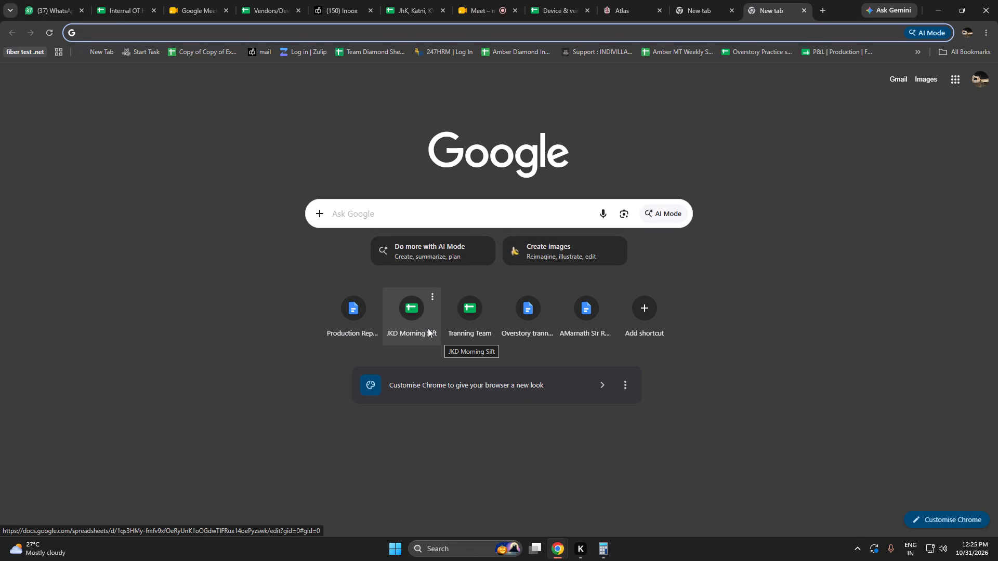
text(ou)
key(Down)
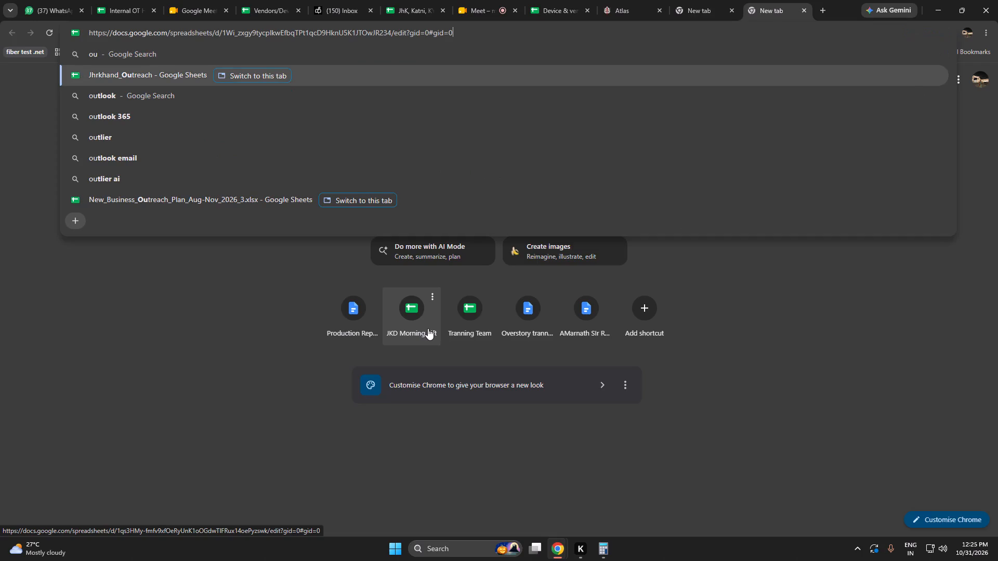
key(Return)
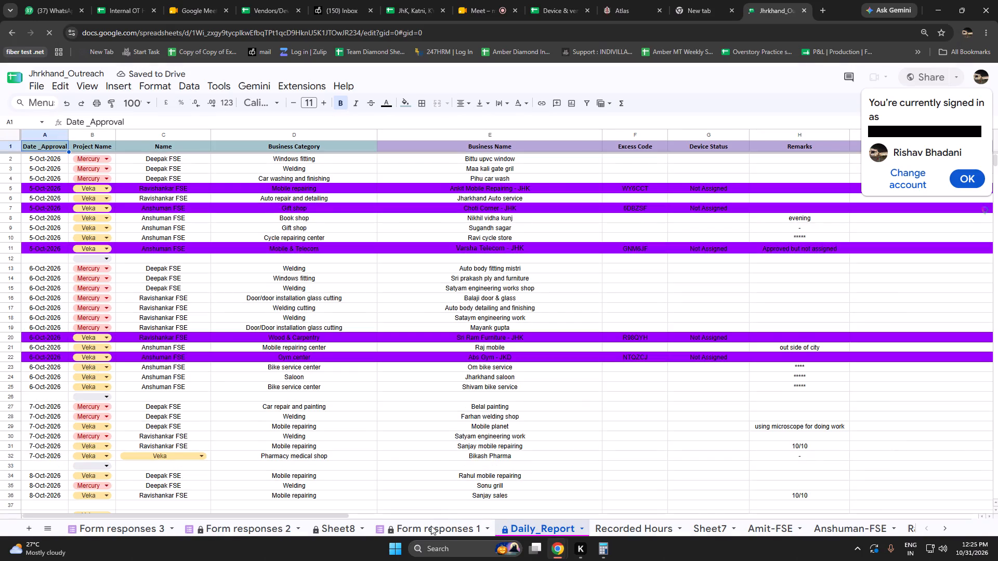
Look through the Recorded Hours, Amit-FSE and Anshuman-FSE sheets for the latest business entries dated 30 October.
click(646, 525)
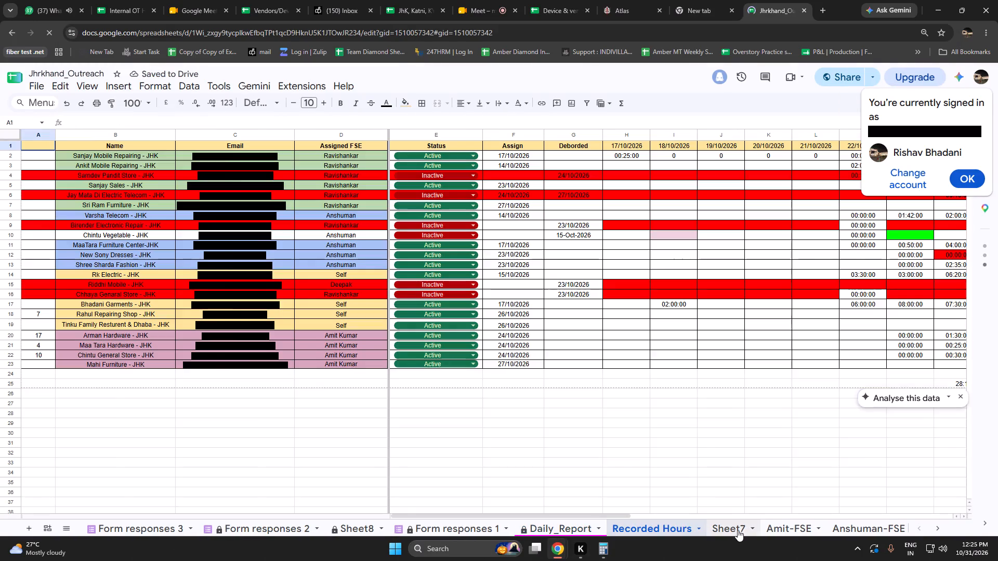
click(739, 530)
click(651, 534)
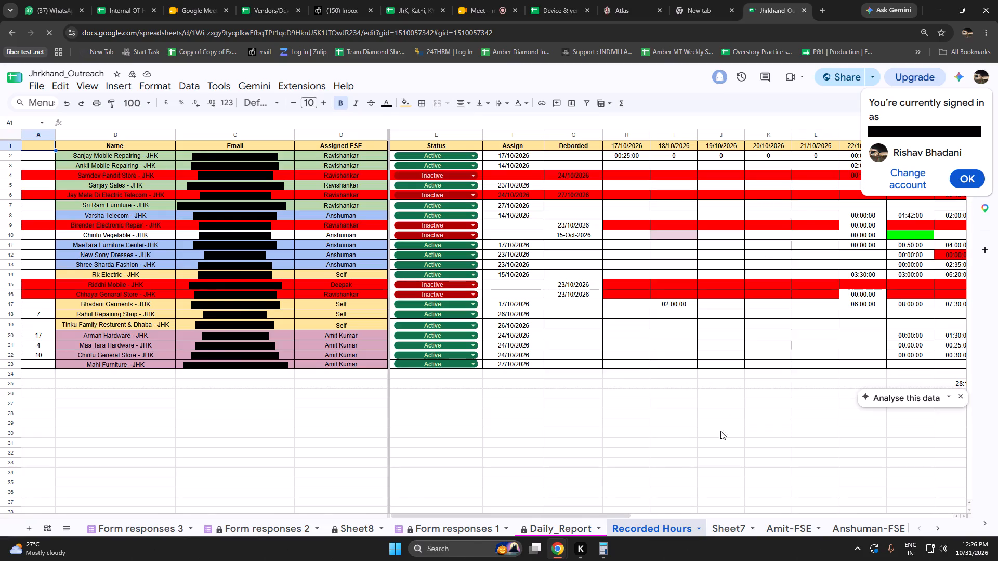
click(807, 525)
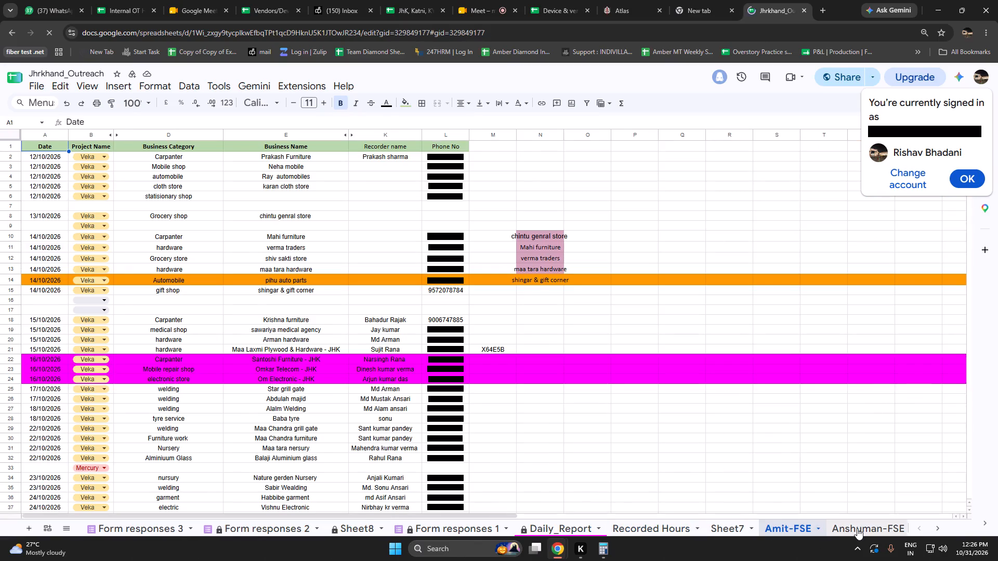
click(857, 528)
click(666, 535)
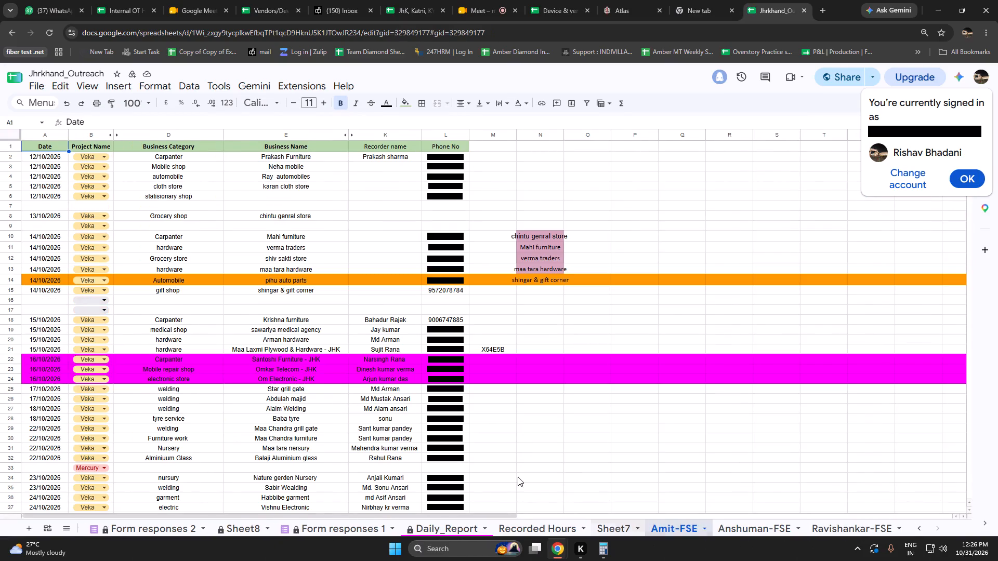
scroll(364, 381, down, 2)
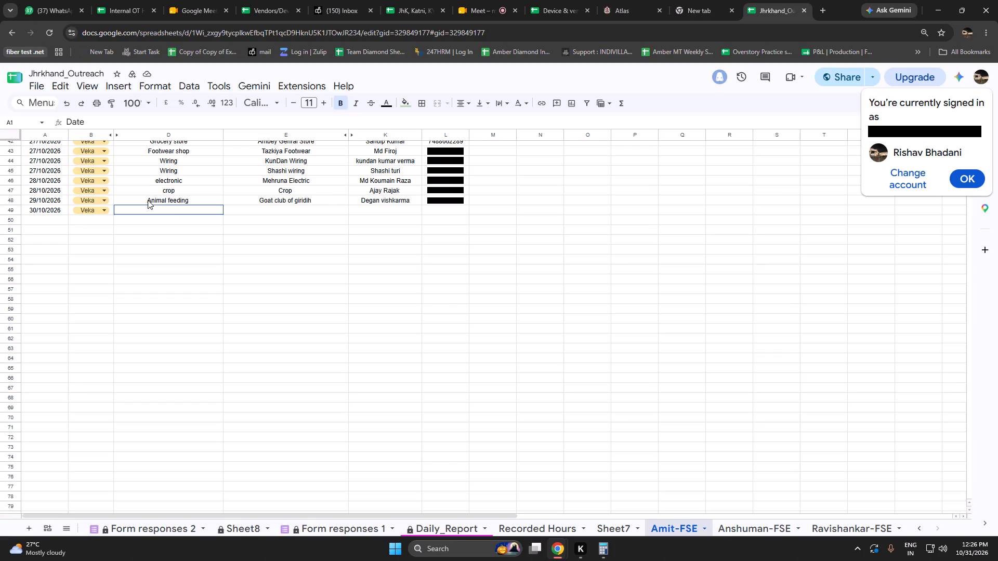
click(225, 309)
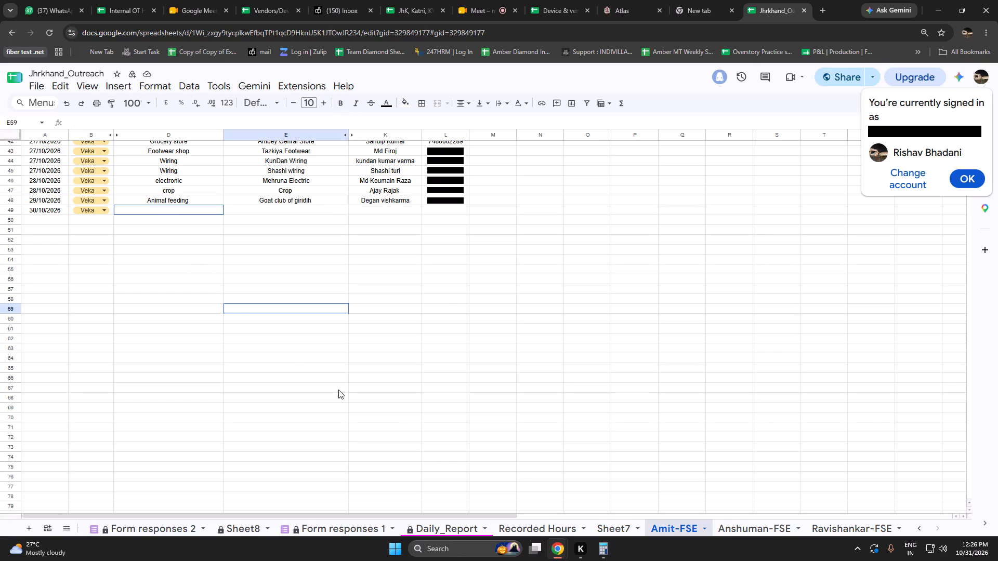
click(734, 535)
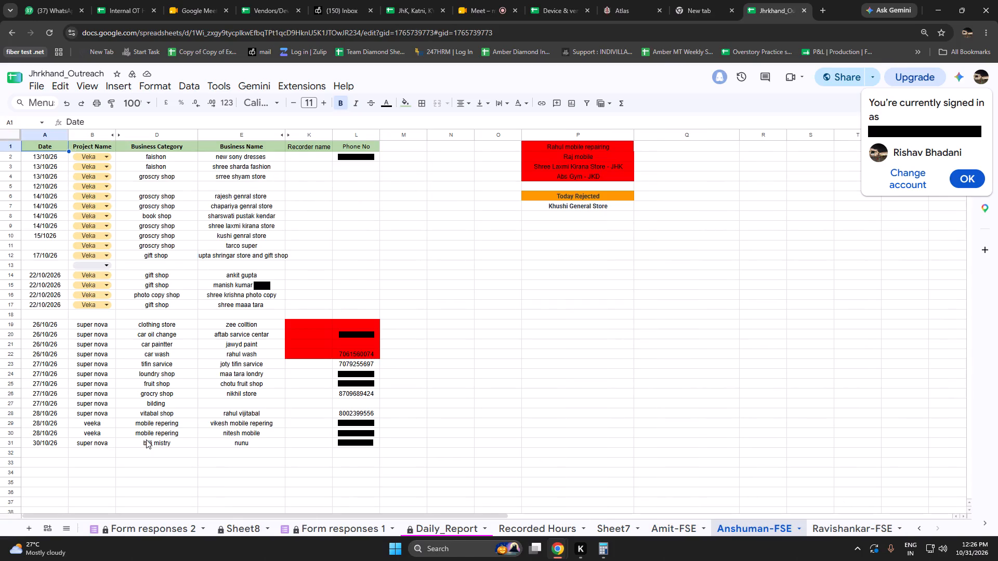
Copy the business category and business name of the 30/10/26 entry in row 31 of Anshuman-FSE.
drag(146, 439, 242, 448)
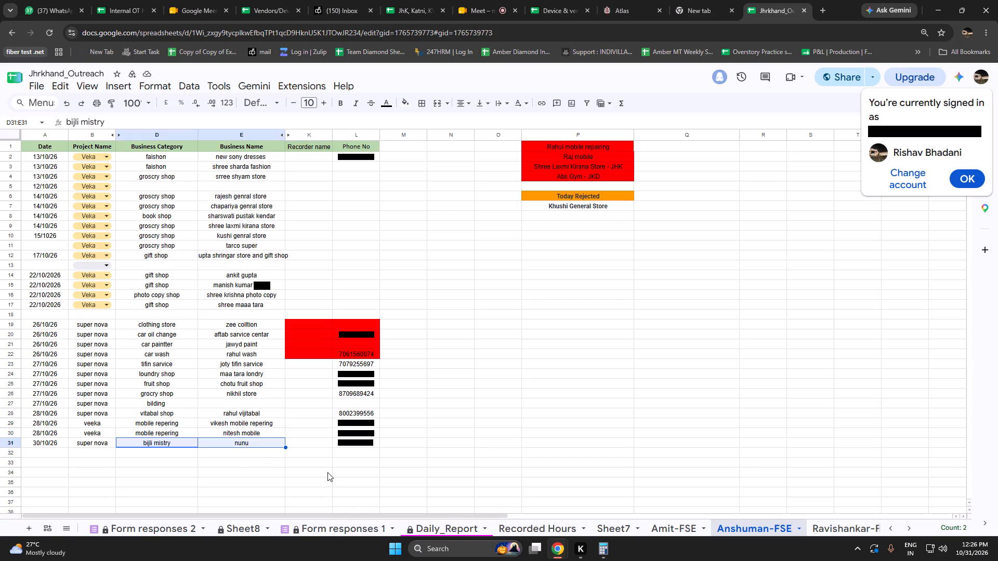
key(ctrl+c)
Switch to Vendors/Device_Business Details and close the temporary filter on Approved Business List without saving the view.
click(561, 0)
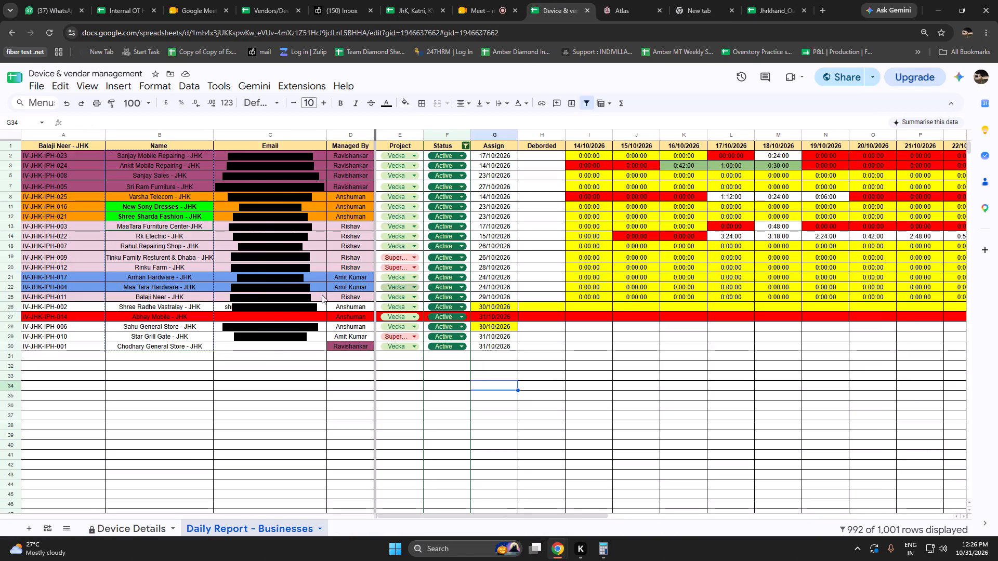
click(408, 0)
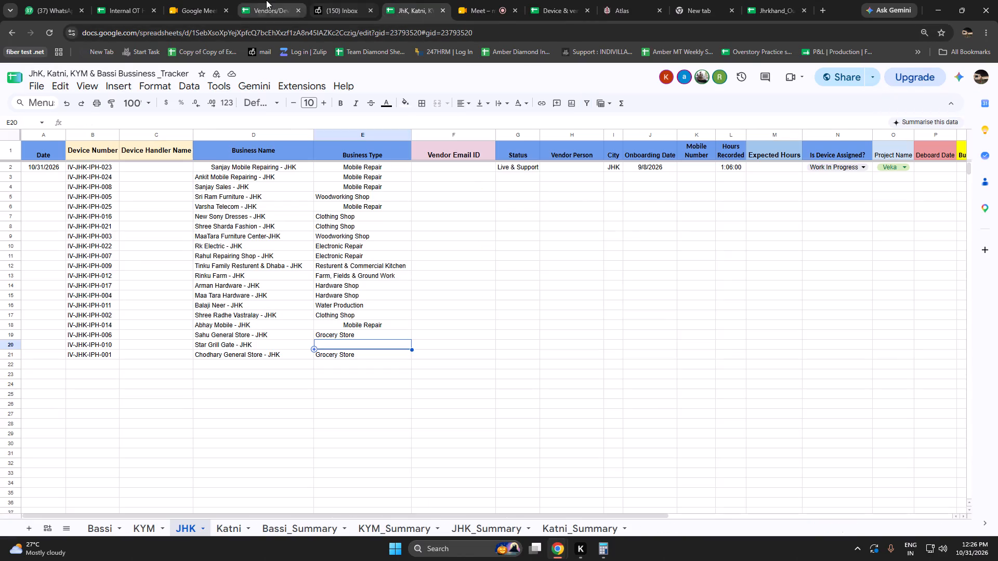
click(265, 0)
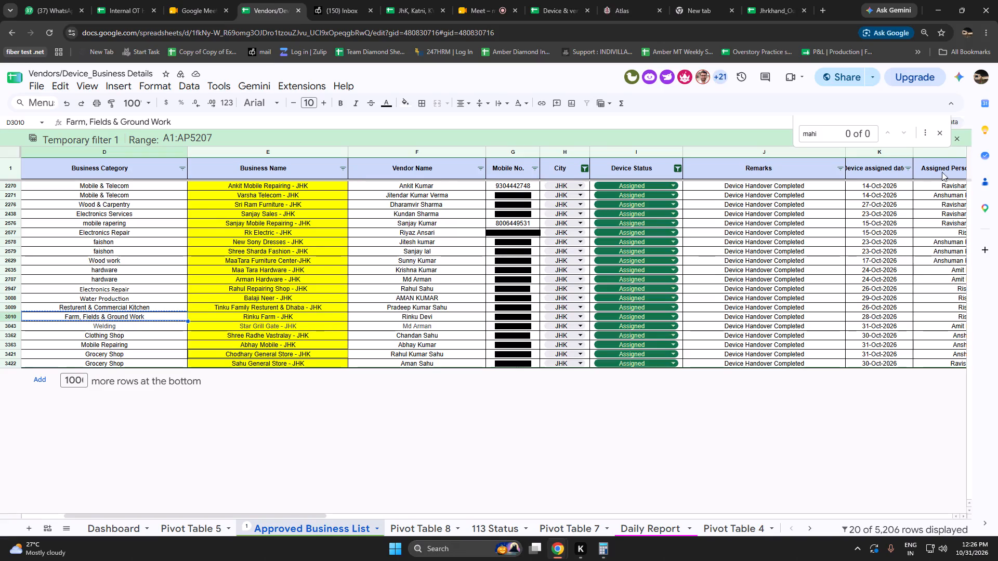
click(938, 132)
click(956, 144)
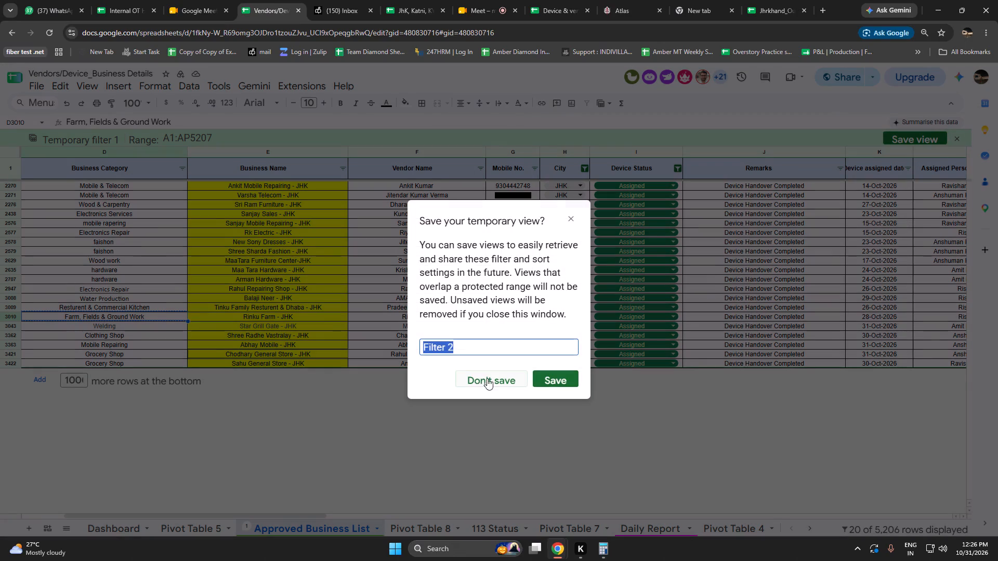
click(475, 384)
Paste the copied category and name as values into Business Category and Business Name of the first blank 30-Oct-2026 JHK row, 3532.
scroll(479, 369, down, 12)
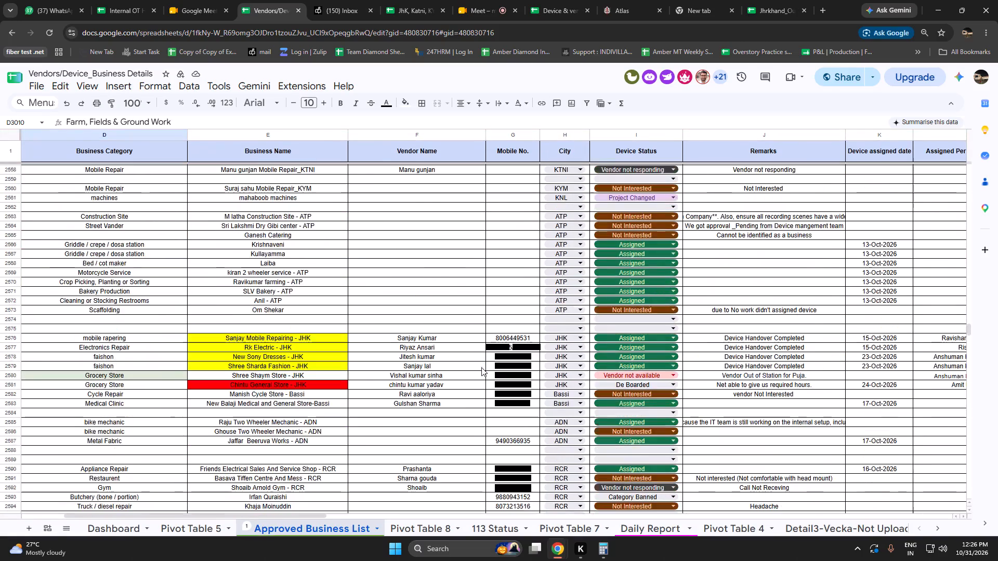
scroll(481, 367, down, 20)
scroll(481, 367, down, 2)
scroll(487, 364, up, 1)
scroll(487, 364, down, 3)
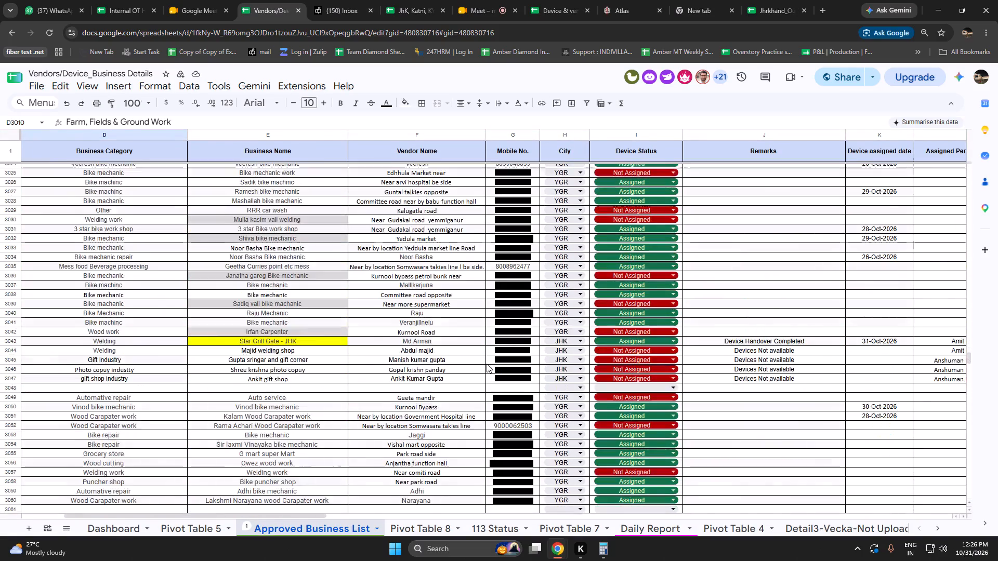
scroll(487, 364, down, 20)
scroll(492, 362, up, 1)
scroll(492, 362, down, 1)
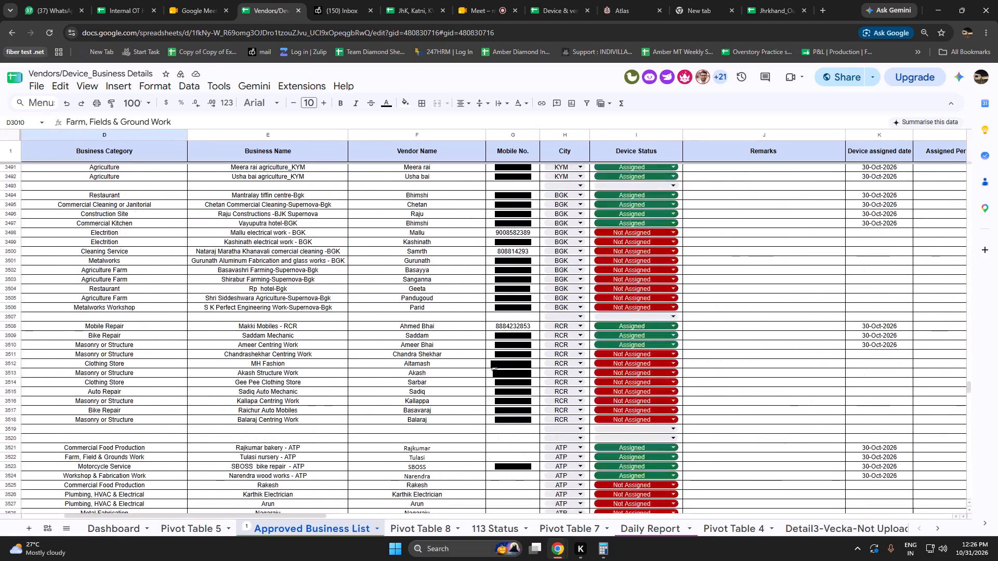
drag(311, 514, 200, 505)
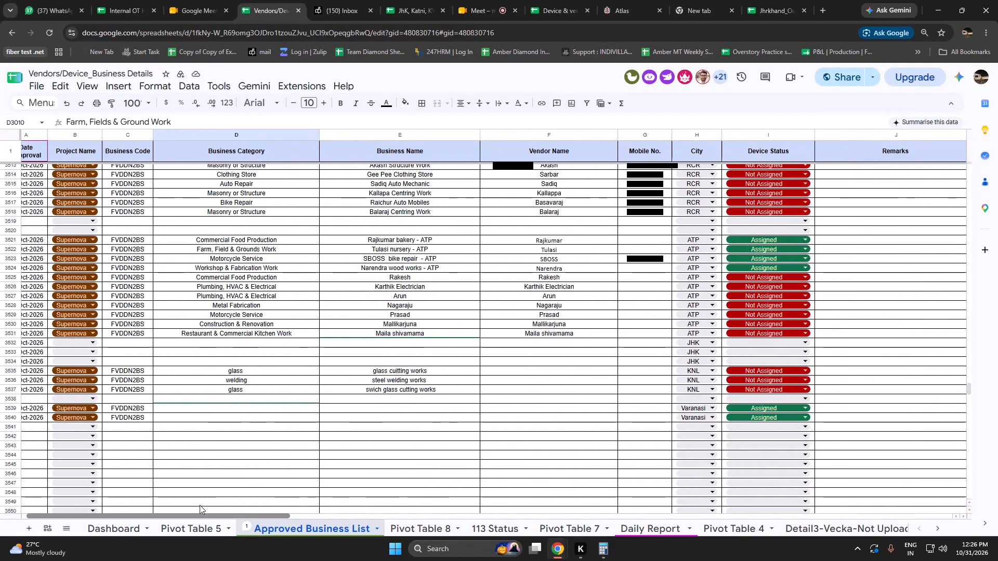
drag(200, 505, 146, 497)
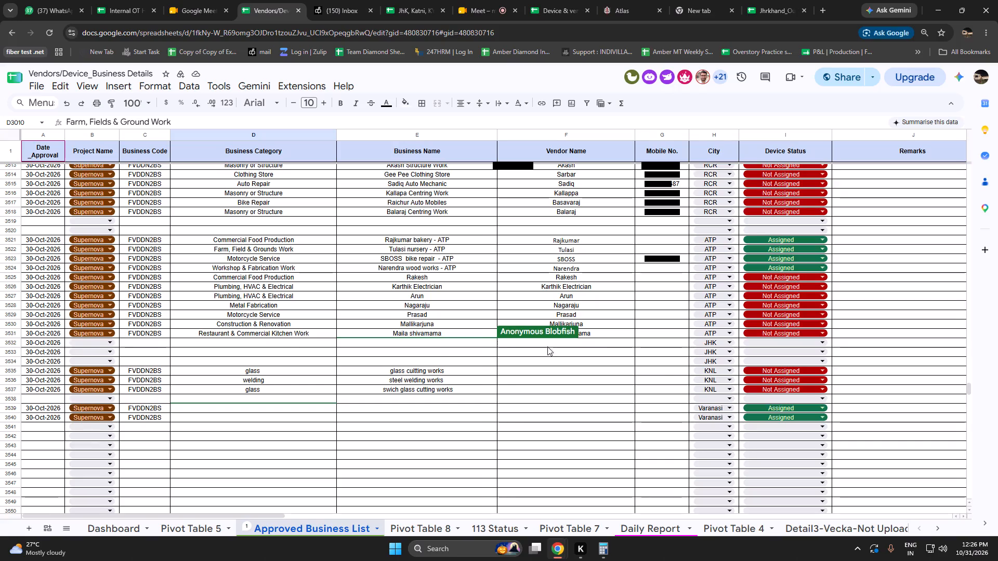
click(346, 344)
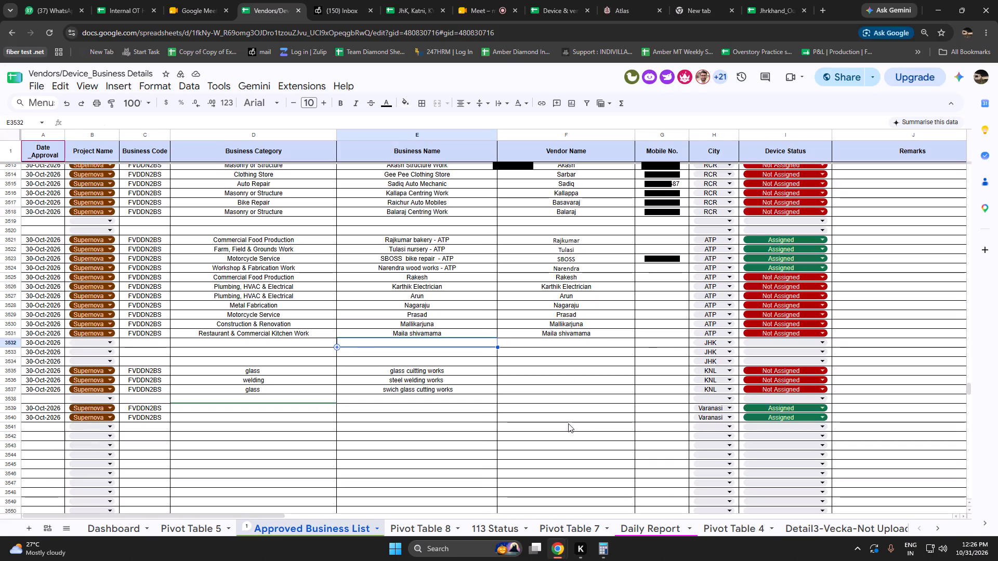
key(ctrl+shift+v)
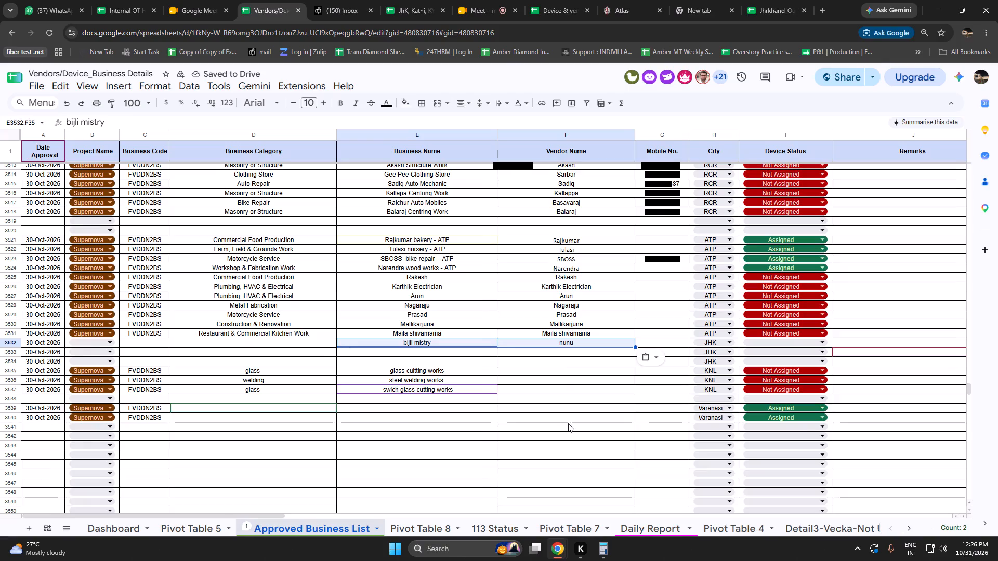
key(ctrl+z)
key(Left)
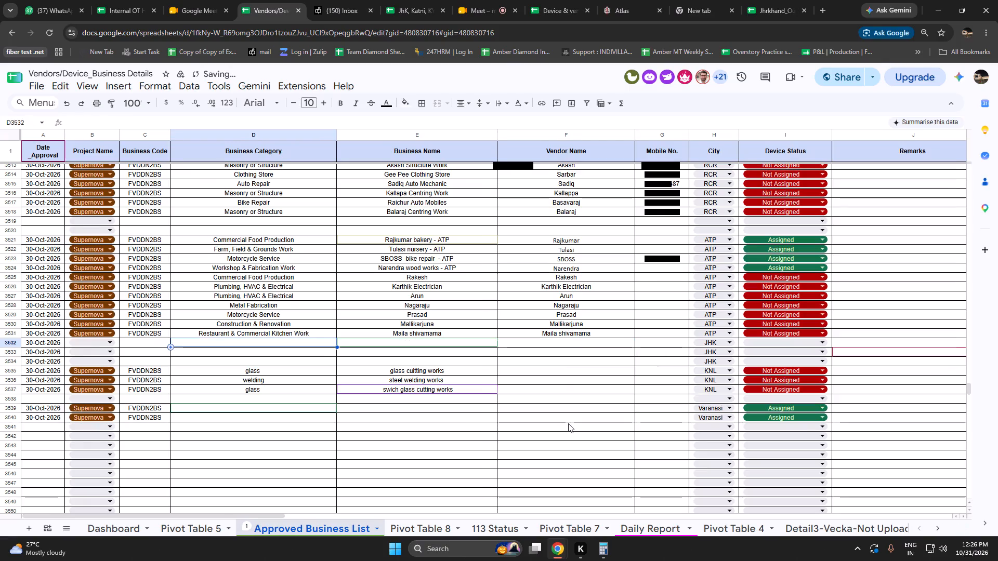
key(ctrl+shift+v)
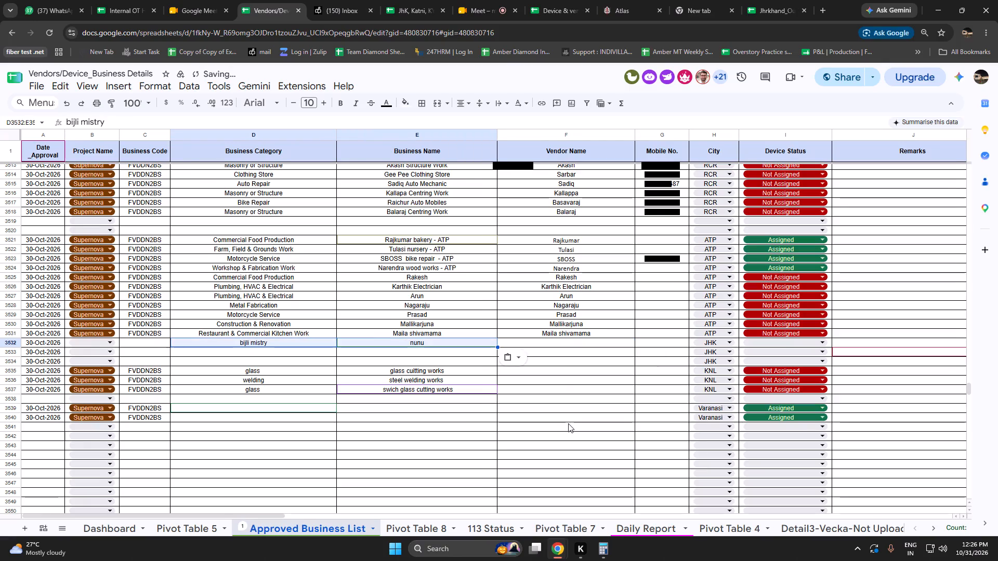
Replace the Business Category in row 3532 with Electric.
click(296, 343)
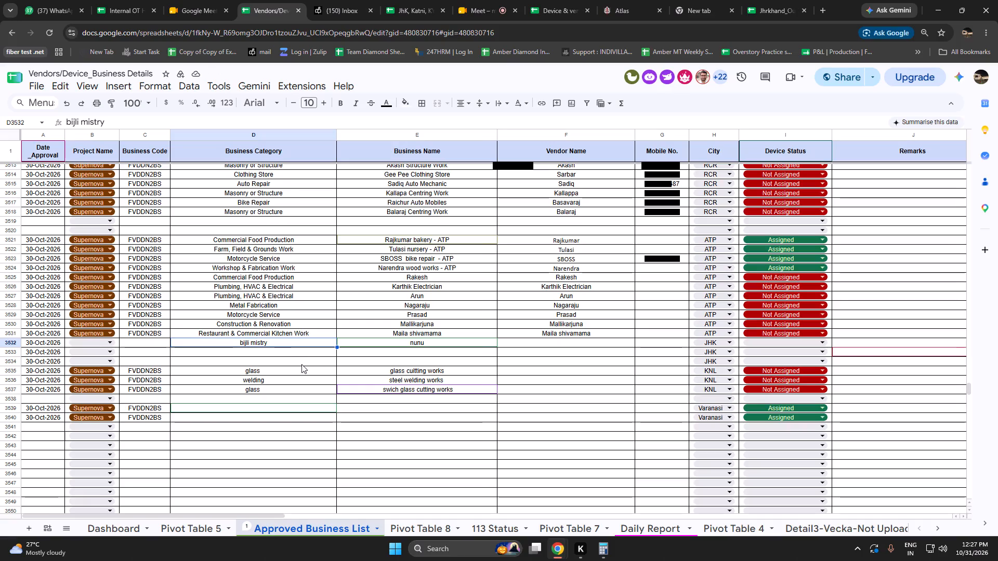
key(shift+e)
key(l)
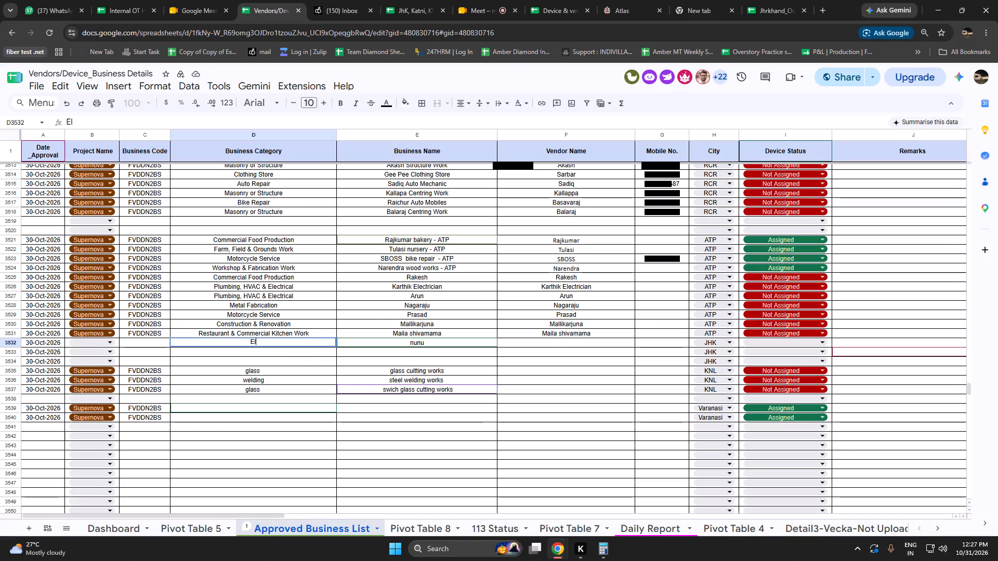
key(e)
text(ctric)
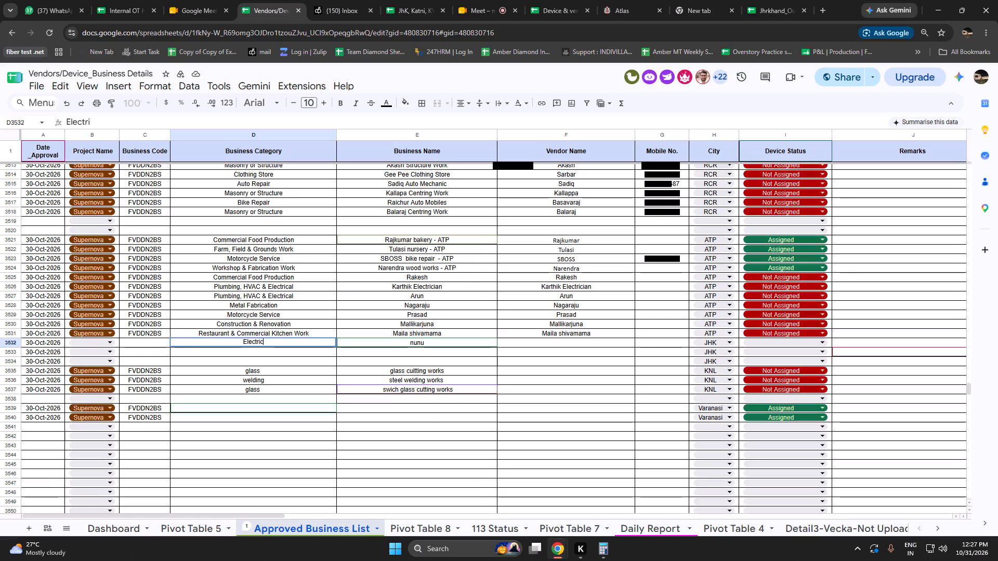
key(space)
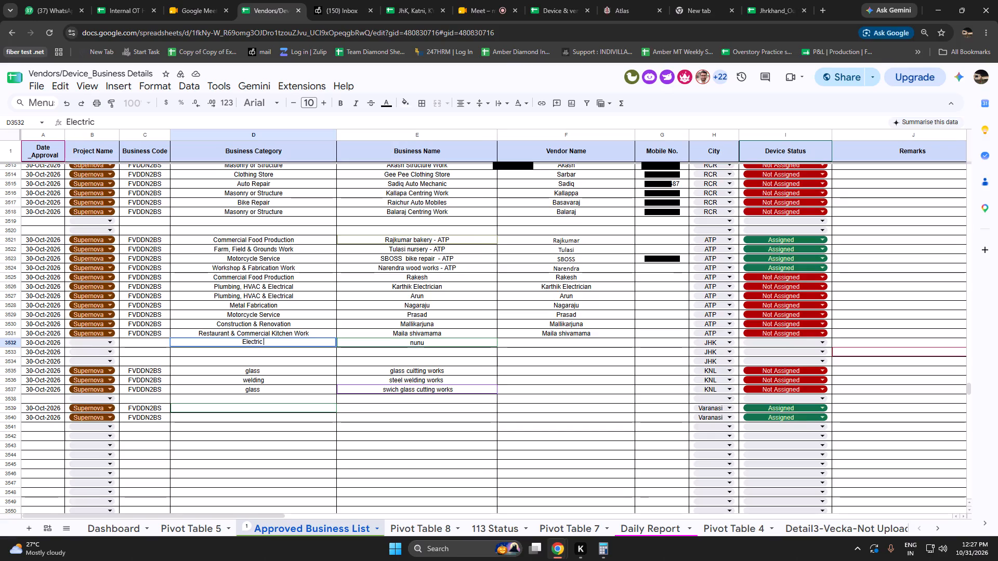
key(Right)
Re-enter the Business Name in row 3532 with a capital letter as Nunu.
key(Right)
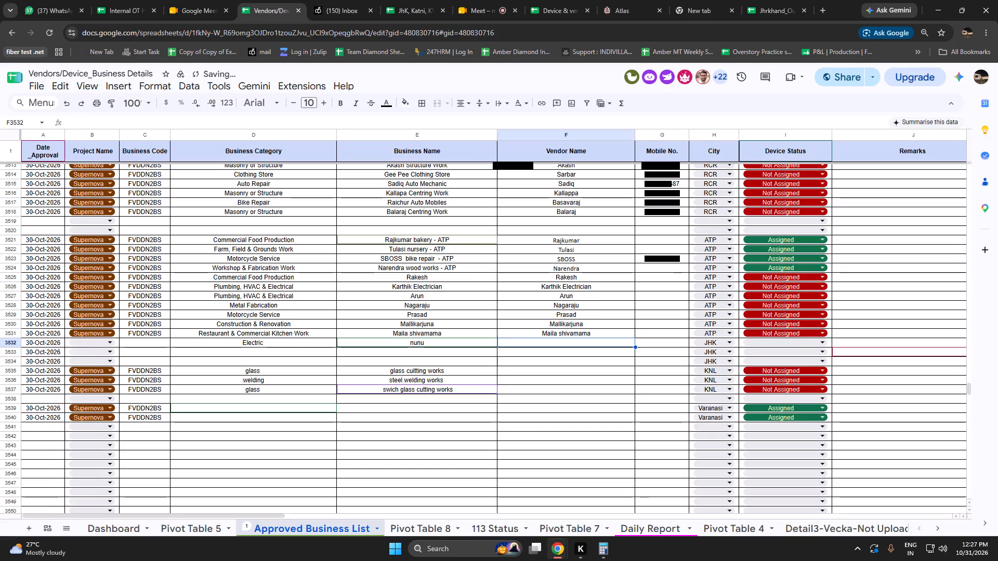
key(Left)
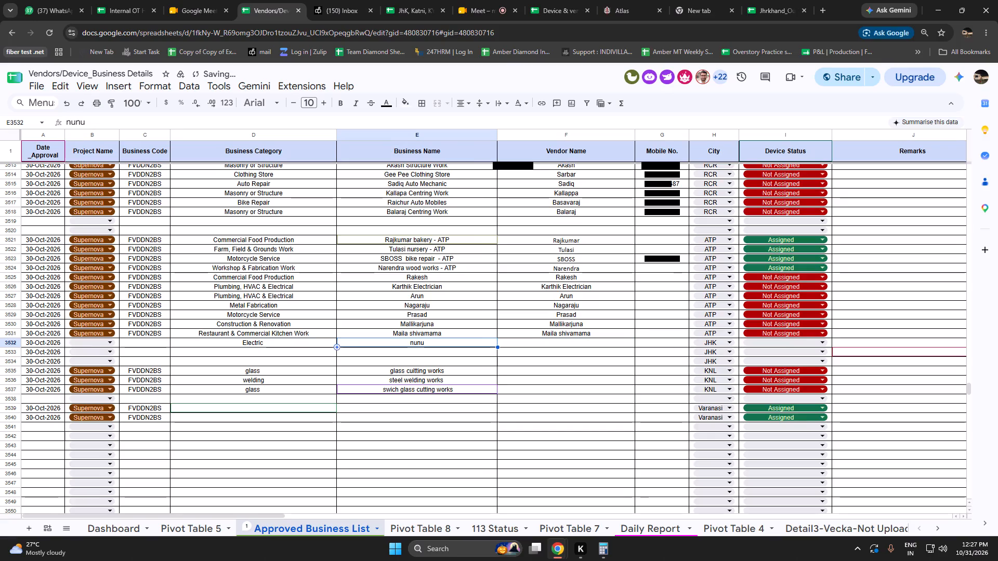
text(NU)
key(BackSpace)
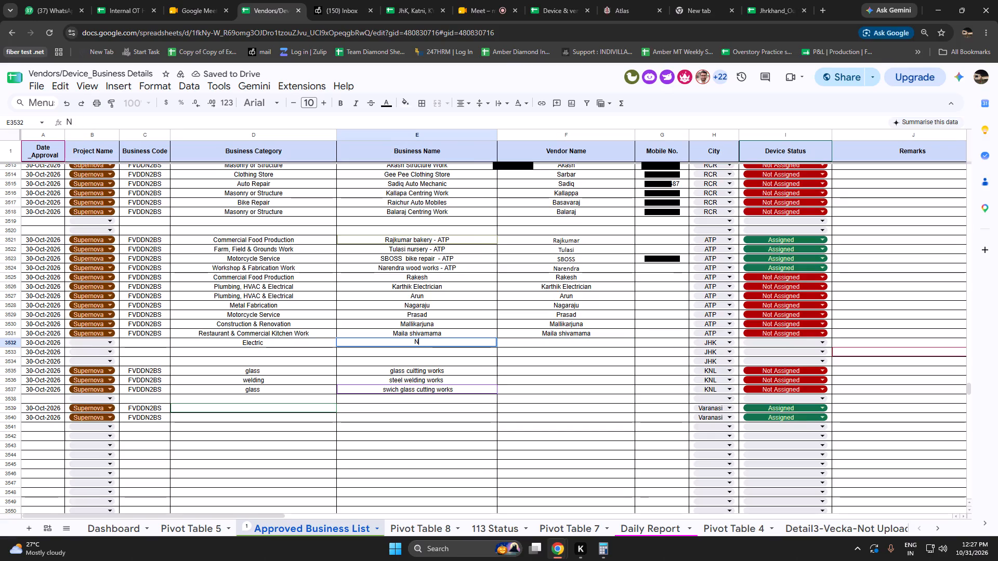
text(unu)
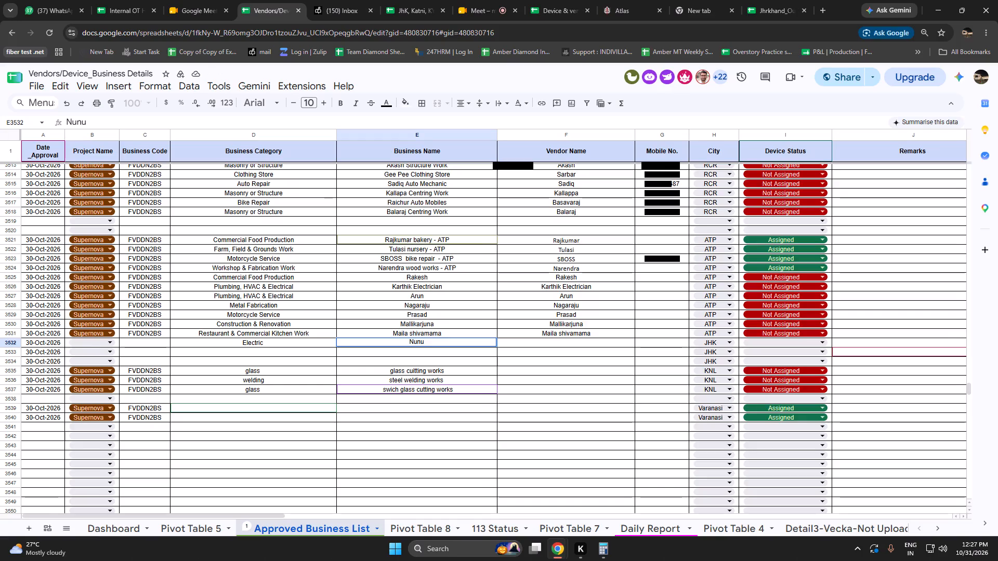
key(Right)
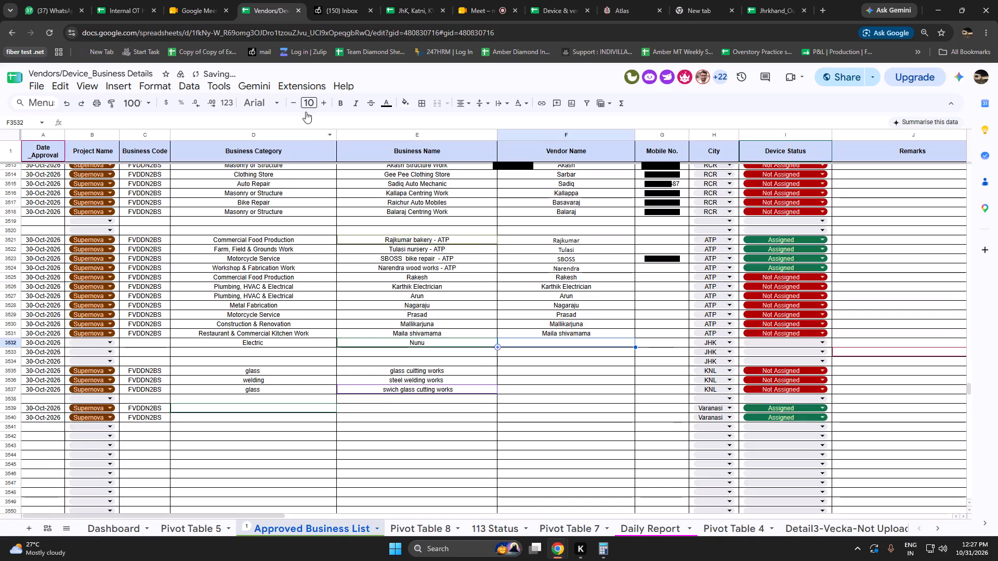
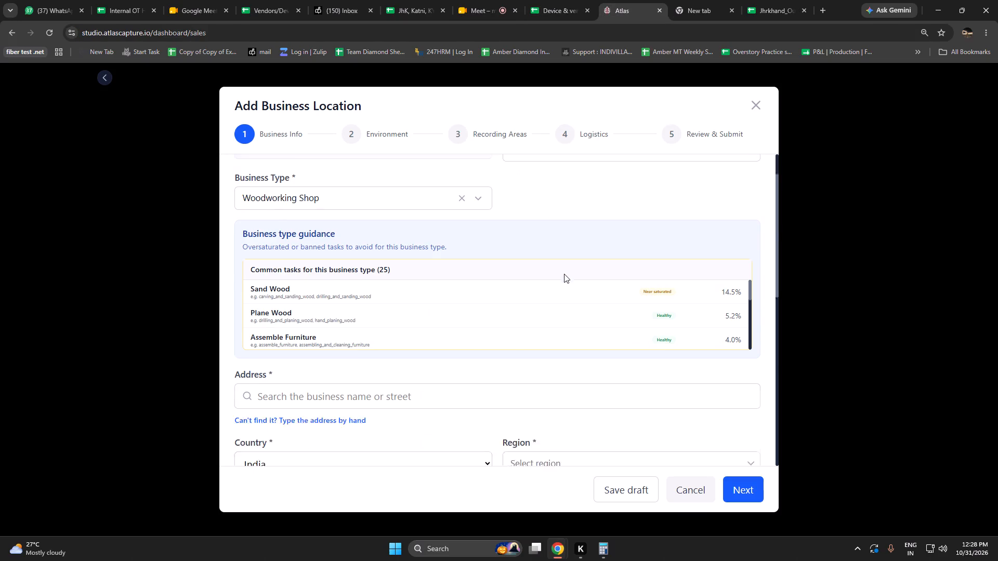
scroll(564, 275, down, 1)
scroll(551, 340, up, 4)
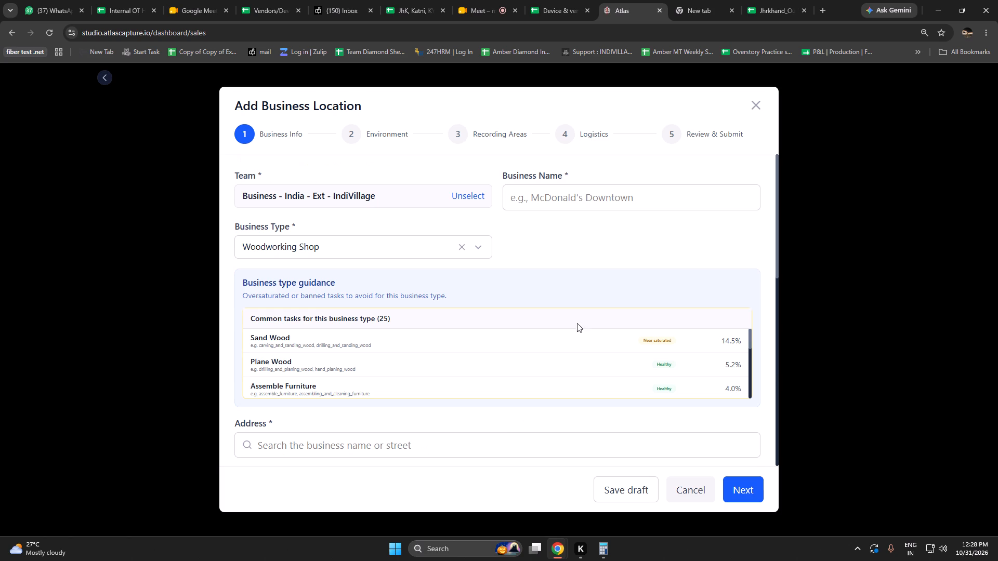
Switch to the JHK sheet of the business tracker and centre-align the whole Business Type column.
click(409, 3)
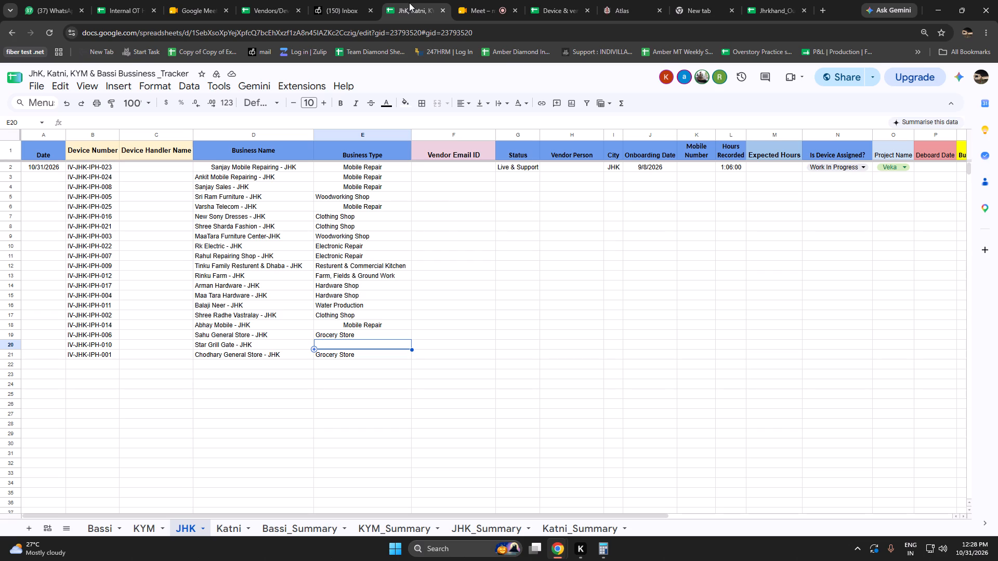
click(414, 399)
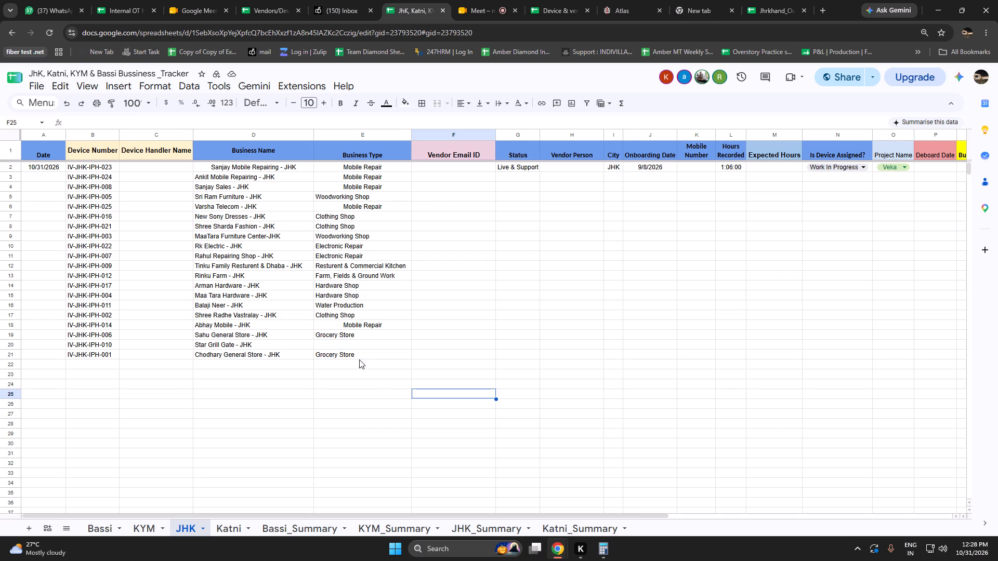
click(359, 359)
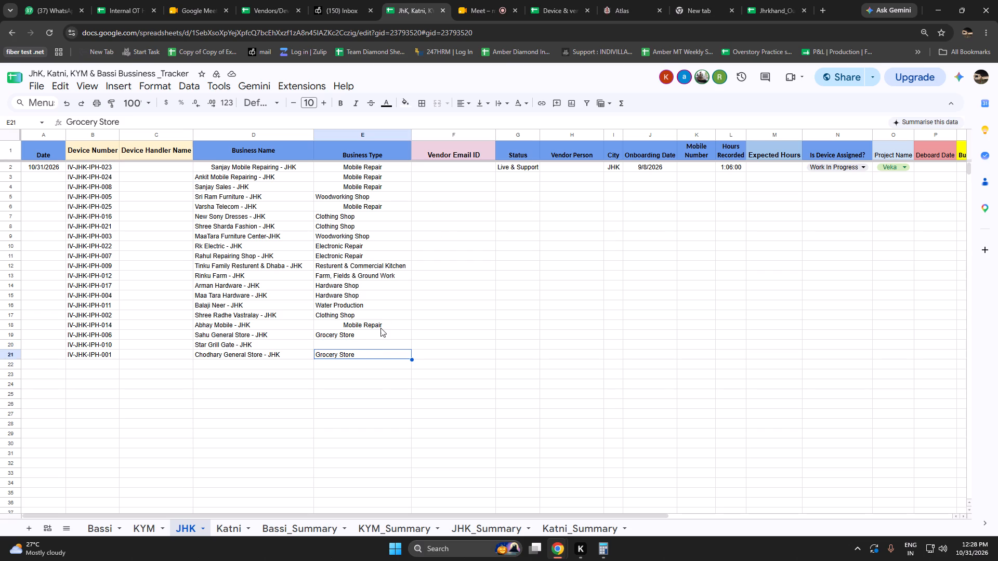
drag(378, 162, 389, 155)
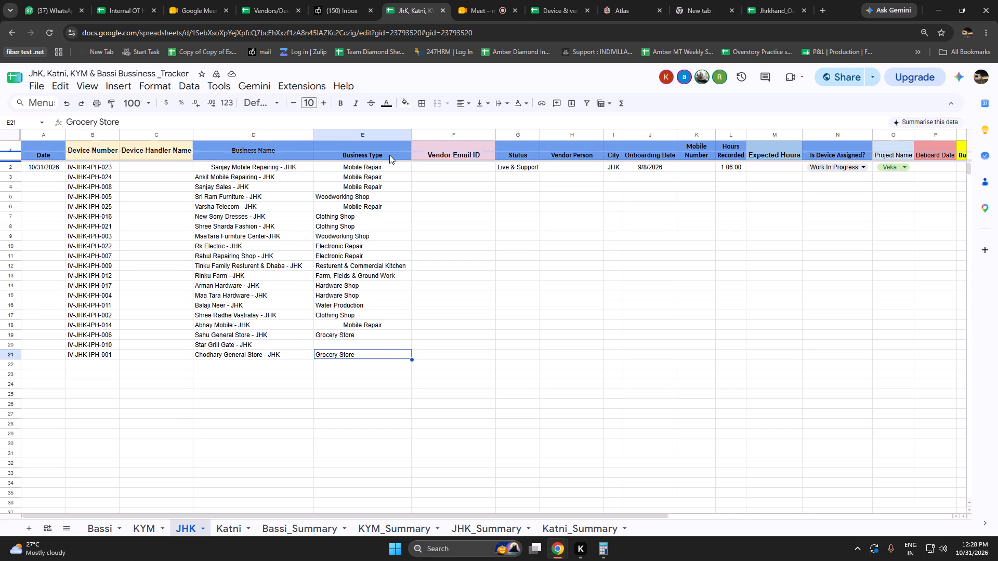
drag(389, 155, 386, 161)
click(376, 133)
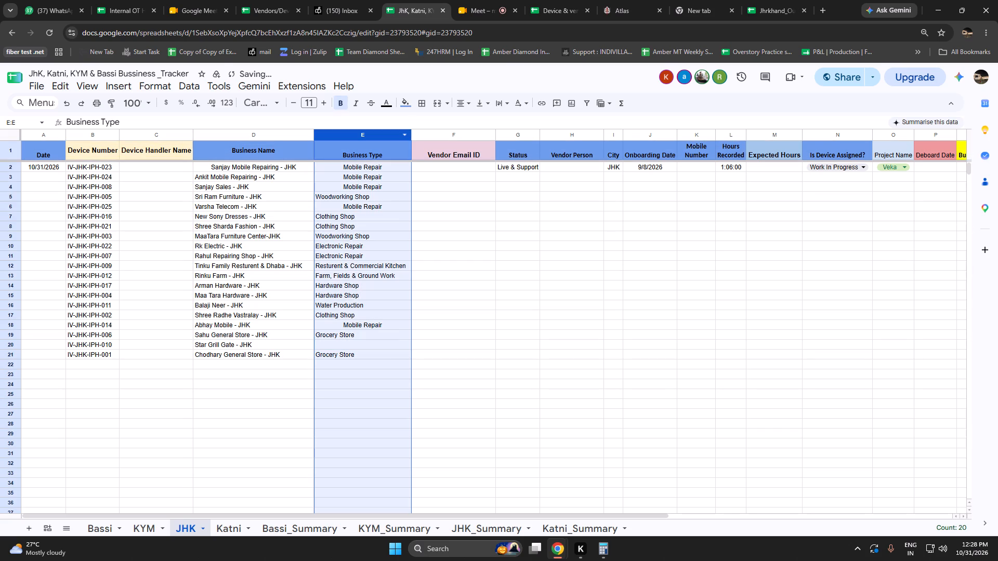
click(463, 104)
click(478, 117)
click(461, 437)
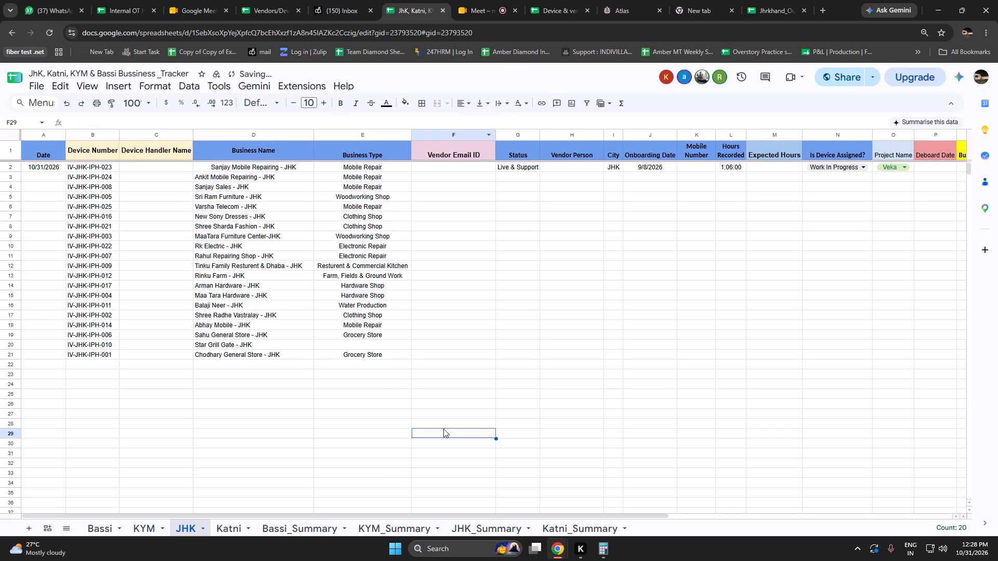
click(370, 346)
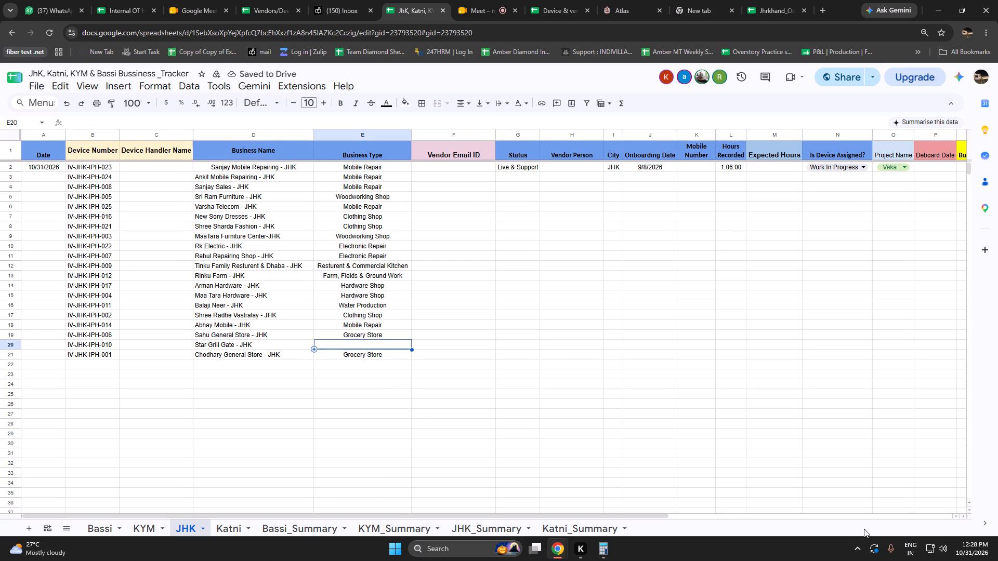
text(Welding)
key(space)
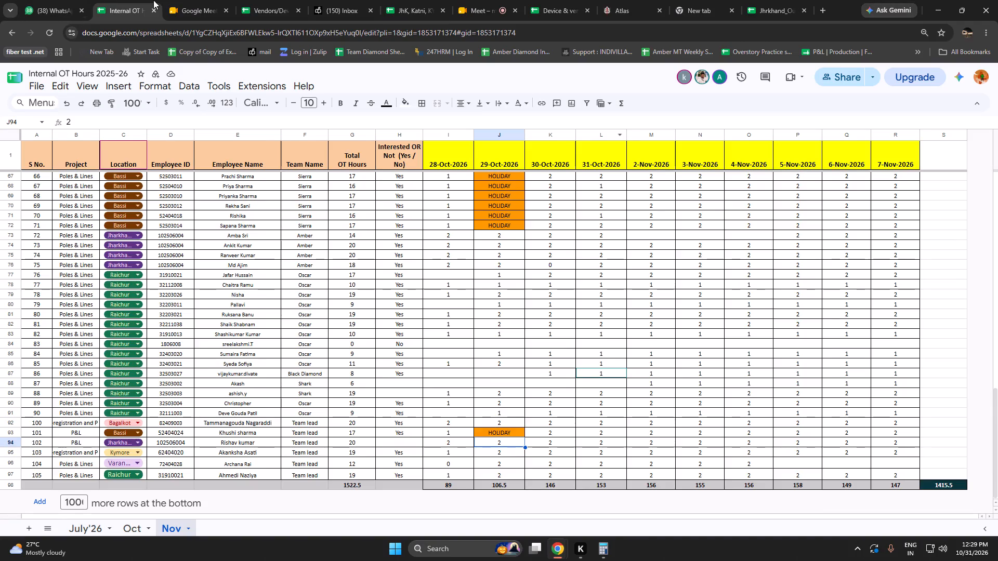
click(266, 0)
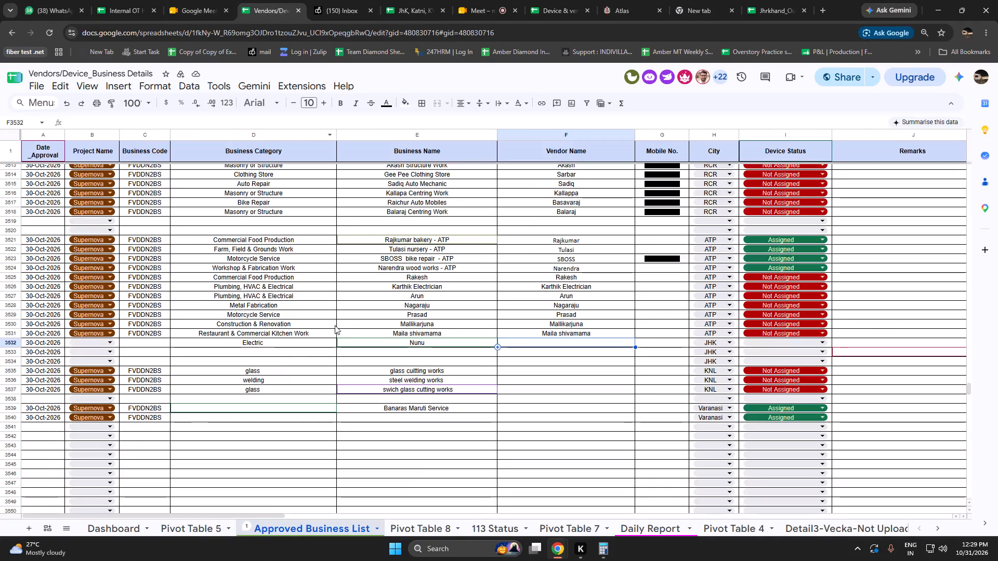
click(281, 343)
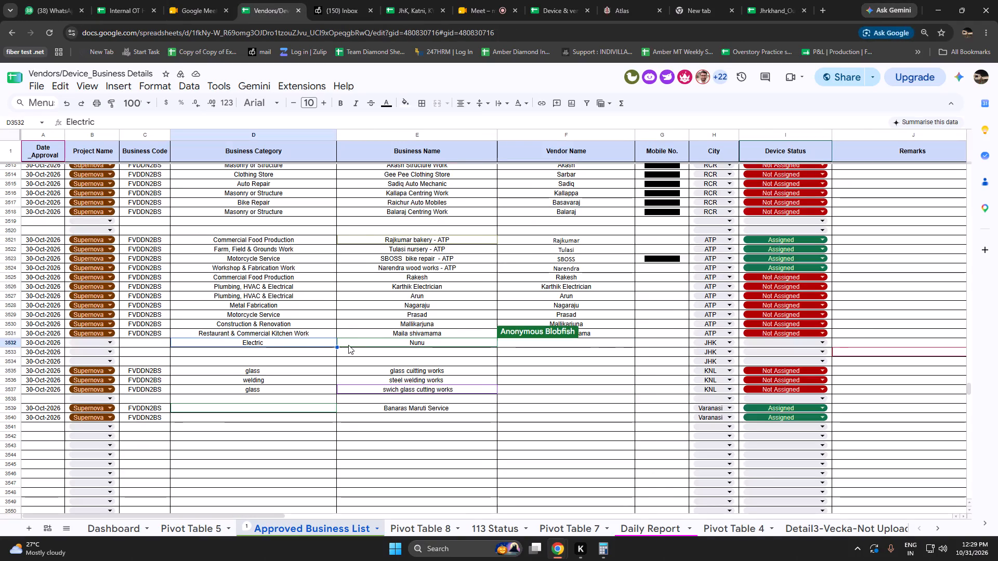
text(Weiring)
key(space)
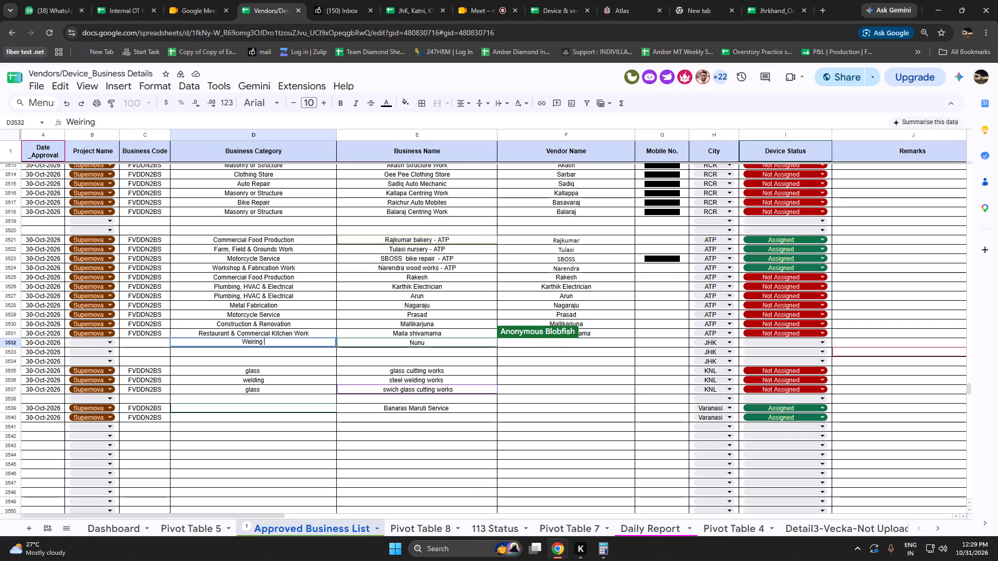
text(Work)
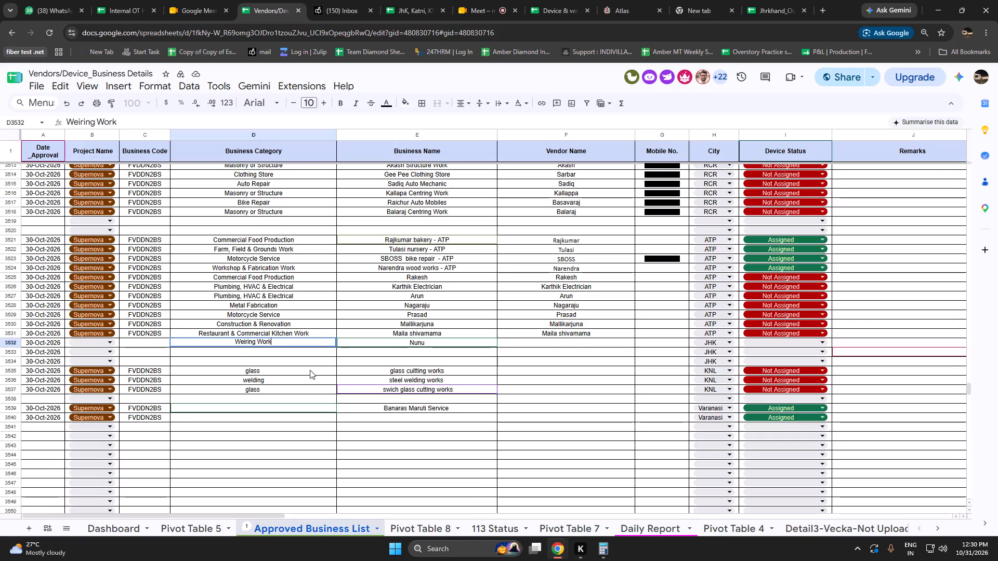
Set the Project Name in row 3532 to Supernova.
click(96, 343)
click(85, 402)
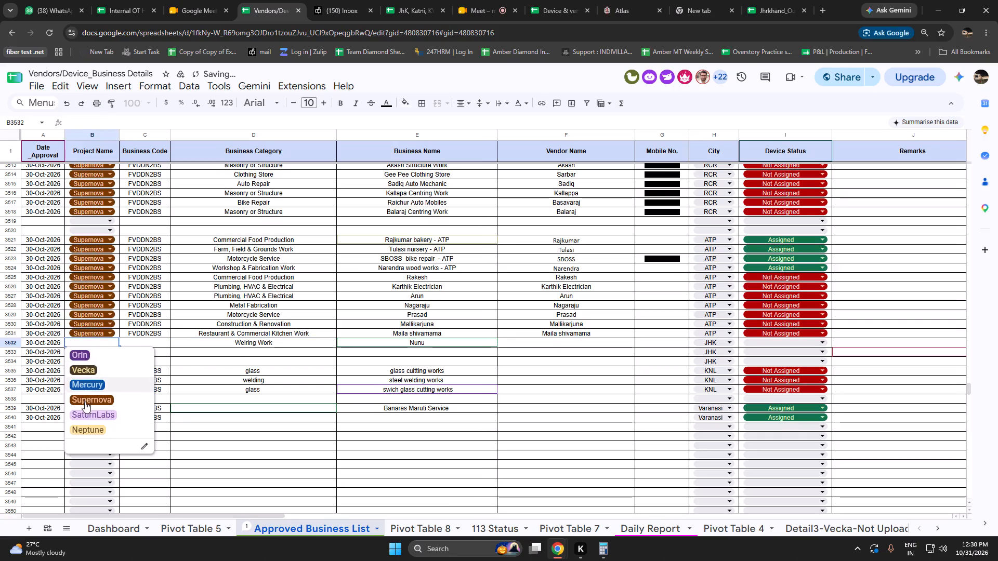
Go to the blank Vendor Name and Mobile No. cells of row 3532.
click(551, 341)
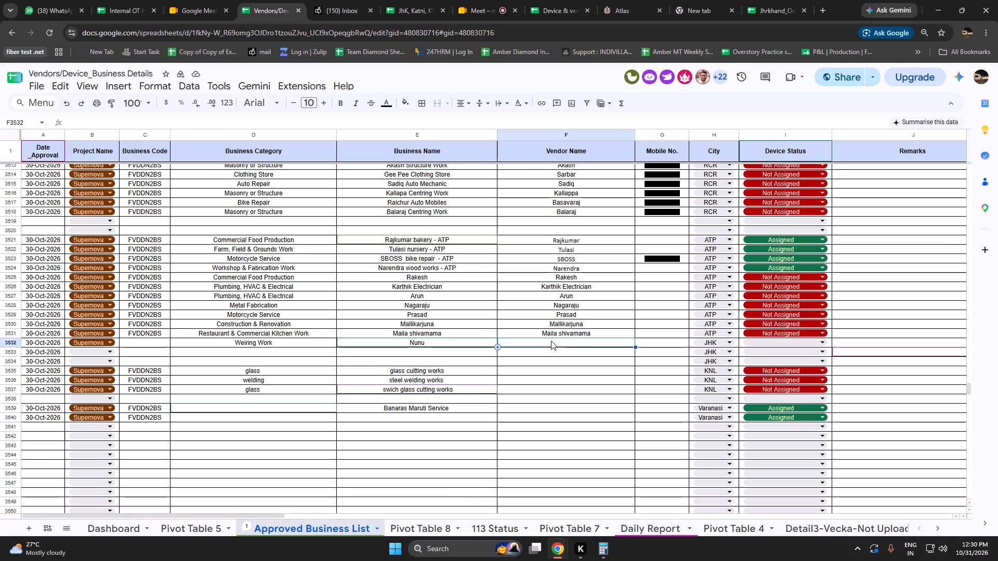
click(648, 345)
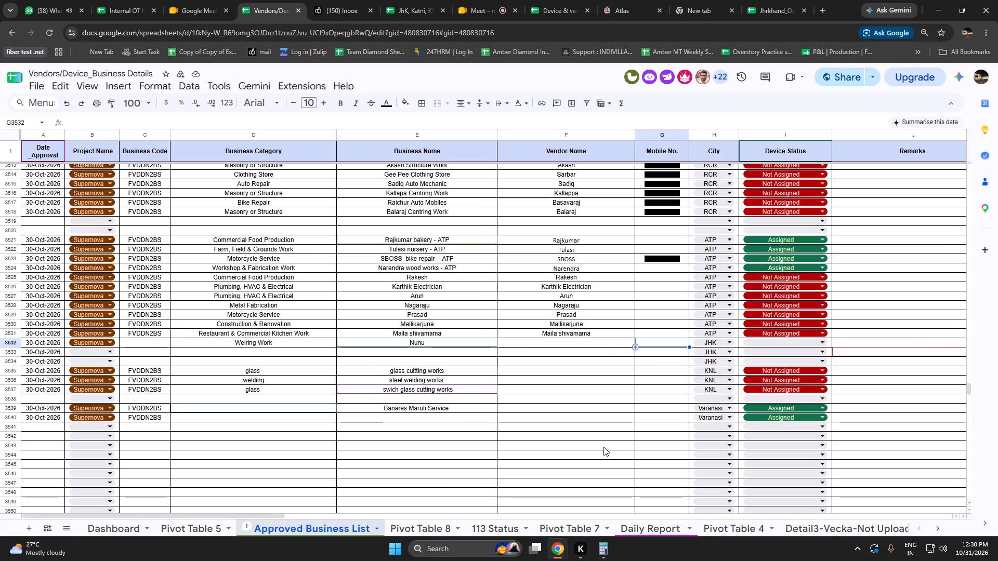
Copy the Business Name Nunu into the Vendor Name cell of row 3532 and move on to its Mobile No. cell.
click(430, 346)
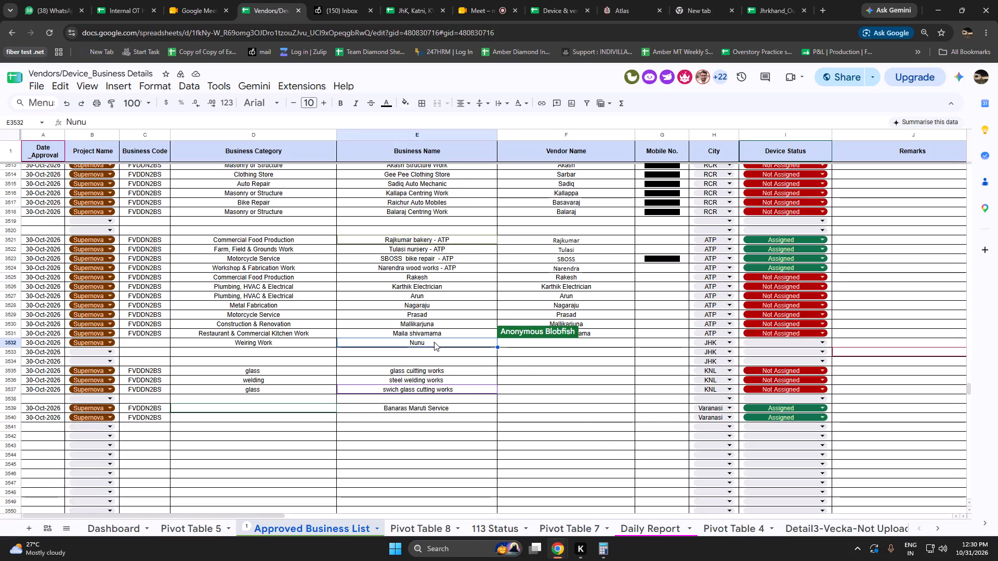
key(ctrl+c)
click(525, 344)
key(ctrl+v)
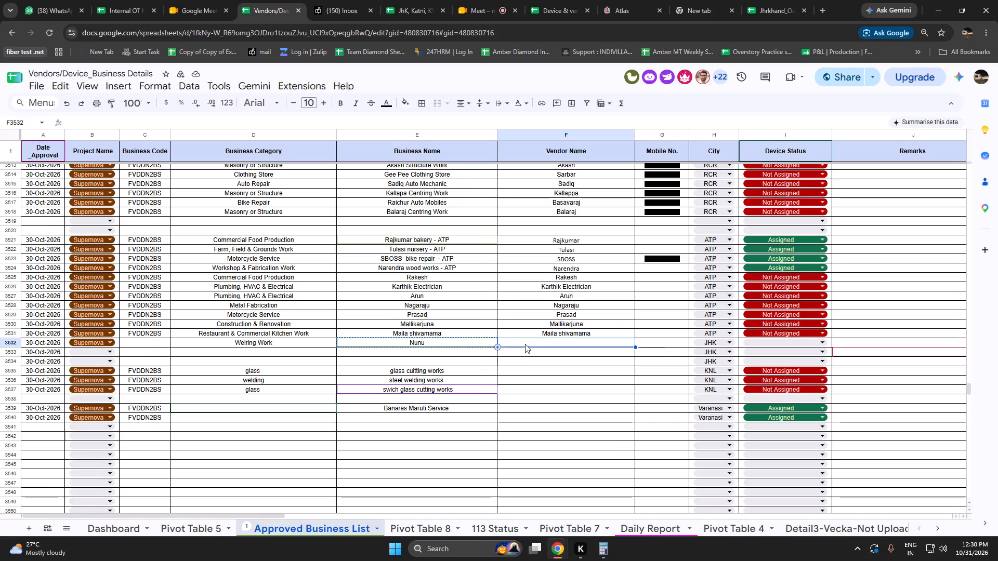
click(653, 342)
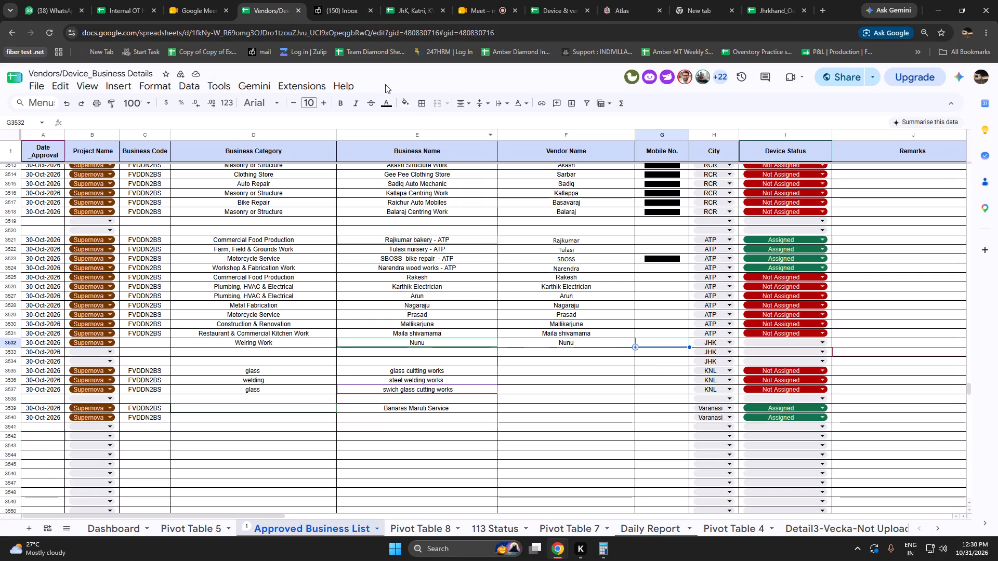
Glance at the Internal OT Hours 2025-26 sheet and open a new blank browser tab.
click(103, 0)
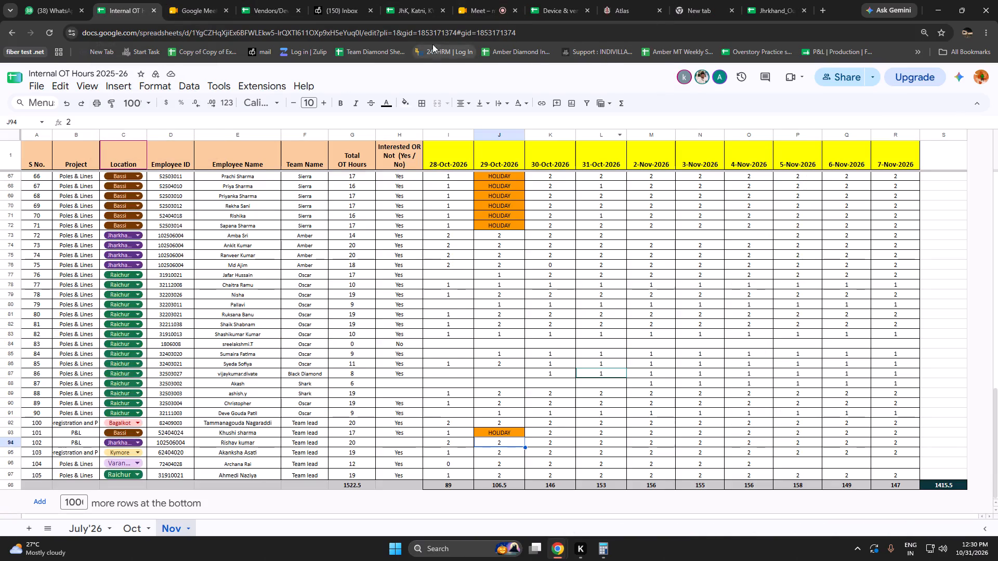
click(820, 7)
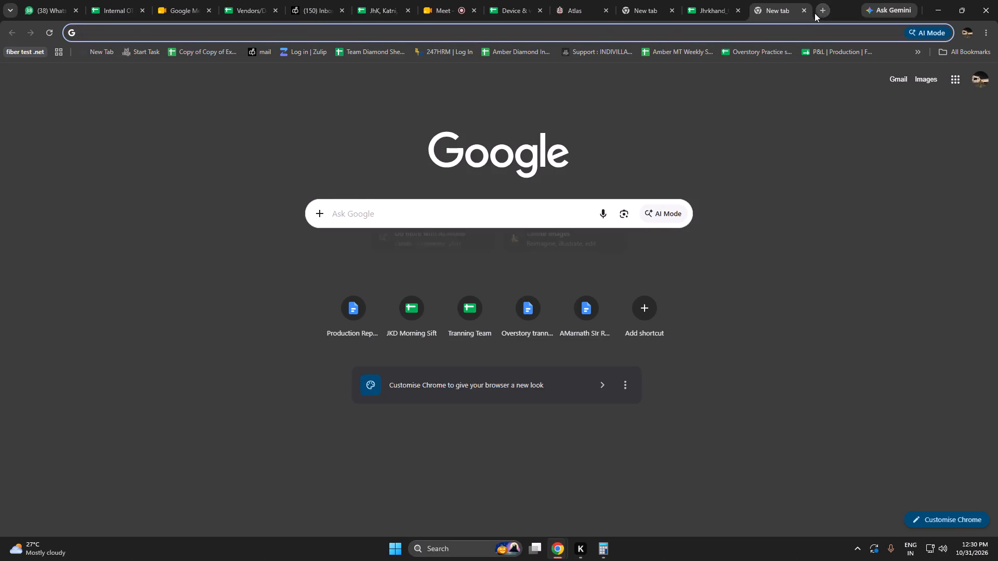
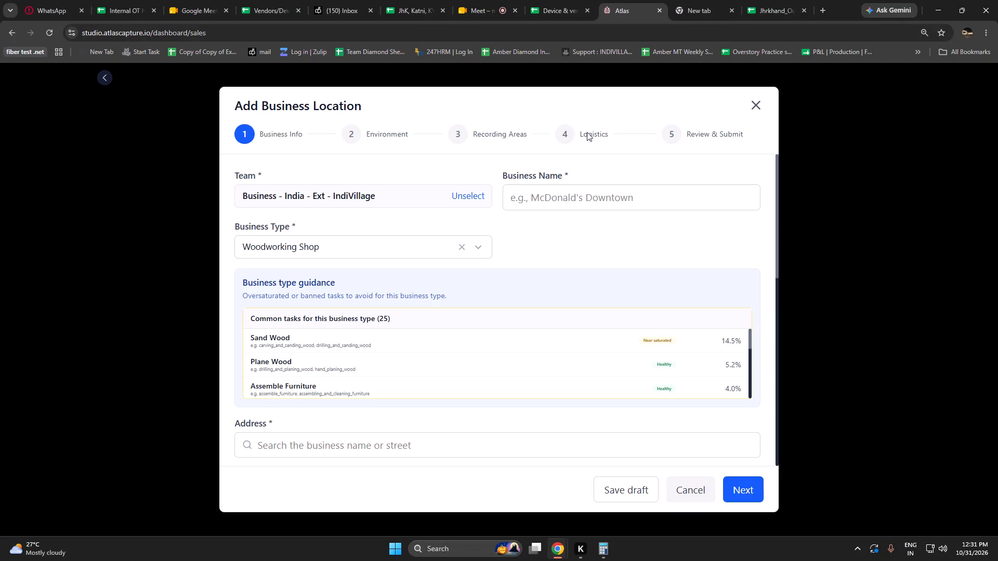
Search the Sales Dashboard's team businesses for Abhay Mobile - JHK and open that business for managing.
scroll(224, 413, down, 1)
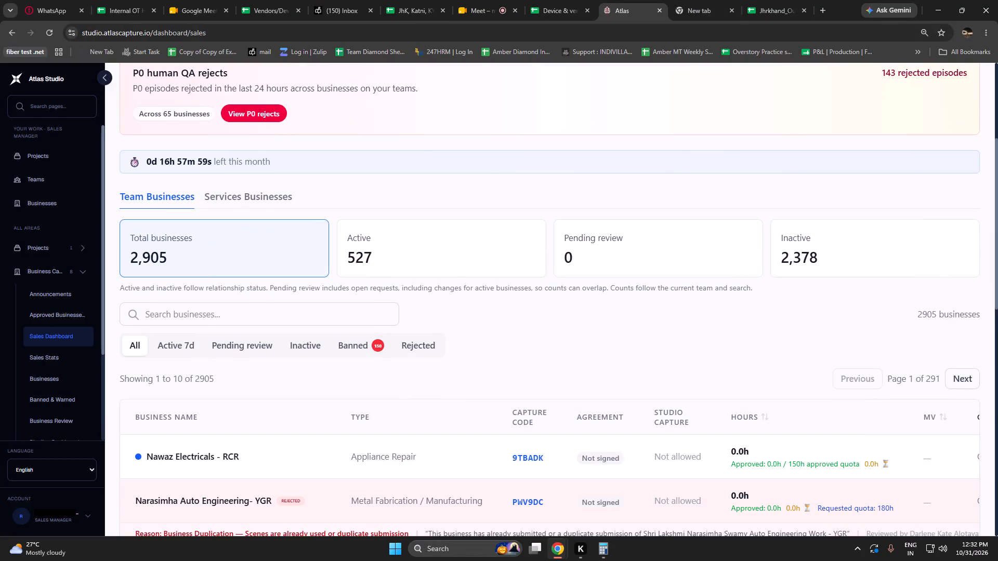
click(207, 321)
key(ctrl+v)
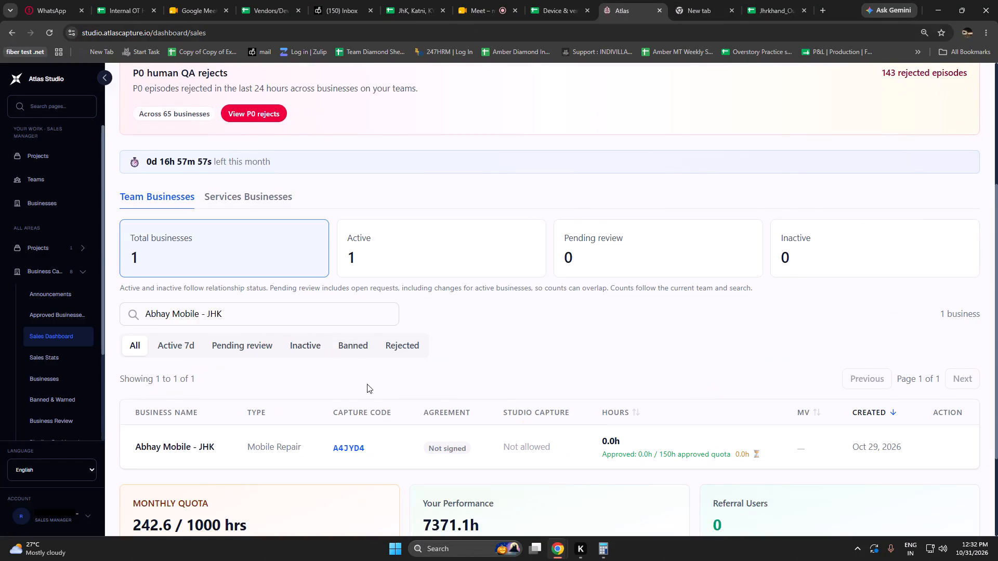
scroll(367, 384, down, 1)
click(612, 309)
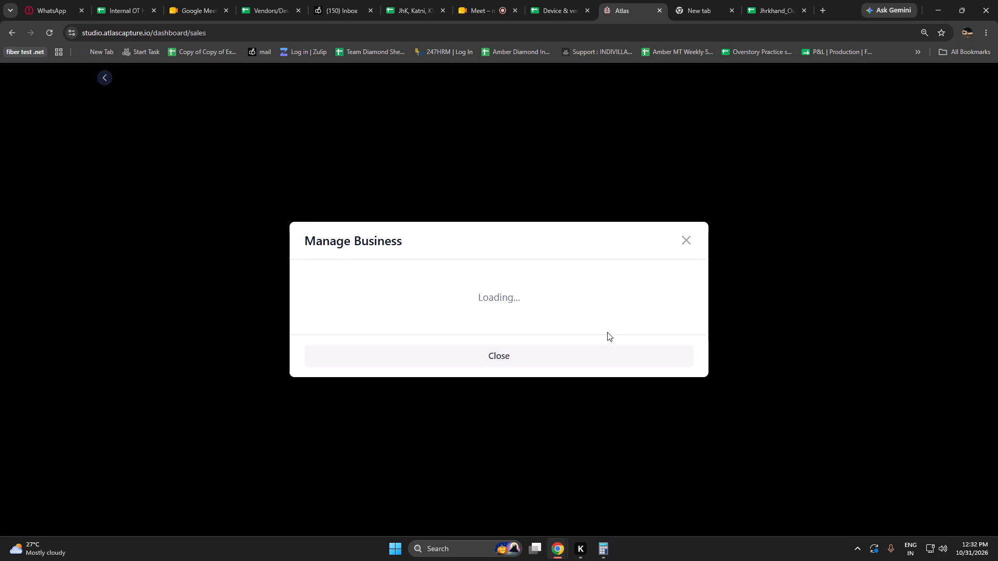
Assign the previously copied user email to the Abhay Mobile - JHK business.
scroll(491, 299, down, 10)
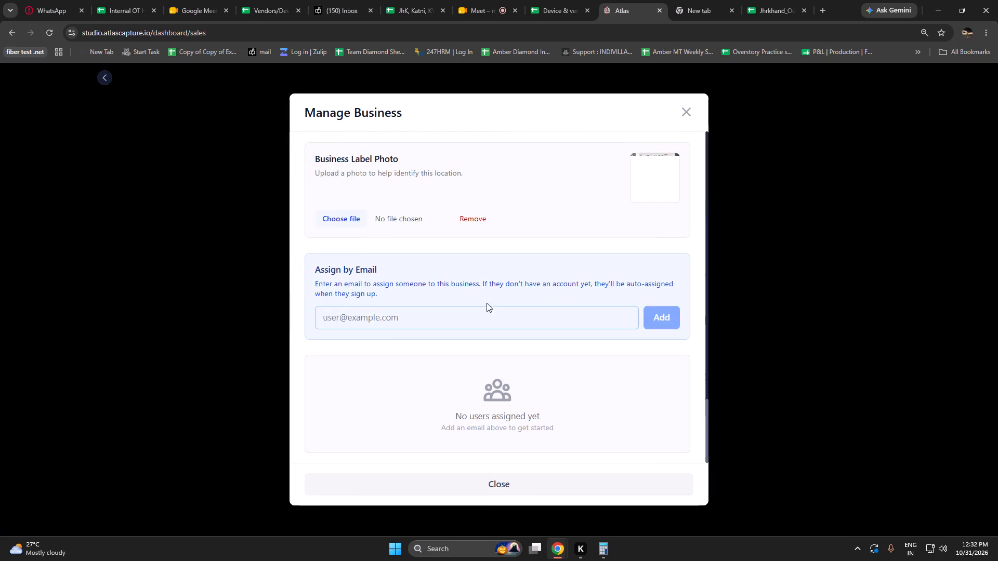
scroll(487, 304, down, 5)
click(449, 324)
key(super+v)
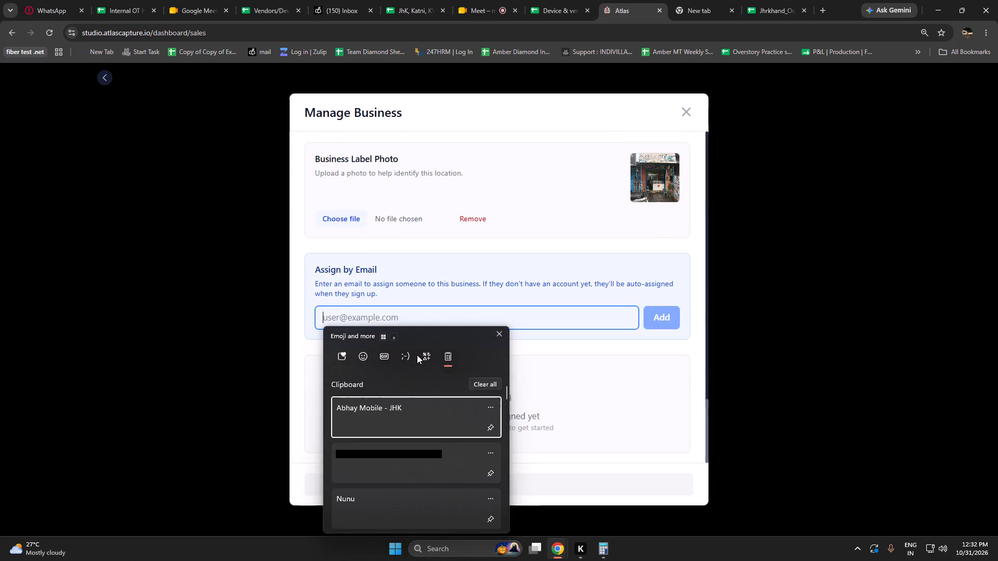
click(402, 464)
key(ctrl+v)
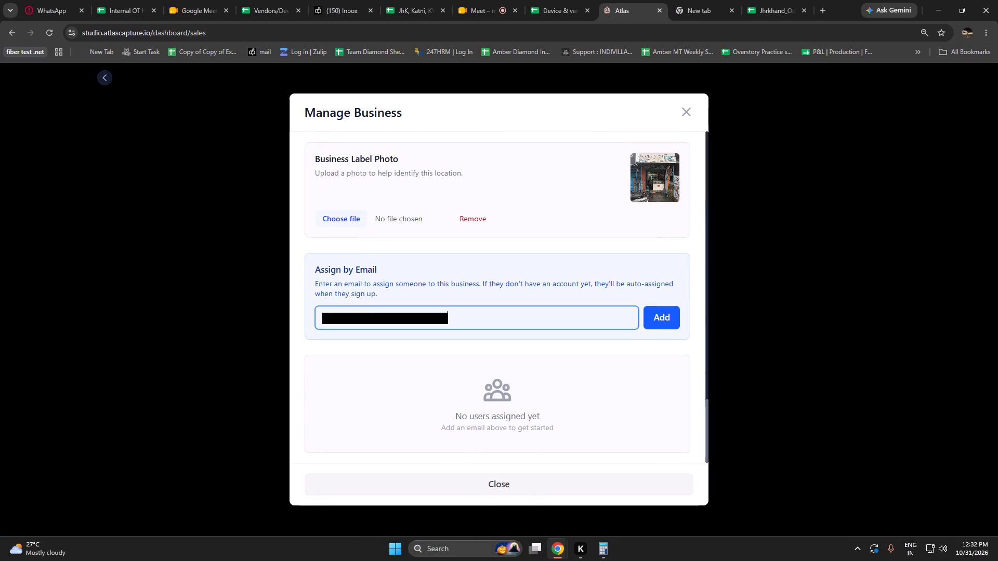
click(658, 313)
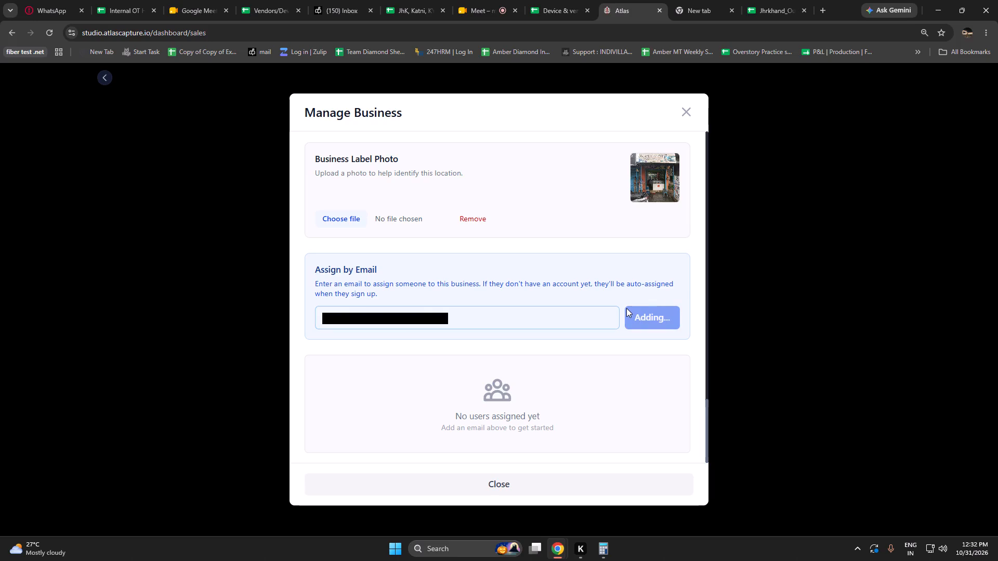
click(595, 105)
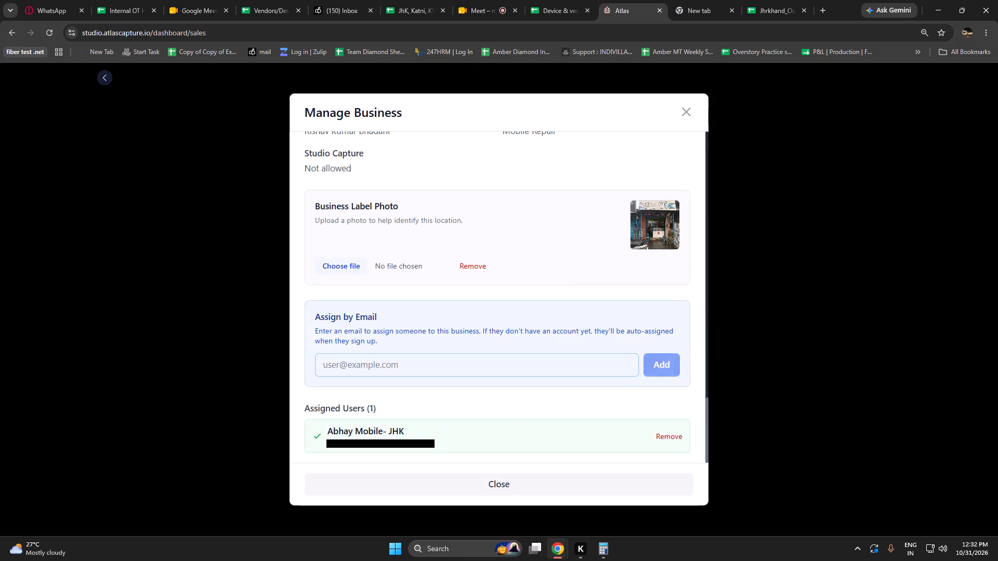
Copy the assigned user's email into the Email cell of the Abhay Mobile - JHK row in the Device & vendar management sheet, as plain text.
drag(444, 444, 322, 455)
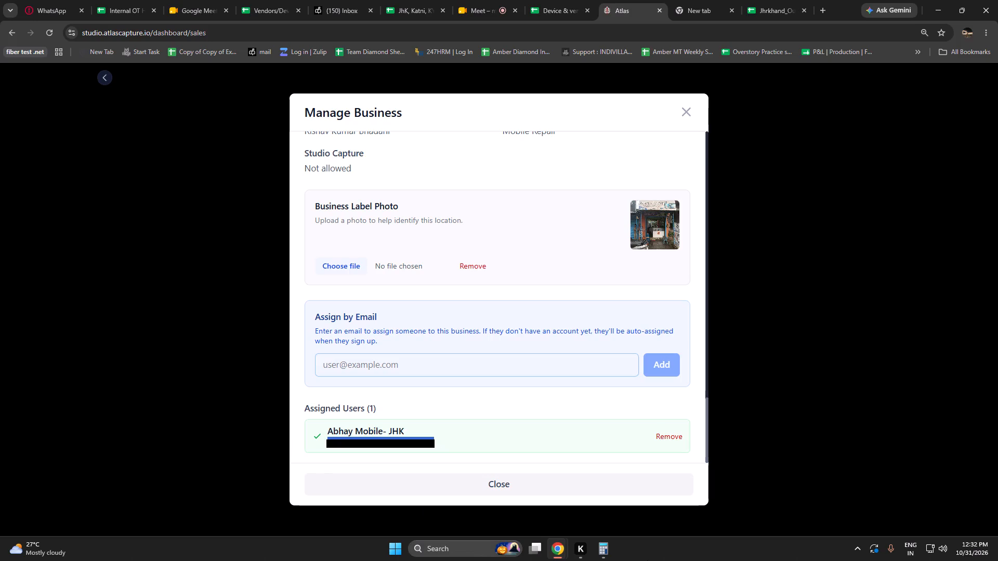
key(ctrl+c)
click(545, 0)
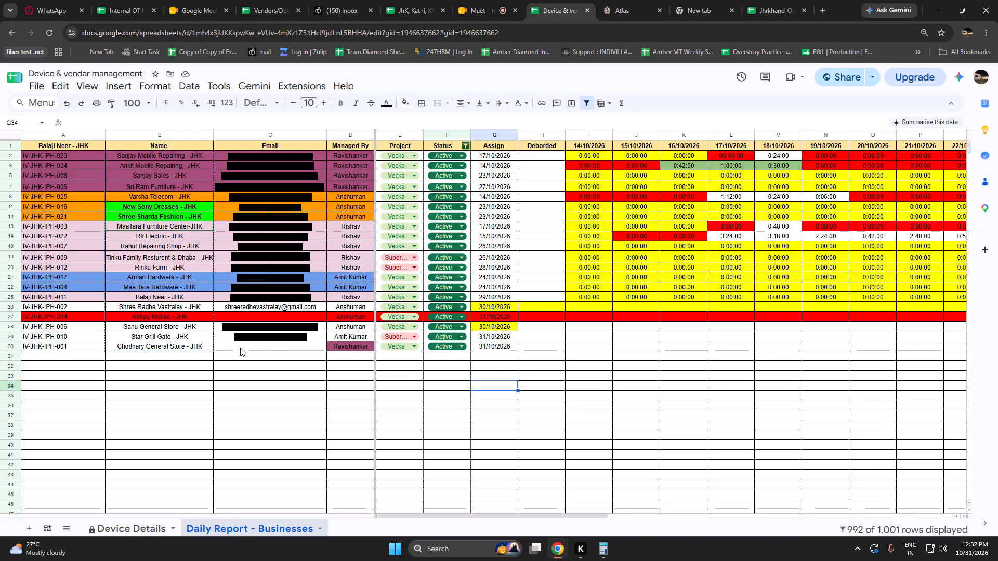
click(252, 317)
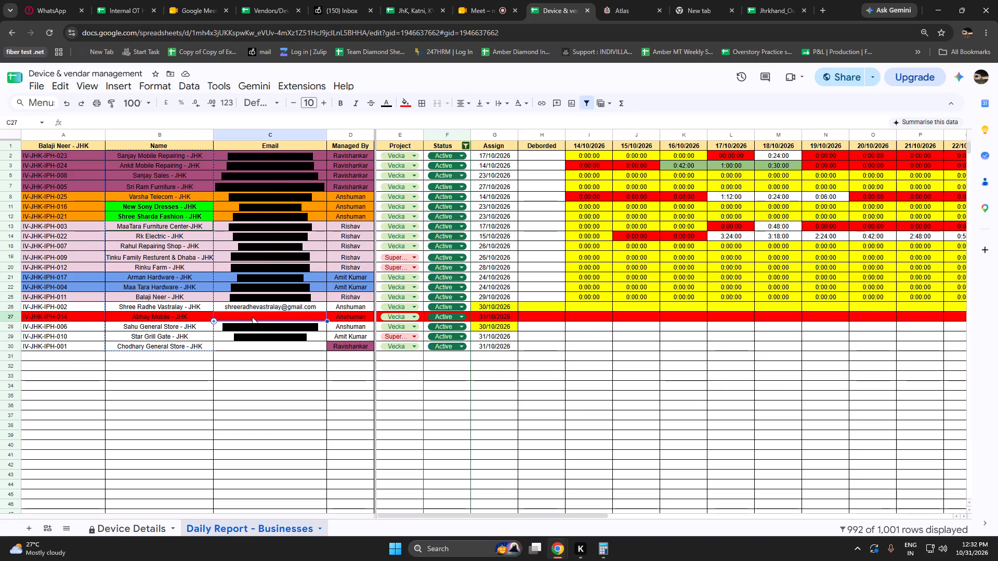
key(ctrl+shift+v)
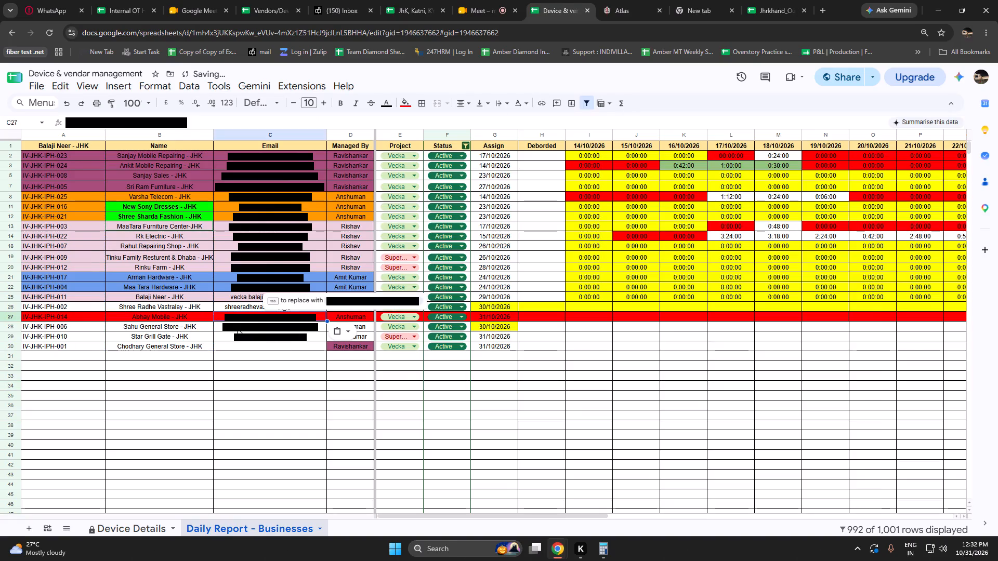
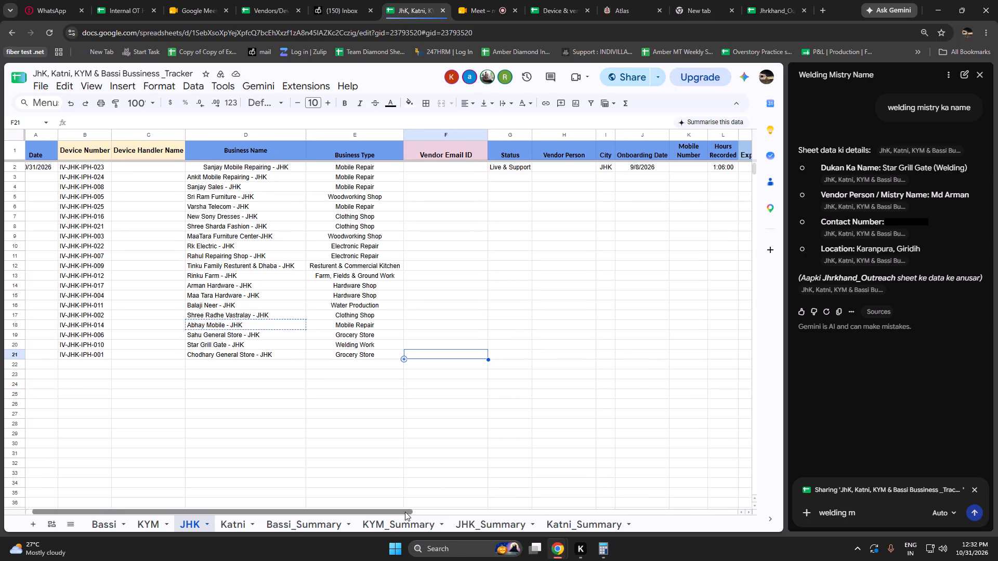
Examine the JHK tracker sheet's columns and the Daily Report - Businesses sheet in Device & vendar management.
drag(405, 512, 451, 506)
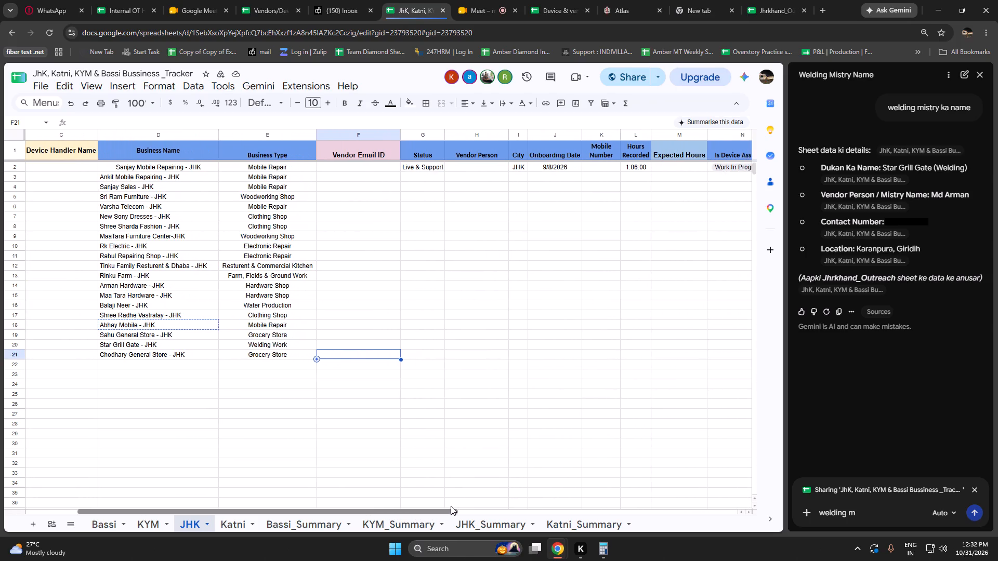
drag(451, 506, 483, 496)
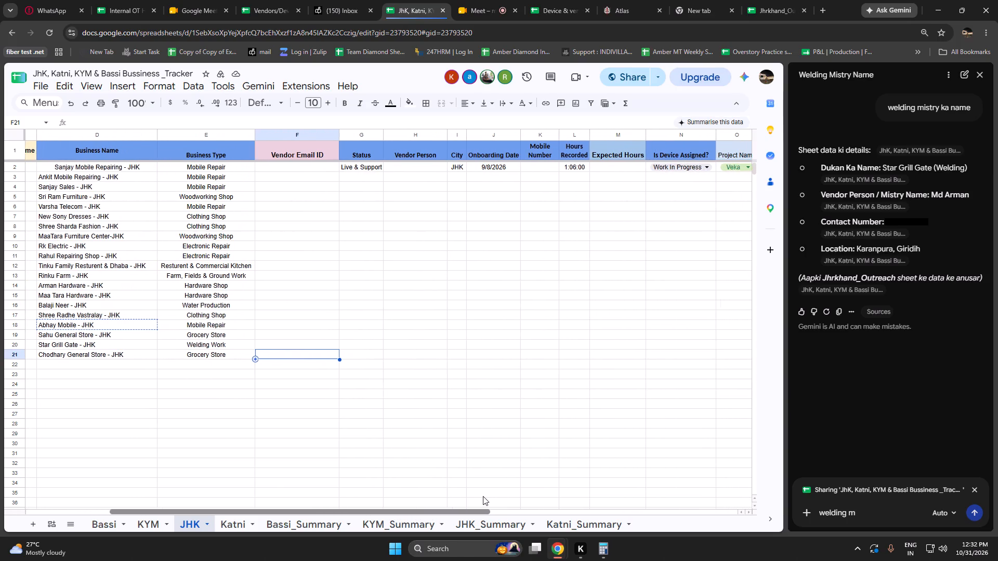
drag(483, 496, 483, 496)
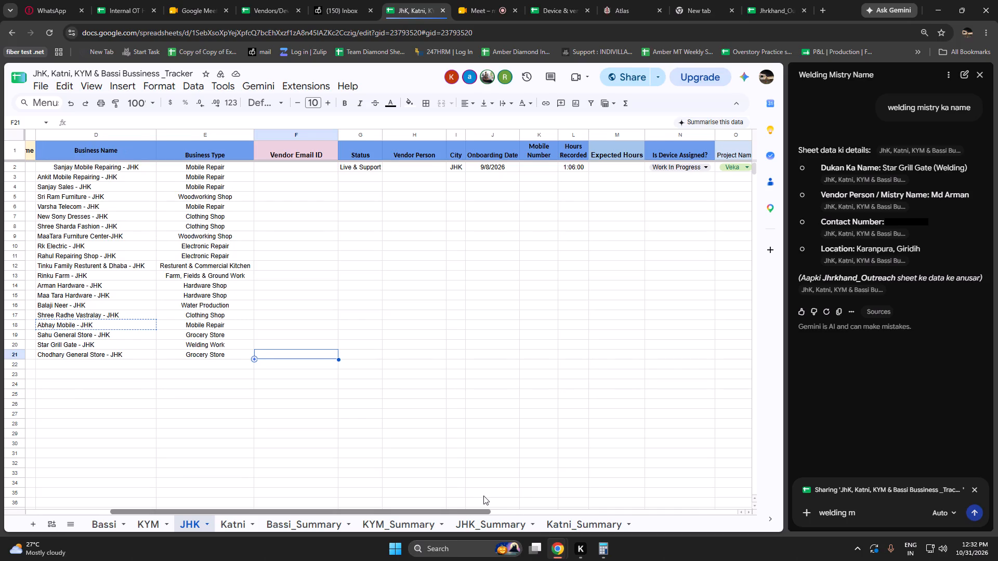
drag(483, 496, 421, 478)
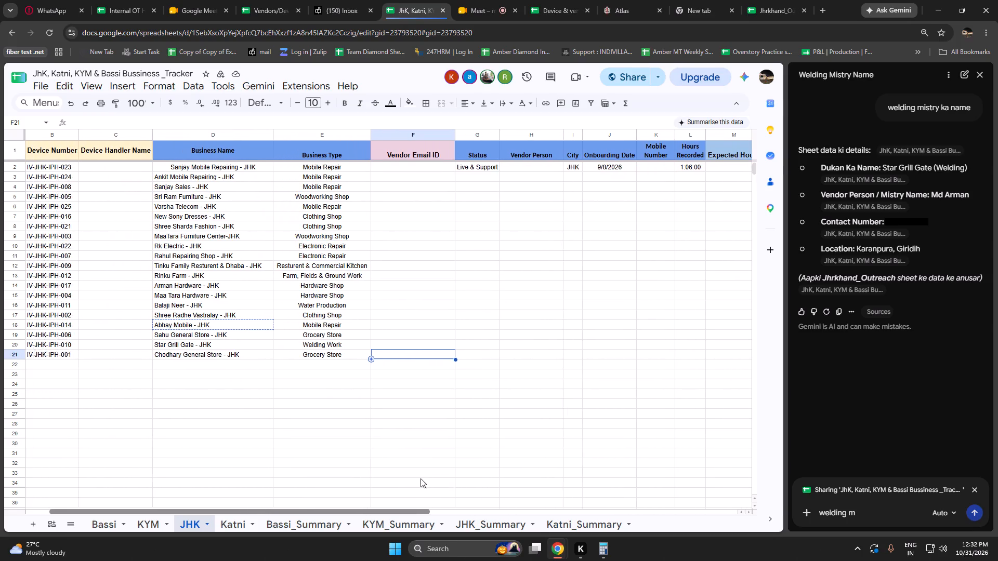
drag(421, 478, 419, 478)
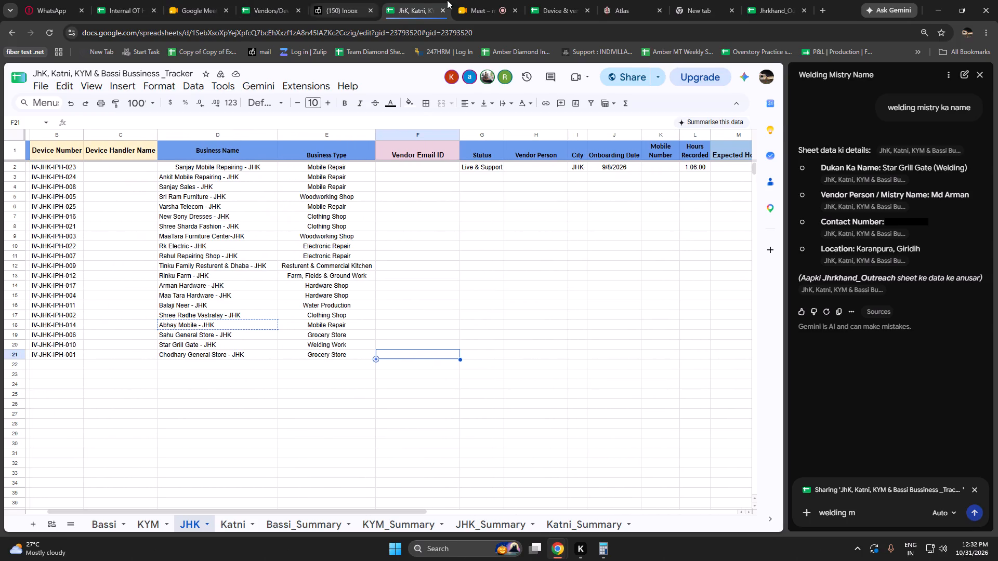
click(552, 0)
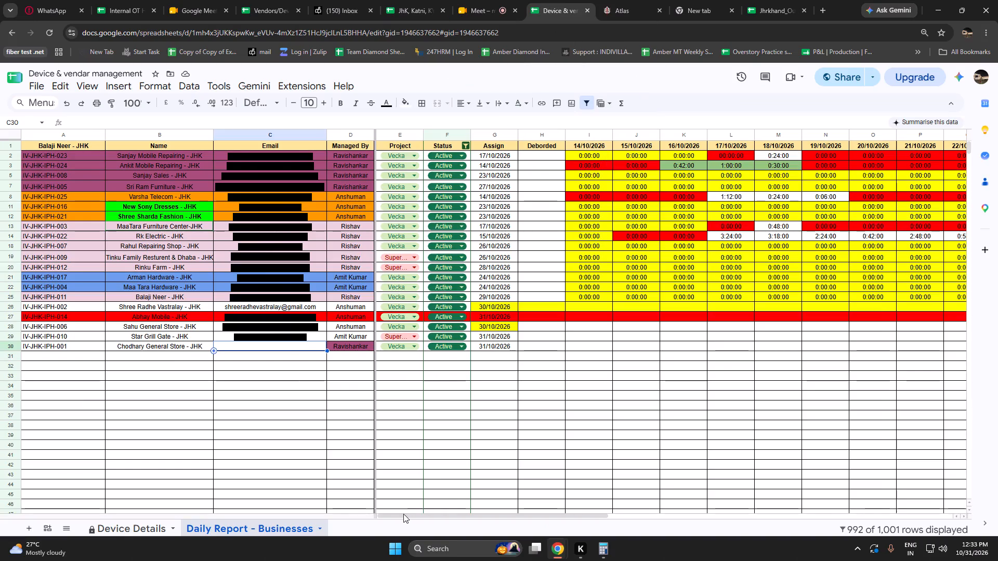
drag(403, 516, 391, 514)
click(128, 6)
In the Vendors/Device_Business Details Approved Business List, create a temporary filter that shows only rows with City JHK.
click(261, 0)
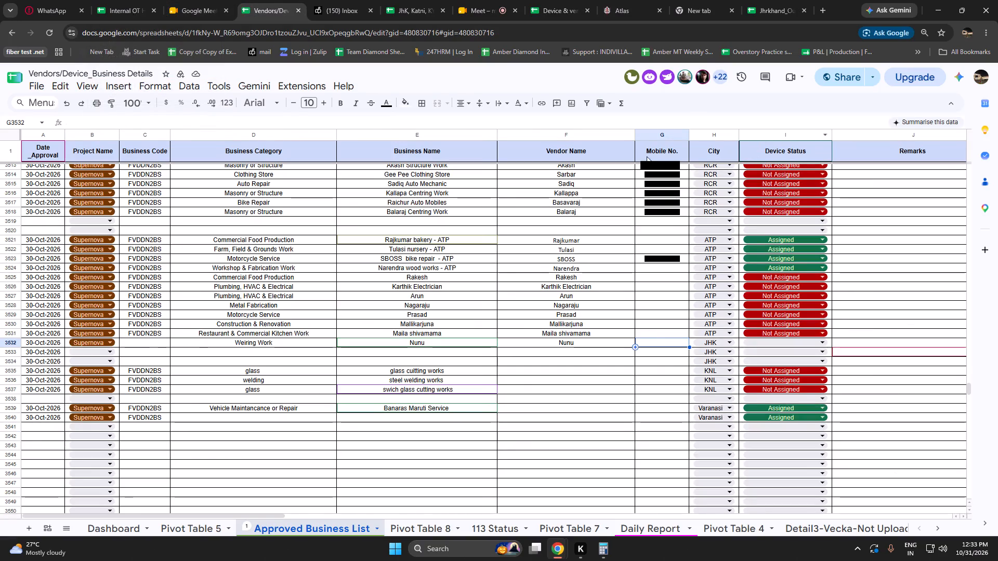
click(16, 136)
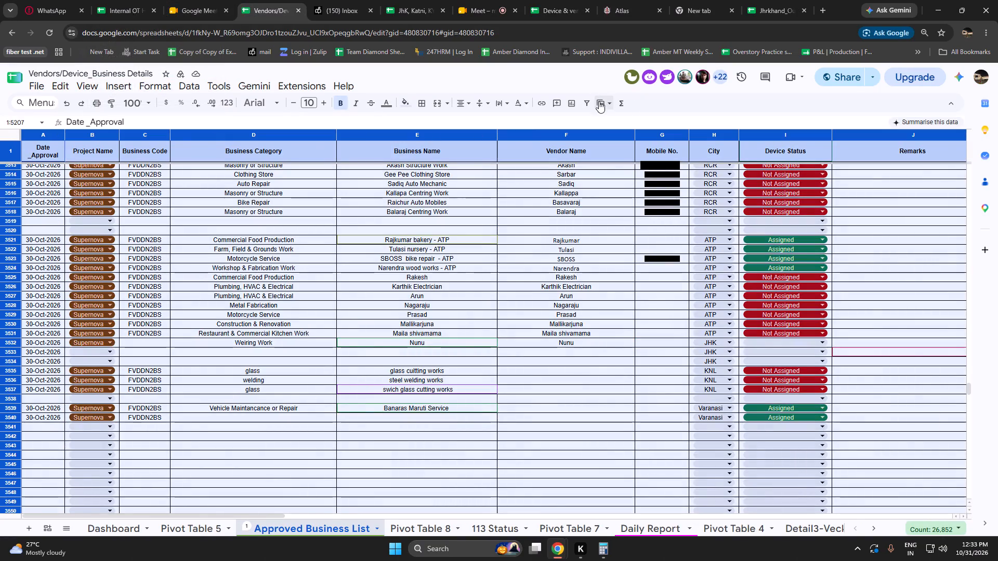
click(607, 104)
click(627, 136)
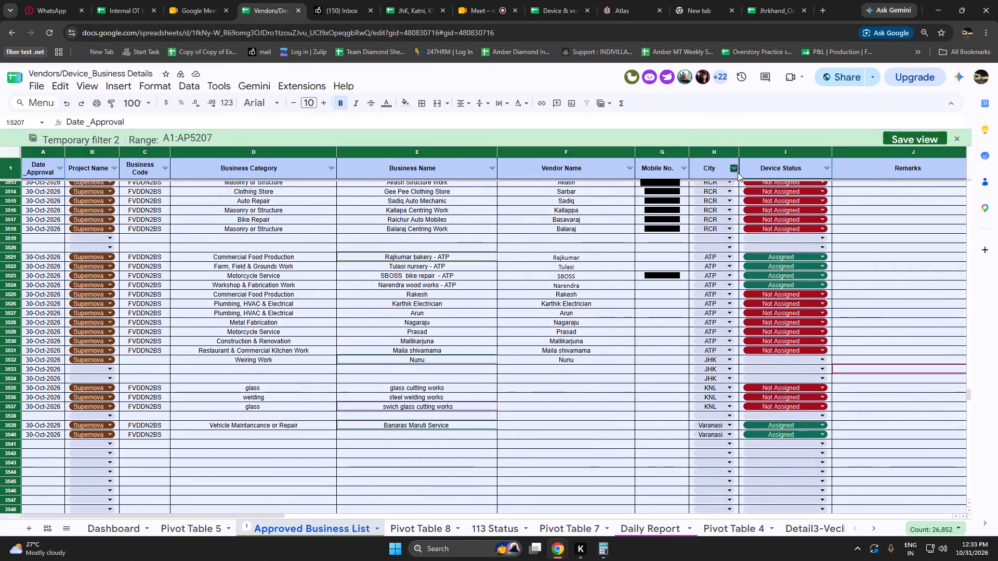
click(738, 172)
click(619, 348)
click(623, 371)
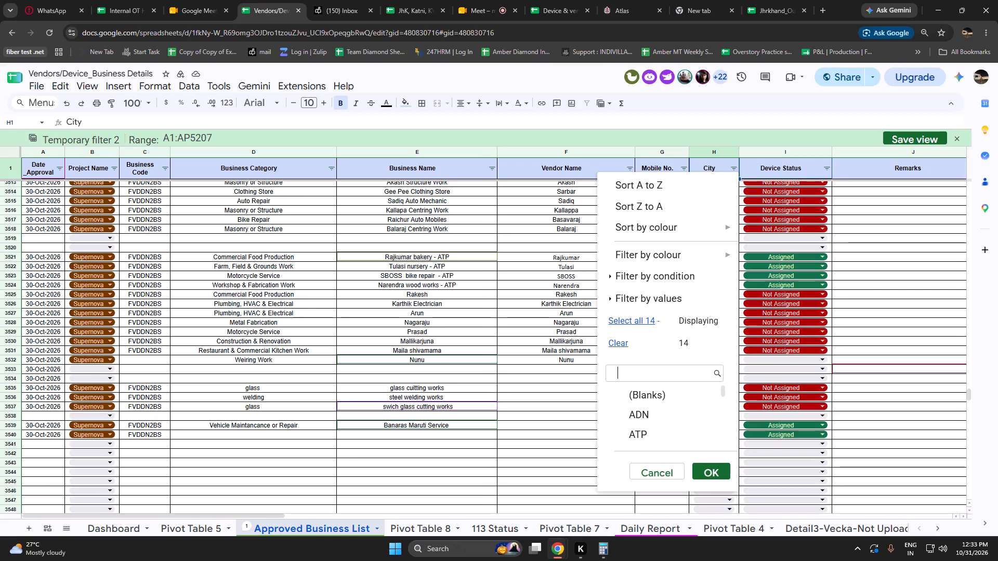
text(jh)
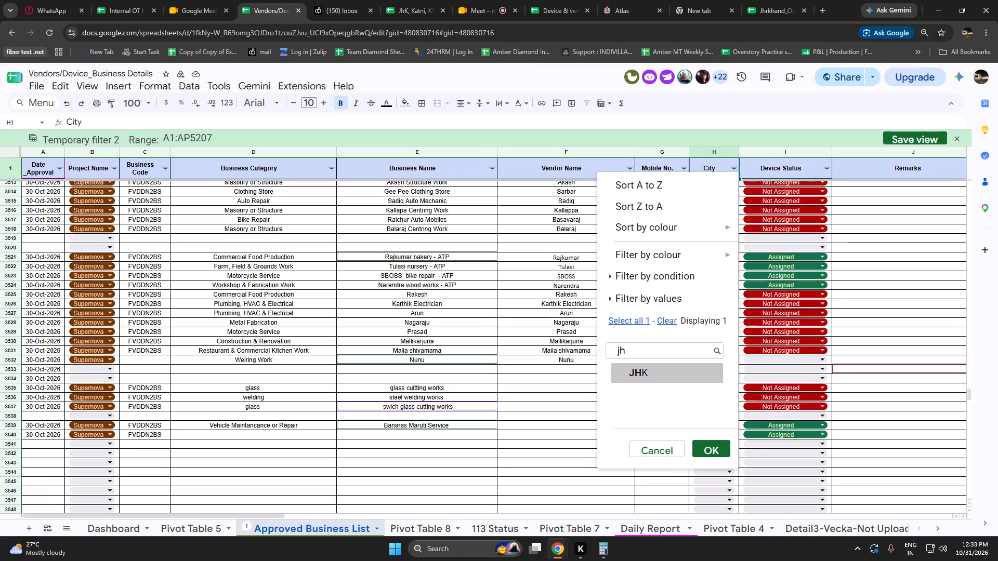
click(651, 377)
click(712, 446)
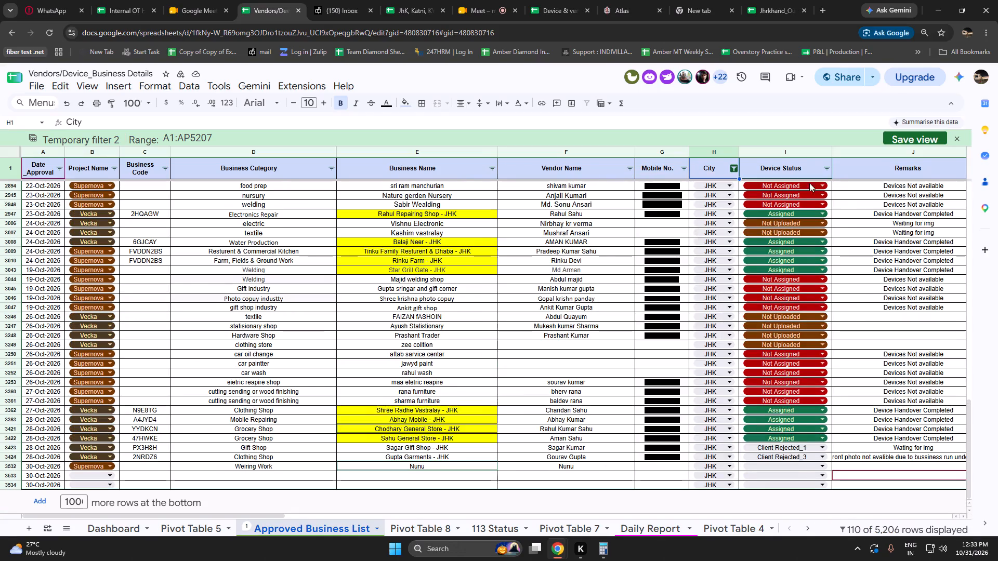
Narrow the filtered JHK businesses to those whose Device Status is Assigned.
click(829, 165)
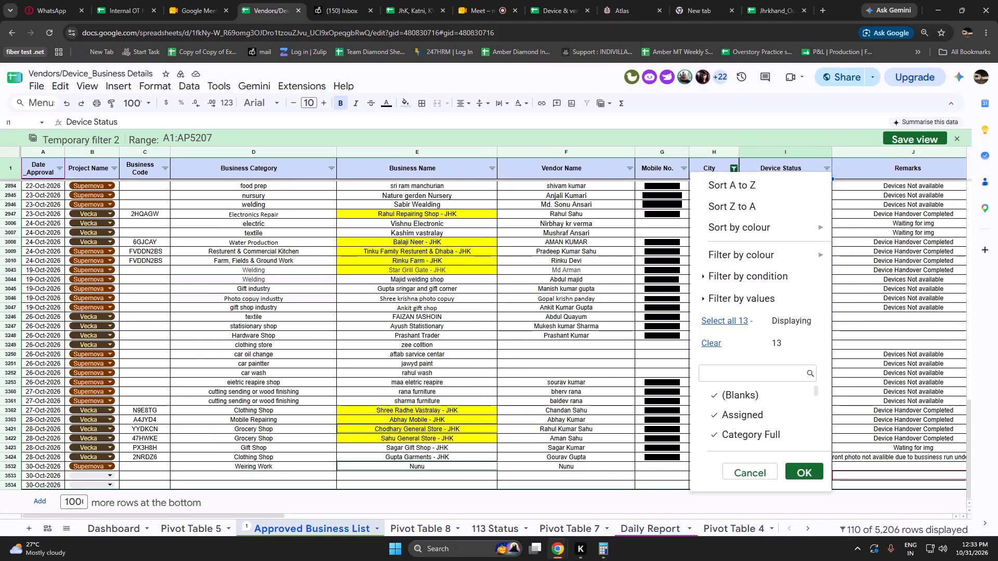
click(710, 347)
click(727, 404)
click(733, 398)
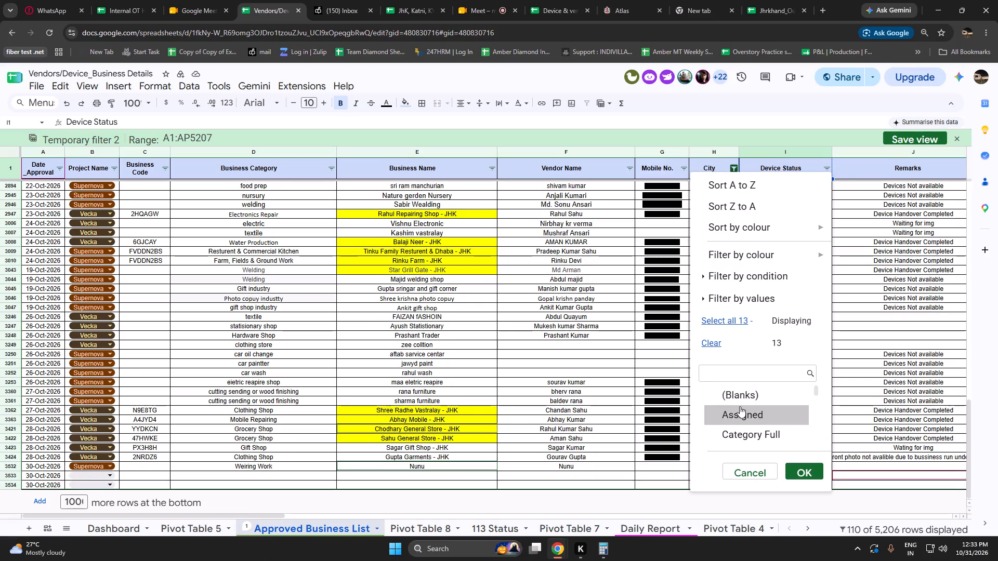
click(740, 406)
click(797, 478)
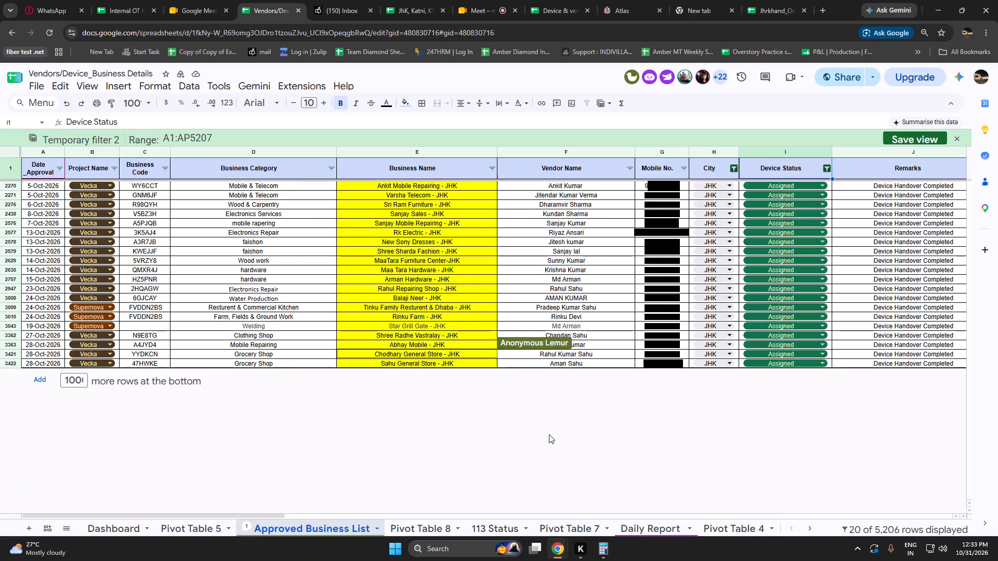
Capture a screenshot of the filtered rows covering the Business Category, Business Name and Vendor Name columns.
key(Print)
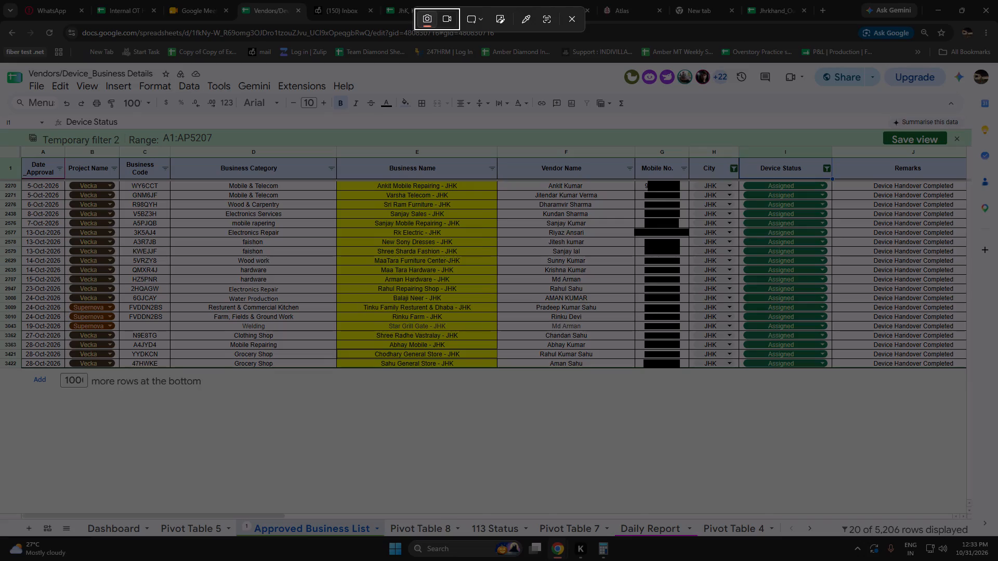
drag(169, 154, 661, 383)
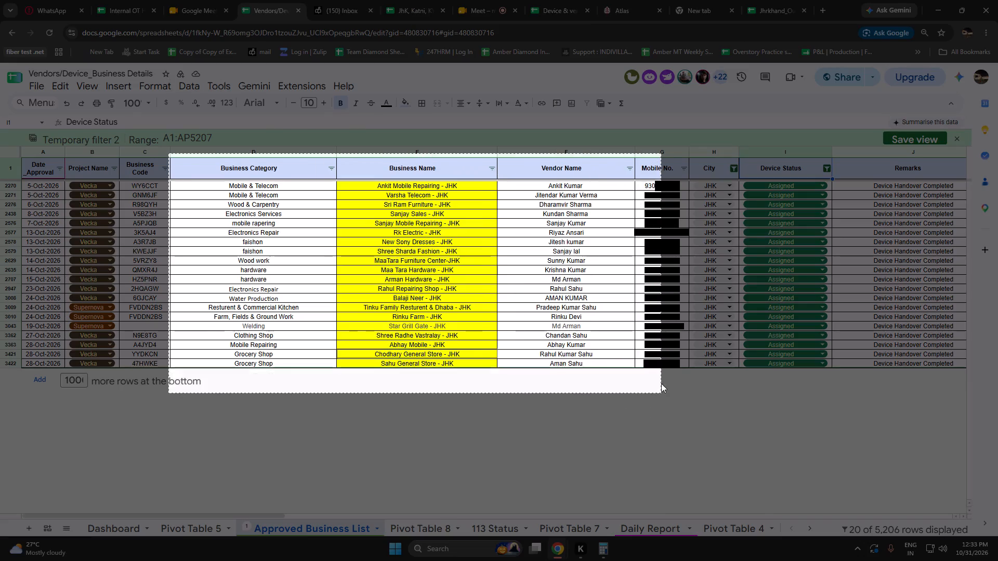
drag(661, 383, 661, 368)
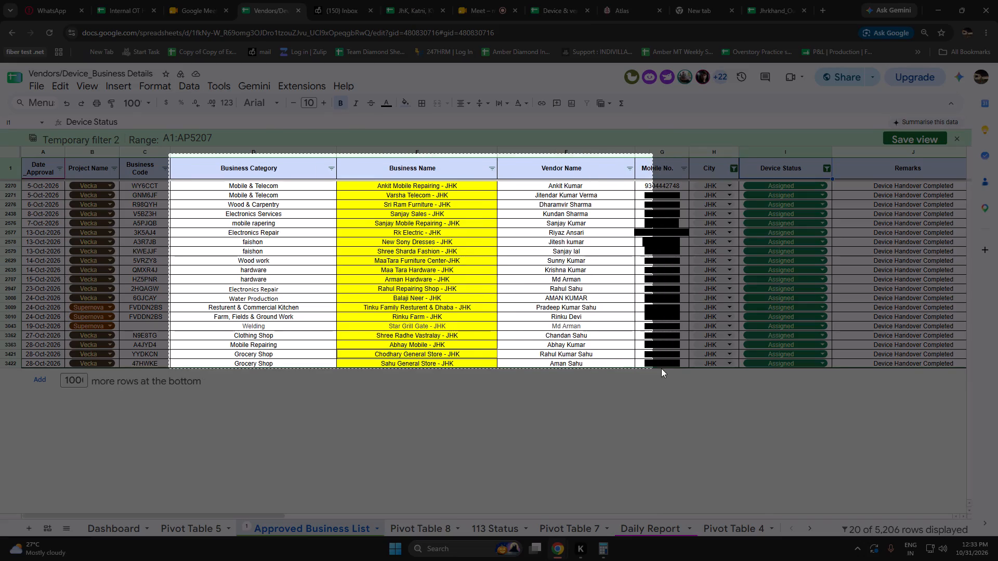
drag(661, 368, 638, 372)
click(116, 0)
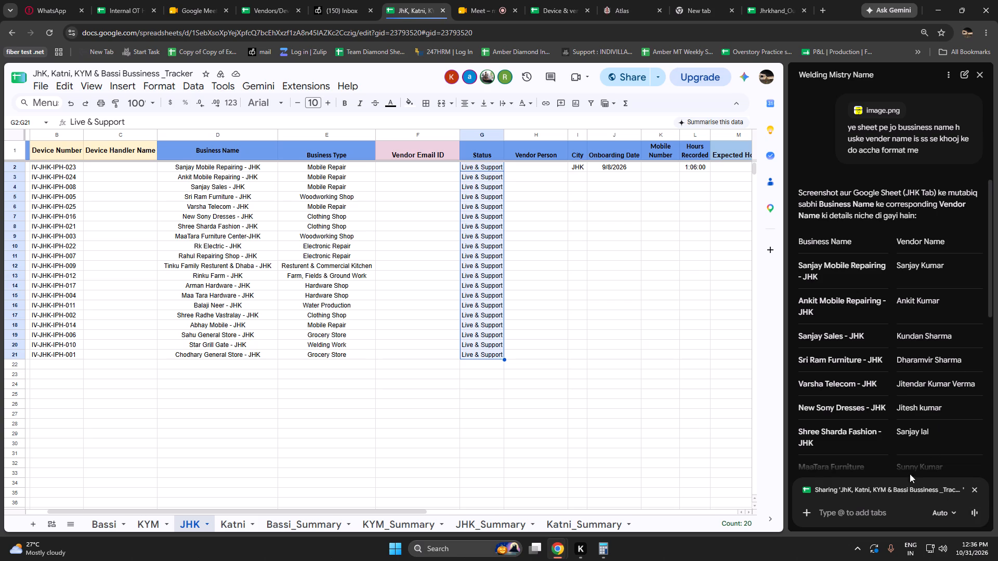
Send Gemini the follow-up request "sirf name chiye".
click(857, 514)
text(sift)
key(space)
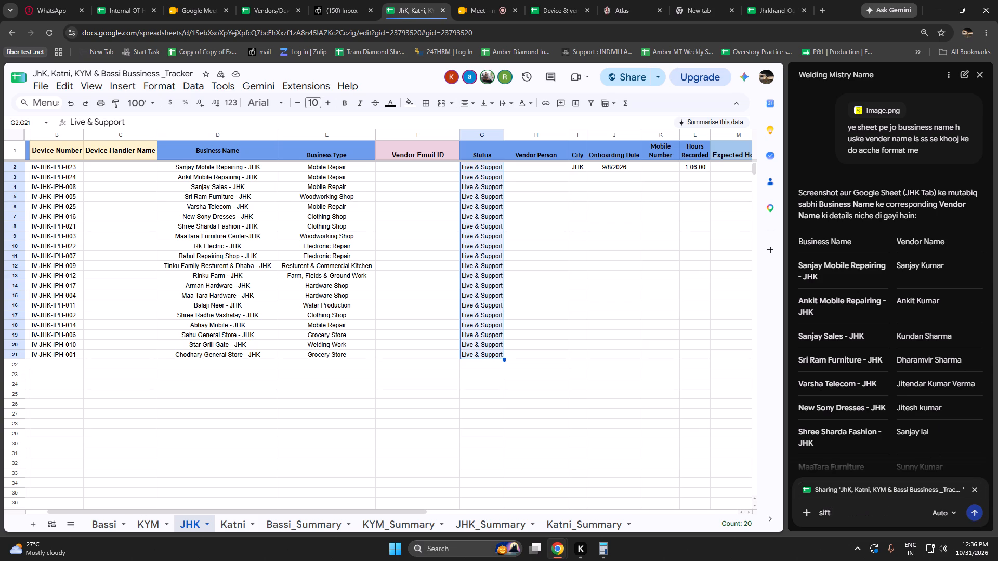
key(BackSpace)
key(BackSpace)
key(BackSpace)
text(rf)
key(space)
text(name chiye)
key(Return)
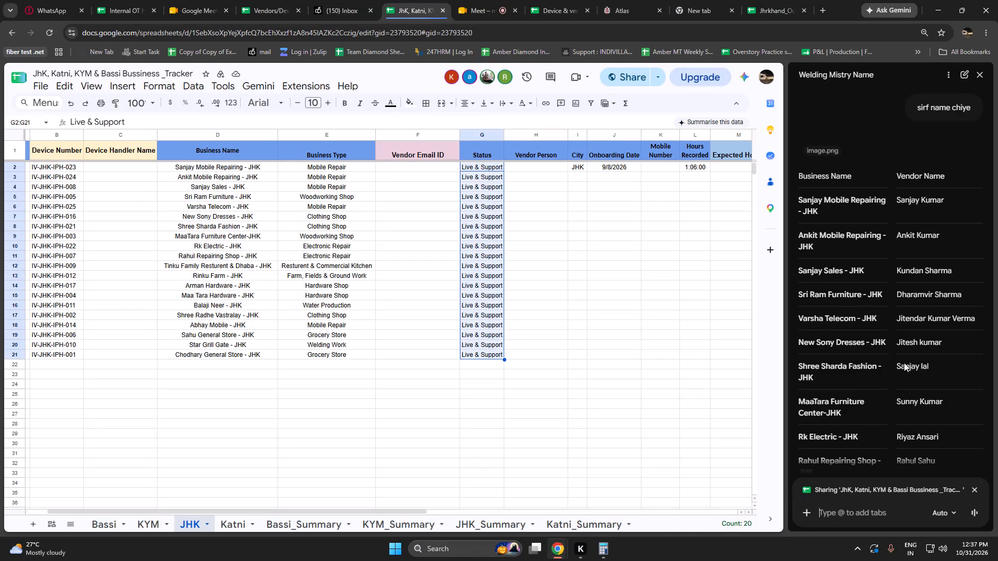
Send Gemini the follow-up request "only vendor name".
scroll(882, 330, down, 14)
click(832, 509)
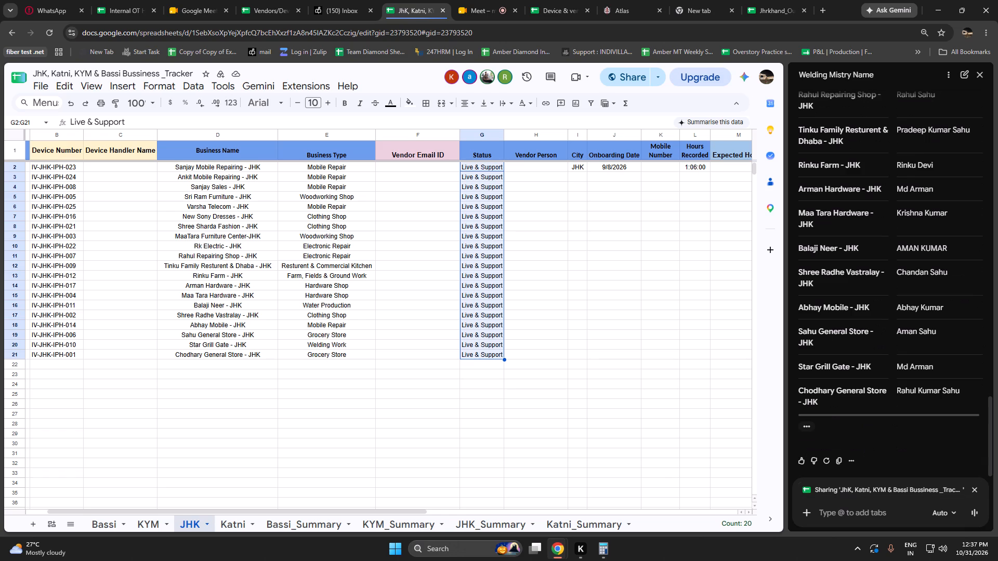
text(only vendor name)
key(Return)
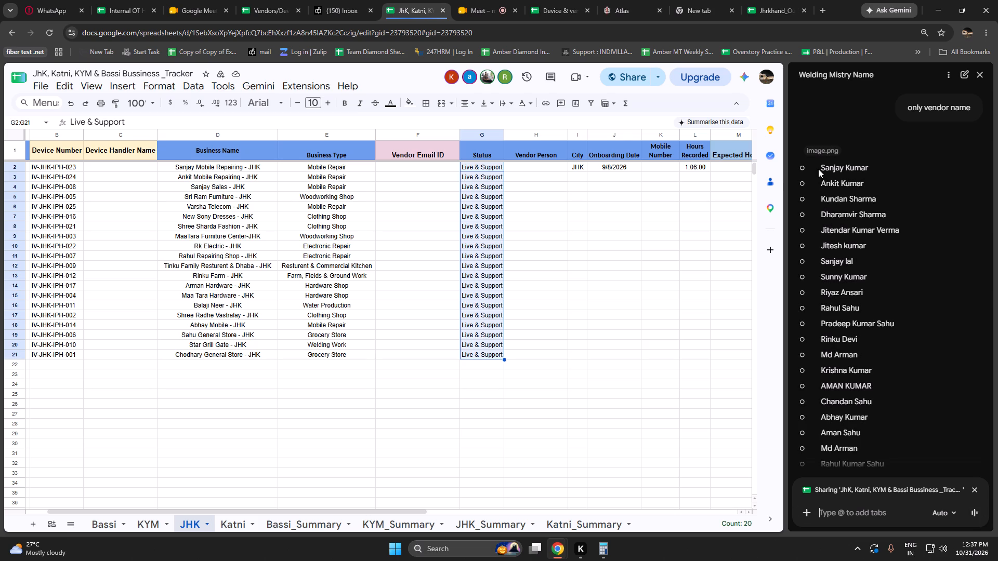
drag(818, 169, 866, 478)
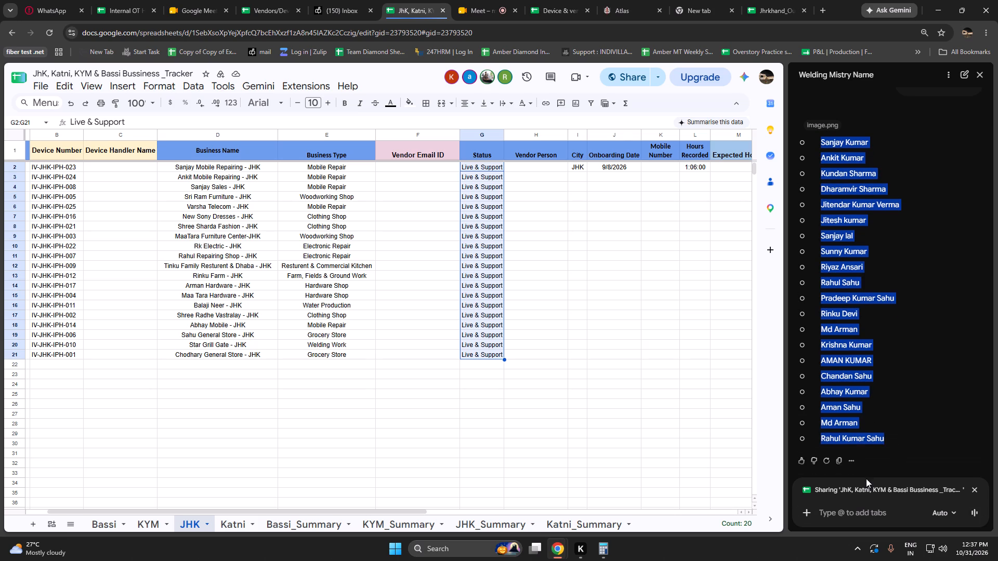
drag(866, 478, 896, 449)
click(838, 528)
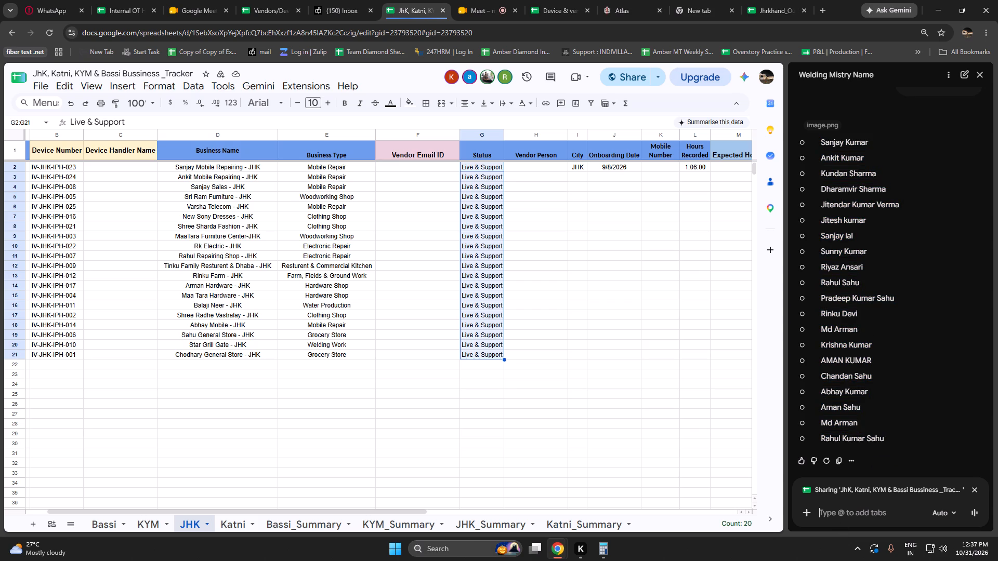
Ask Gemini to write the all-caps vendor name in title case, ending the request with "like isha likho".
click(838, 512)
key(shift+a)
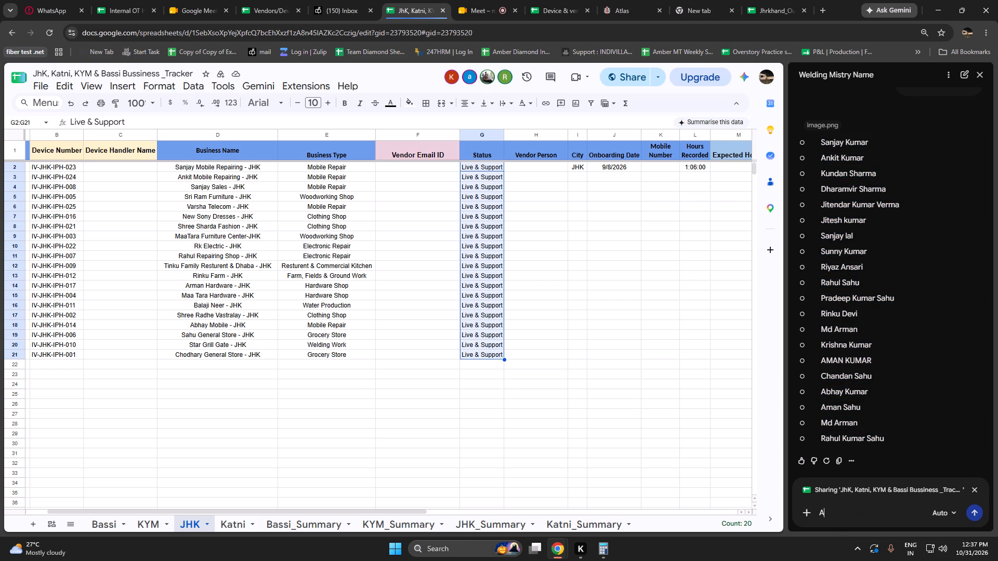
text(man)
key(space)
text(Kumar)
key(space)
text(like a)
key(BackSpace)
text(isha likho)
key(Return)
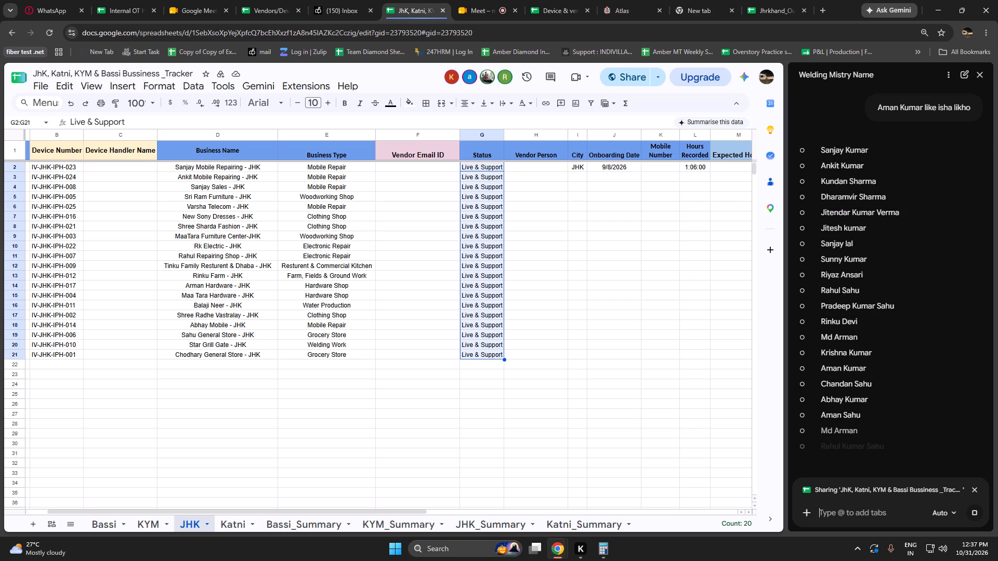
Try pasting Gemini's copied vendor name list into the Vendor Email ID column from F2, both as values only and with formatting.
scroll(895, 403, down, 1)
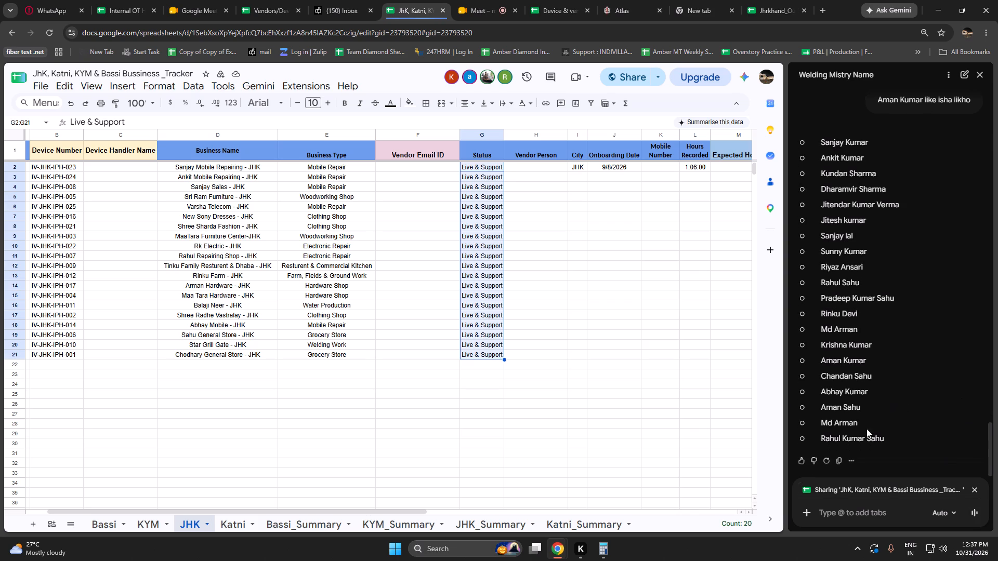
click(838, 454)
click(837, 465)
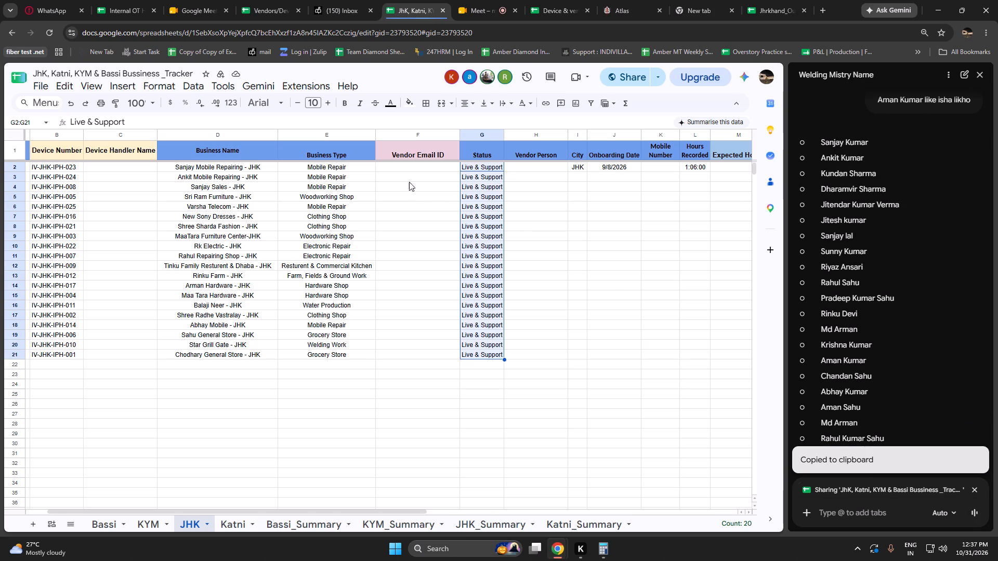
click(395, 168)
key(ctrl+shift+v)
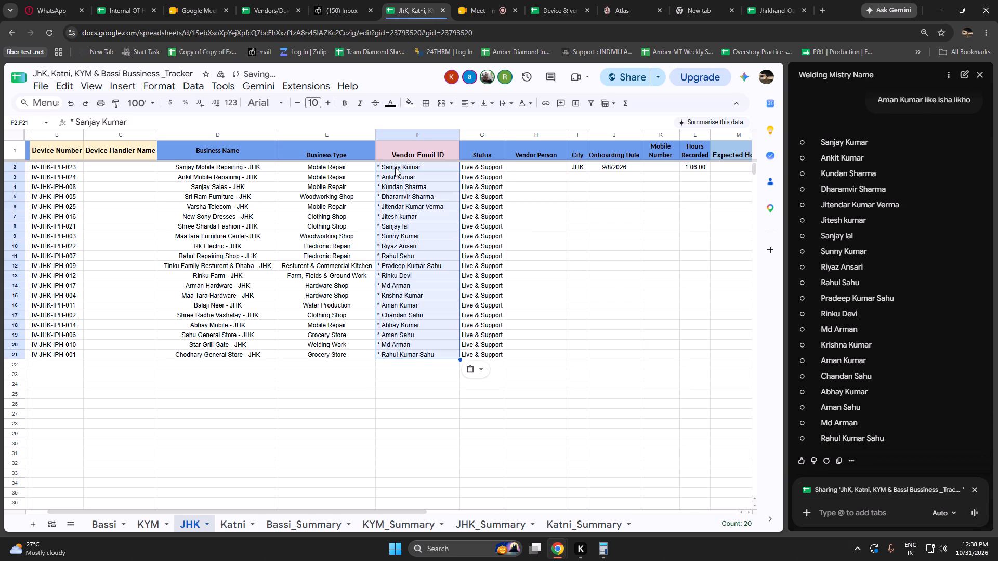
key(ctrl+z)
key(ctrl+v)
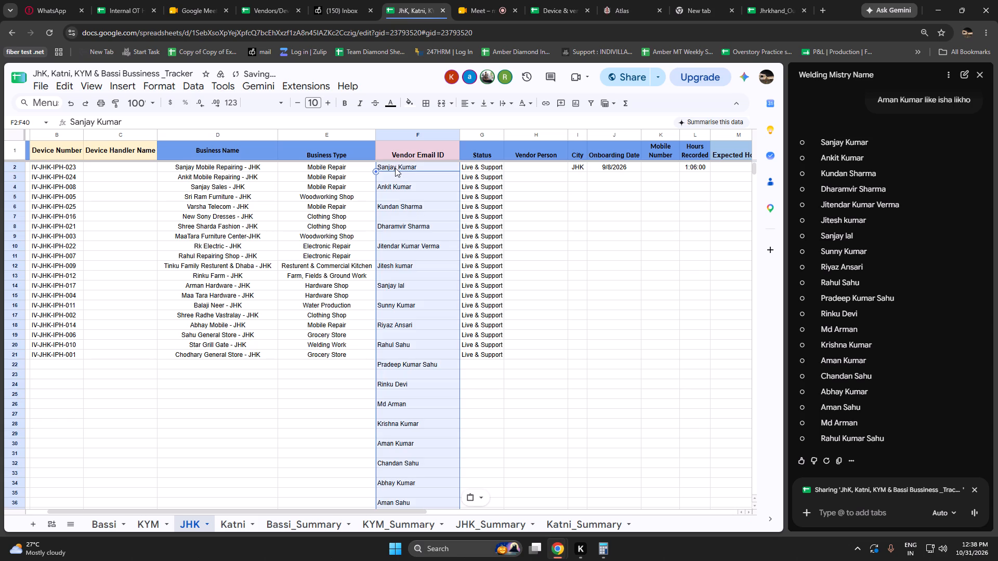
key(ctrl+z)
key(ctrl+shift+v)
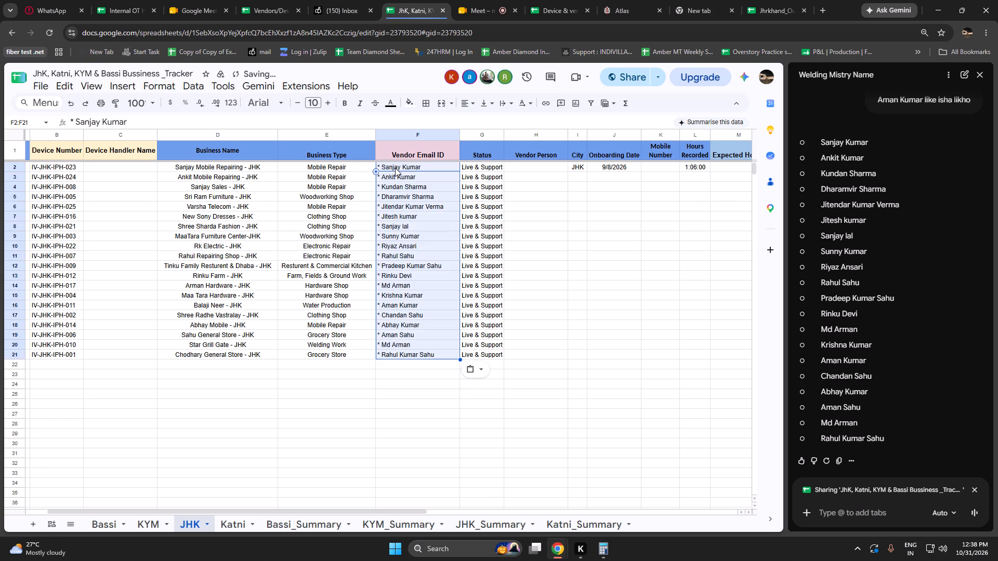
Send Gemini the follow-up message "dekh kaise aa rha paste krne pe".
click(833, 511)
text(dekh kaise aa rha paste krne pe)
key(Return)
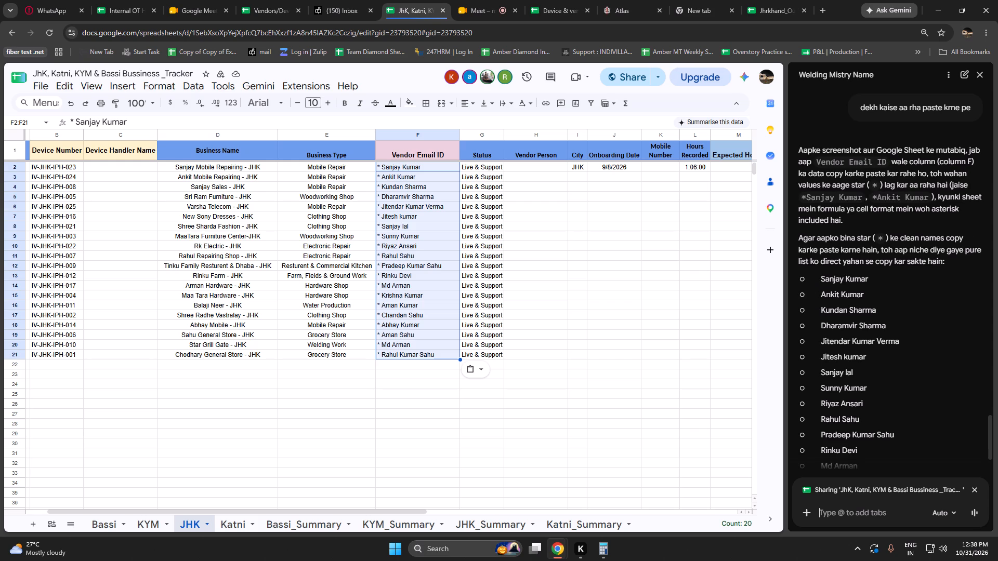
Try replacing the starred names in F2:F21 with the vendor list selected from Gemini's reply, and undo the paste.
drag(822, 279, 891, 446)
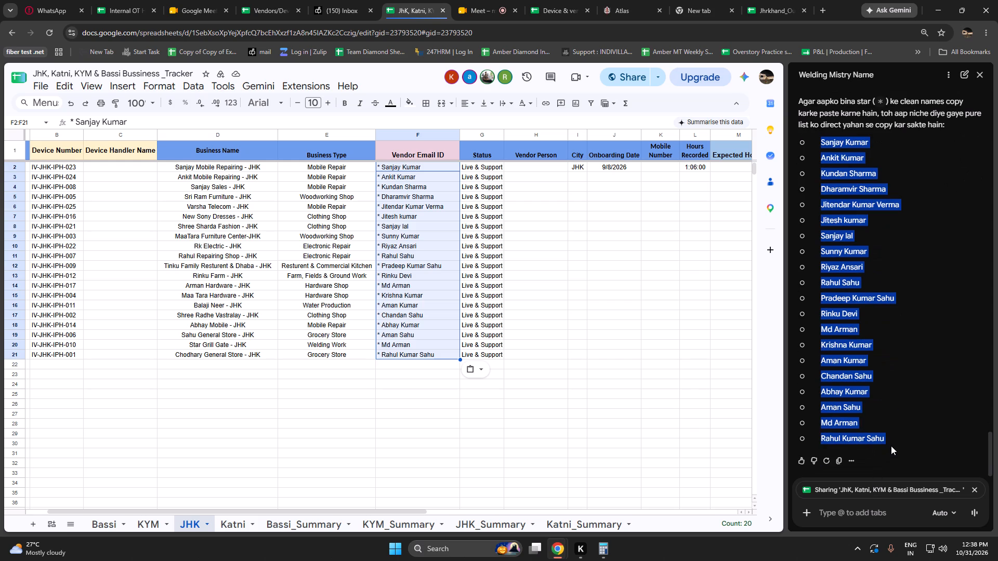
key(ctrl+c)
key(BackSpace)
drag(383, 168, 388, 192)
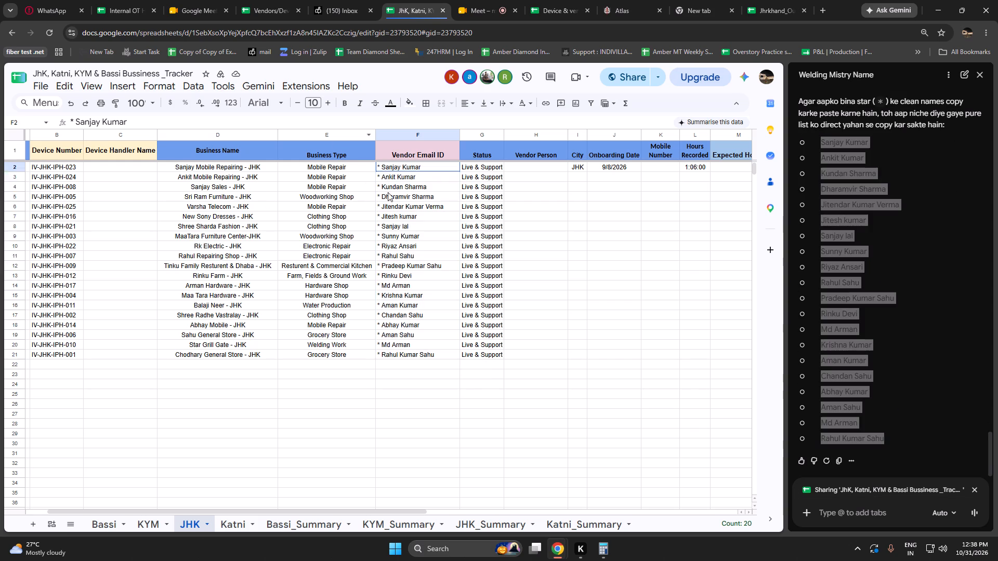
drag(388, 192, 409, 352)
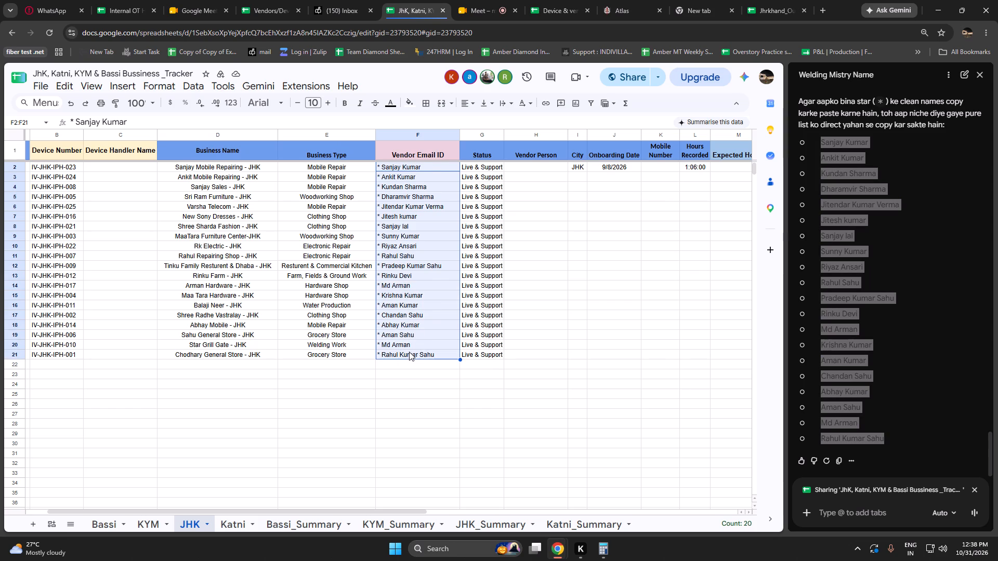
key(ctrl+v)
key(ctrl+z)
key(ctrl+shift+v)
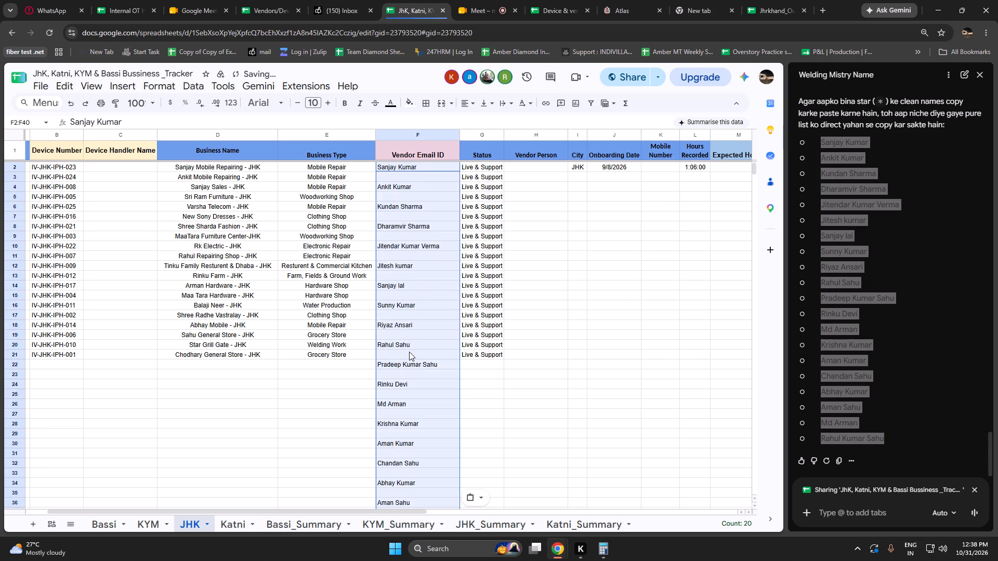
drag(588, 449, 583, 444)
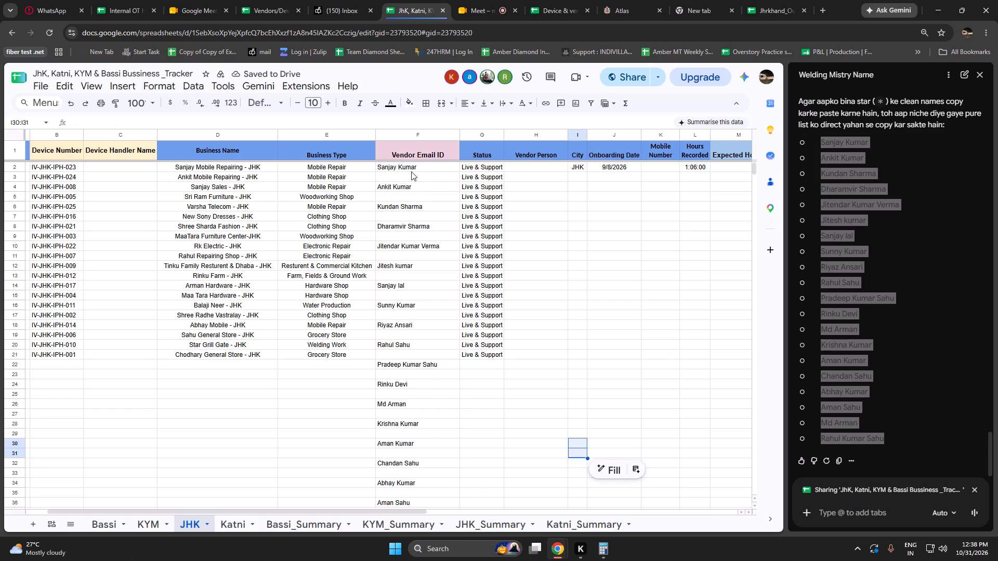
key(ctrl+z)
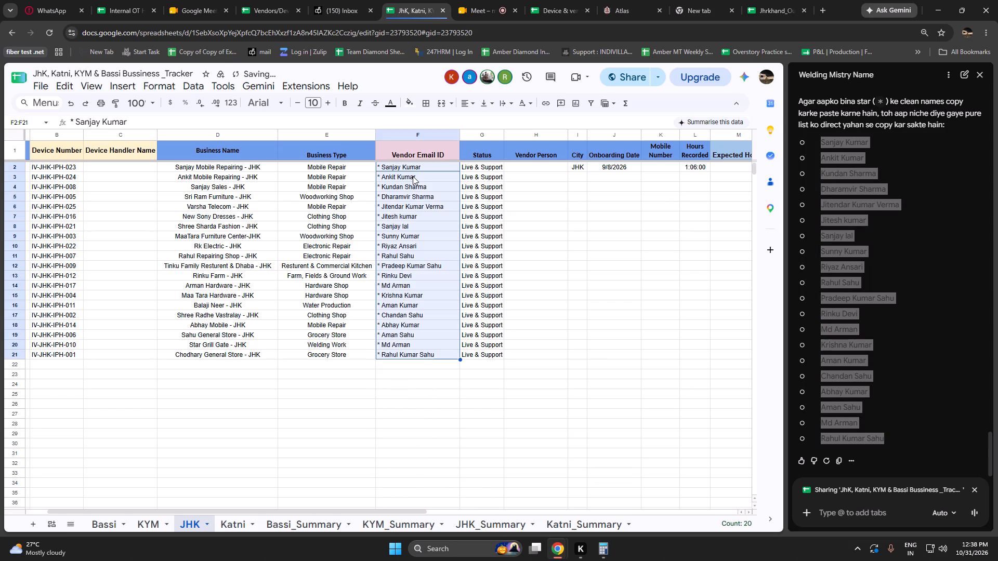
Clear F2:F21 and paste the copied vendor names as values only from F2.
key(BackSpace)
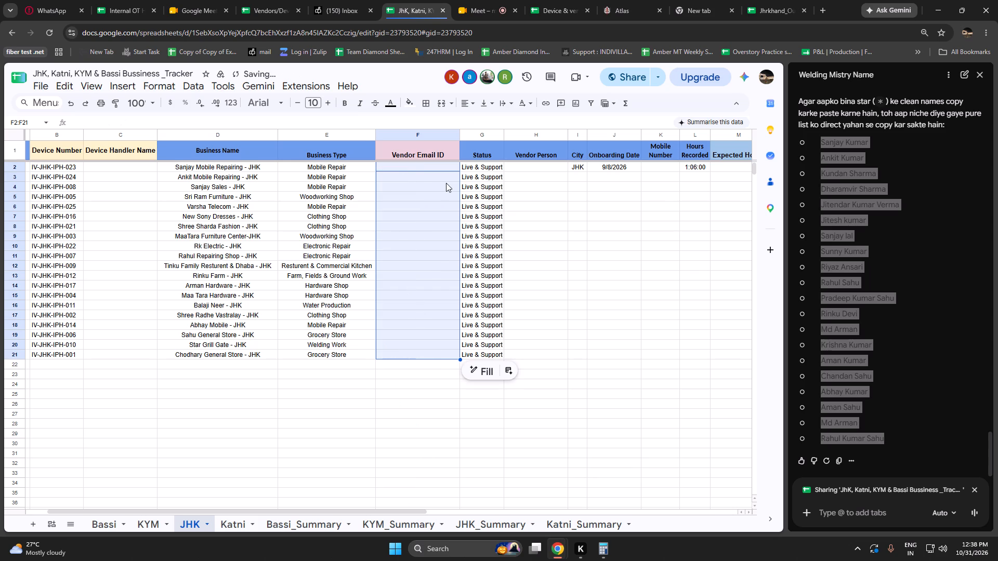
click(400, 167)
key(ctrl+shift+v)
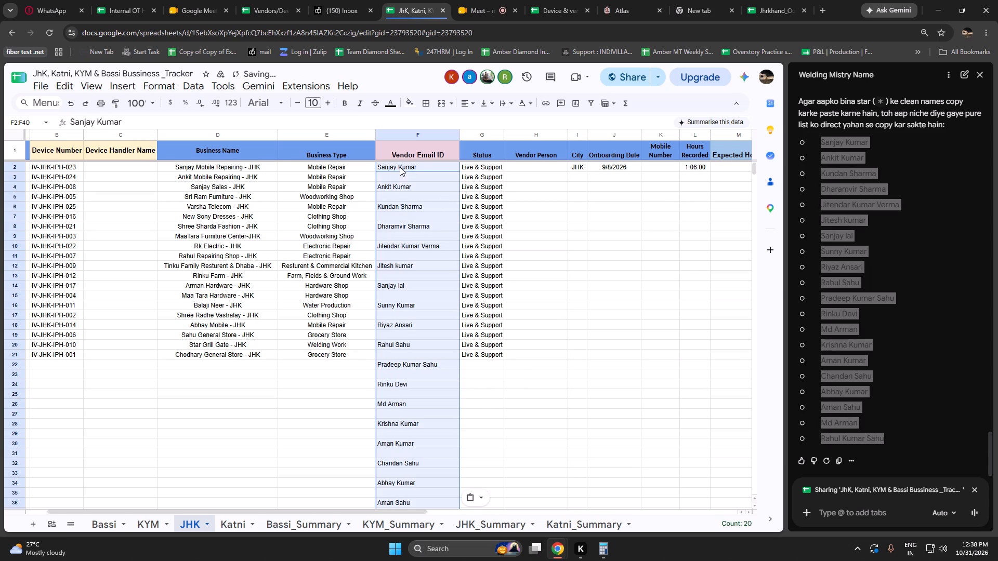
Send Gemini the follow-up message "dekh kaisa a rha".
click(846, 510)
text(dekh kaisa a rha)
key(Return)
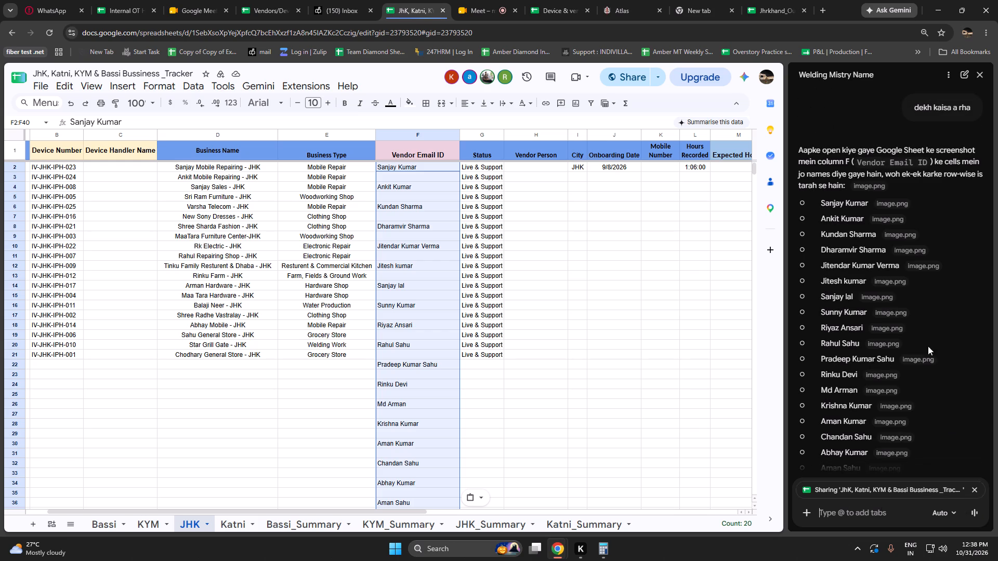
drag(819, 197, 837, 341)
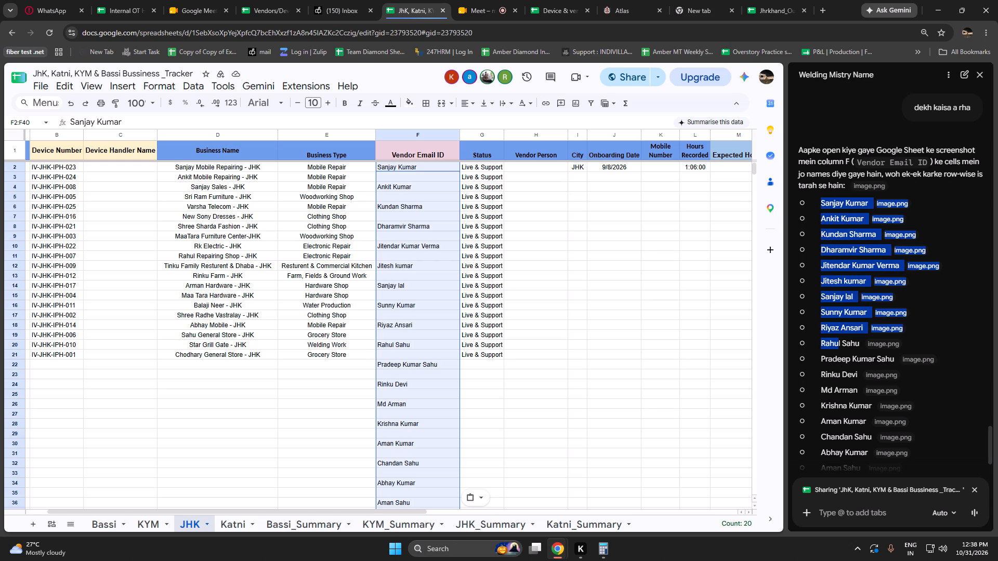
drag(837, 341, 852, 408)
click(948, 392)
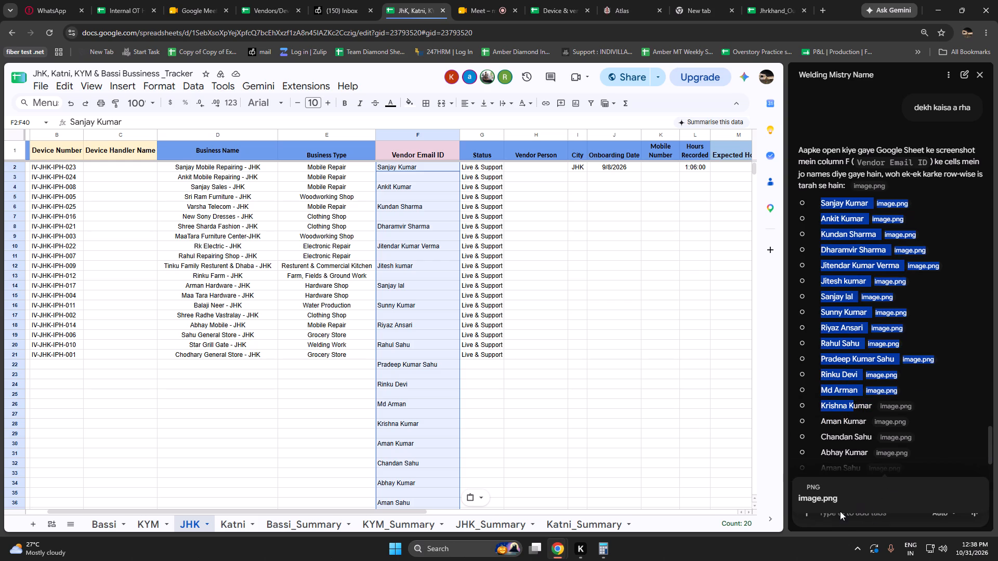
Send Gemini the follow-up request "yaar black screen me do".
click(846, 517)
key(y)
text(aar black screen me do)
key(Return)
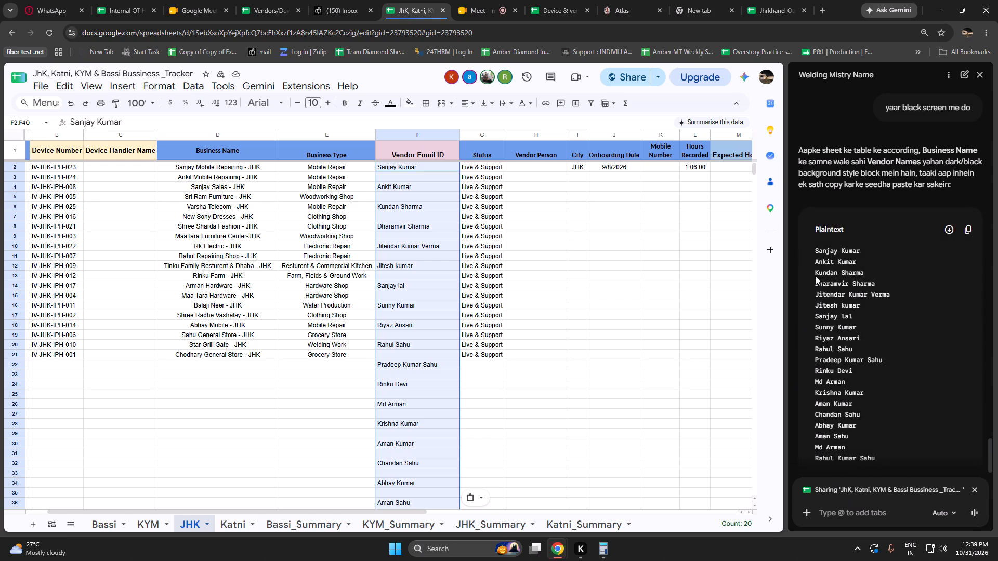
Copy Gemini's plaintext block of vendor names and undo the previous paste in the Vendor Email ID column.
click(964, 228)
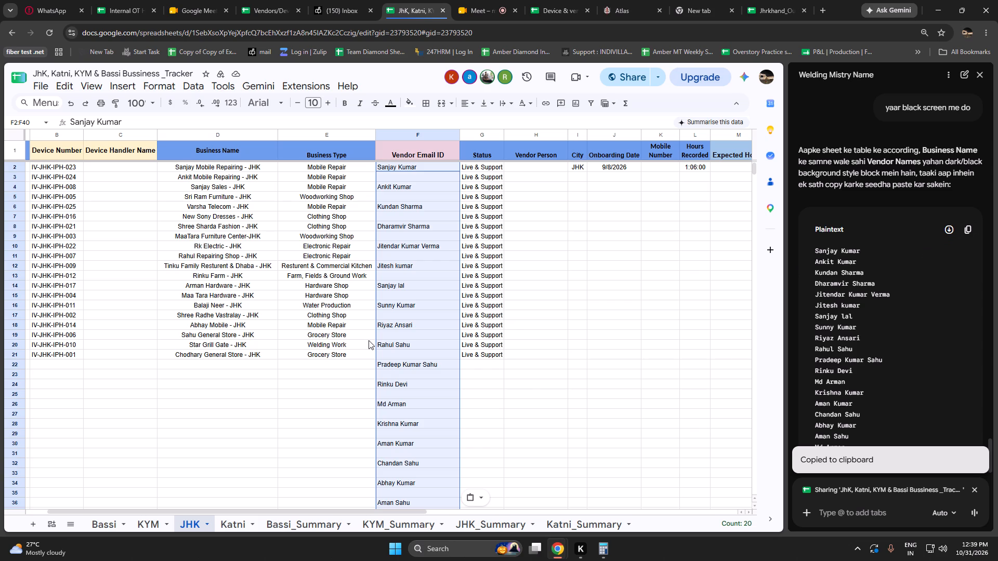
click(338, 368)
key(BackSpace)
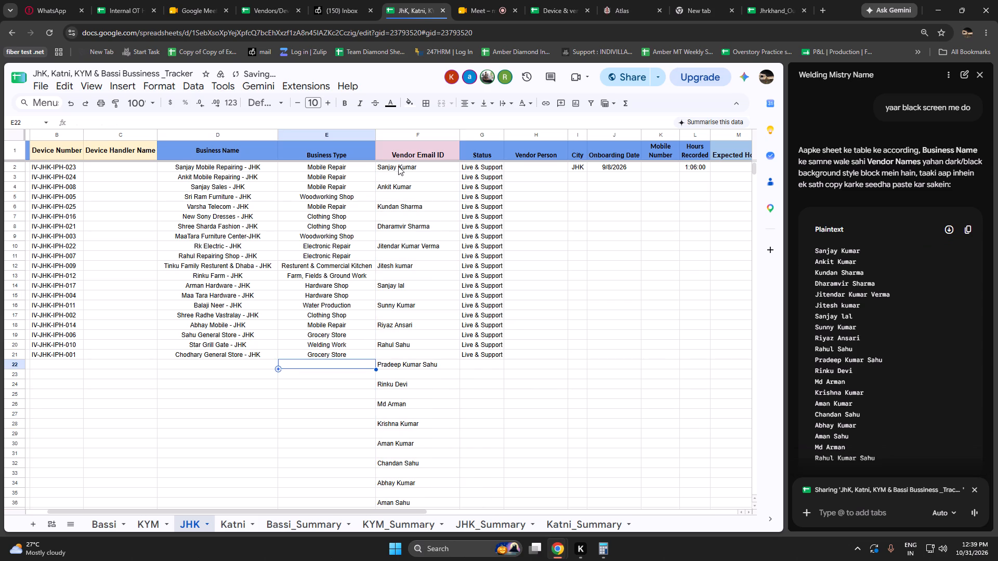
key(ctrl+z)
key(ctrl+z)
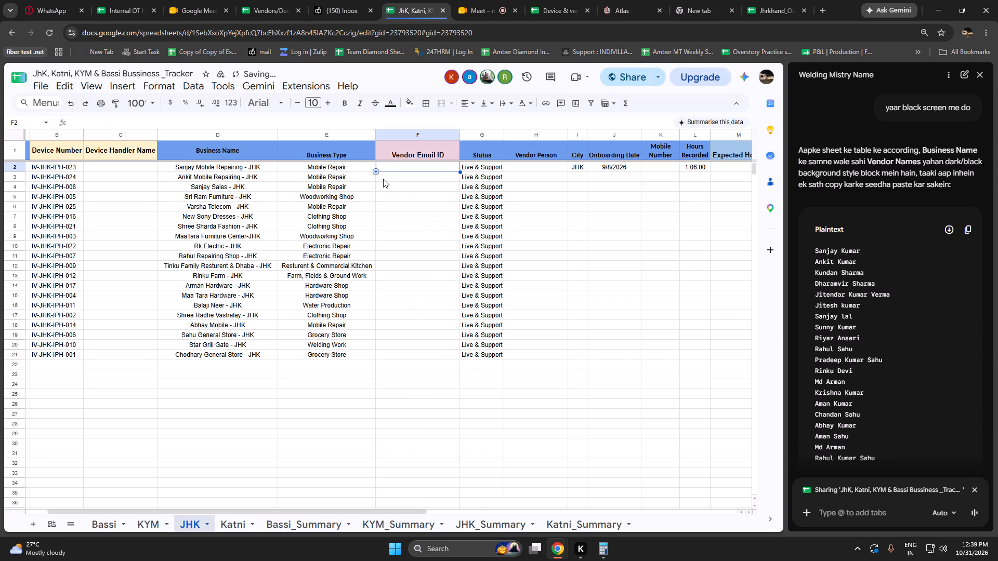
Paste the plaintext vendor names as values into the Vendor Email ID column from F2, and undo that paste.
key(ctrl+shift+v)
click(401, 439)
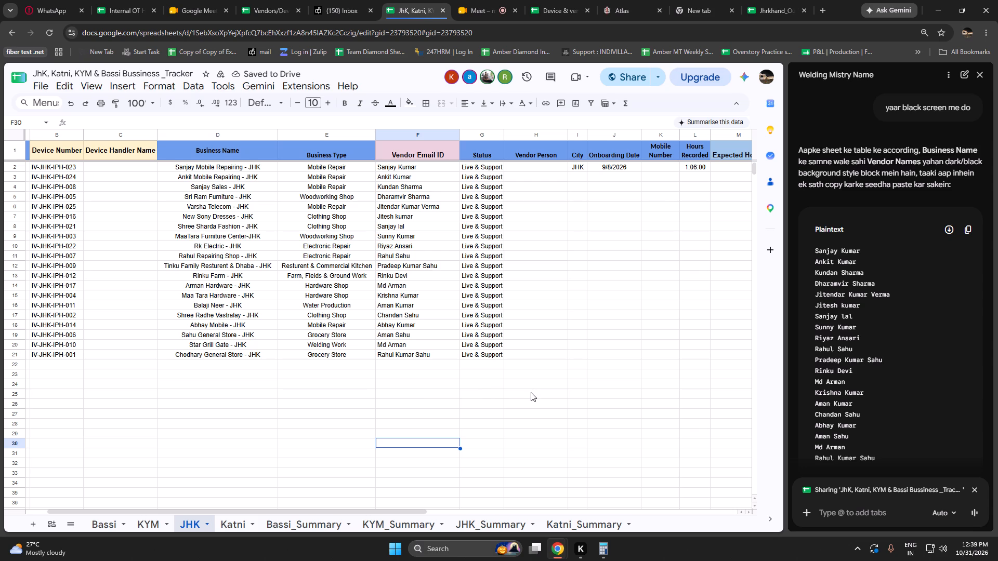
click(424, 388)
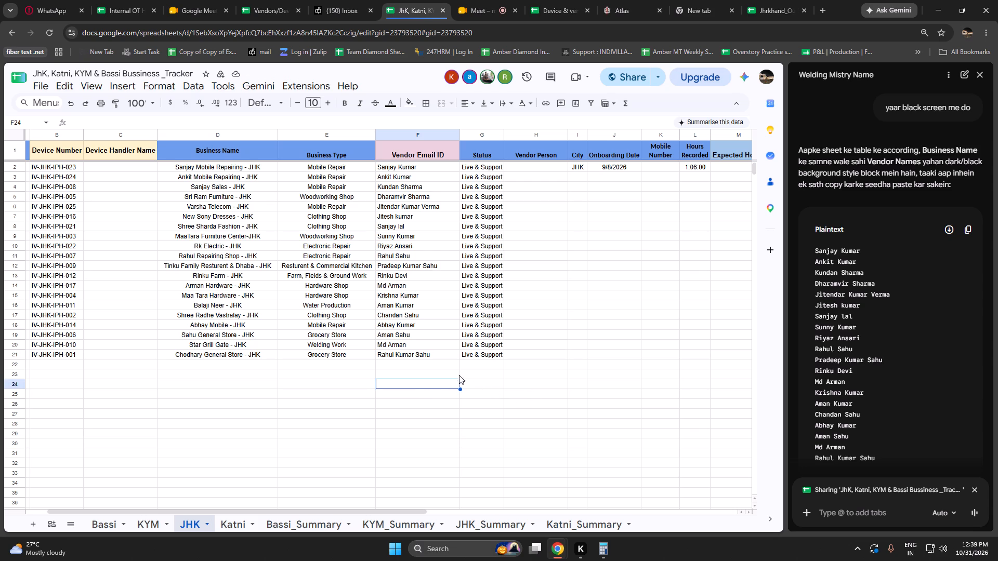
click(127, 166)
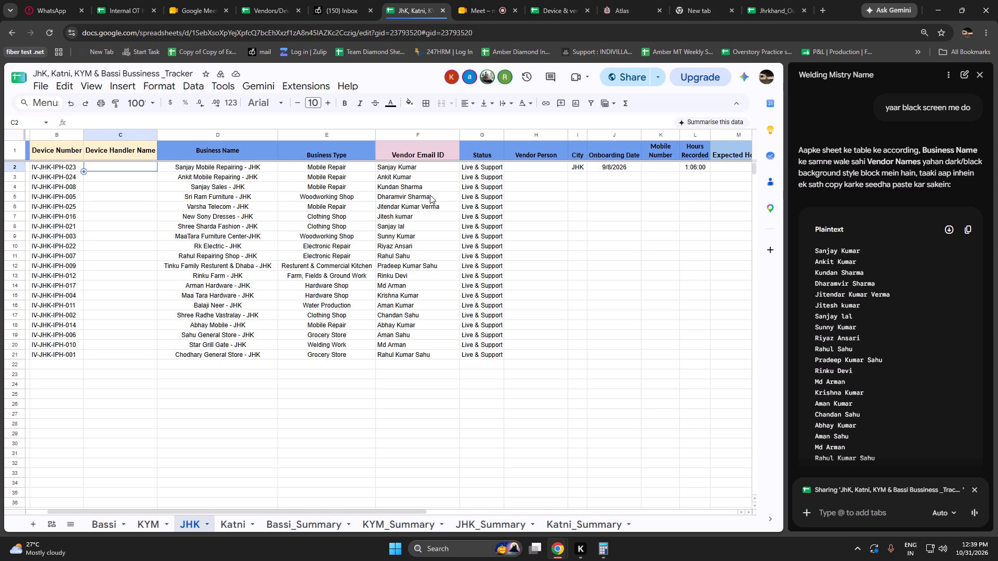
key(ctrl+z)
Paste the plaintext vendor names as values into the Vendor Person column from H2 down to H21.
click(540, 168)
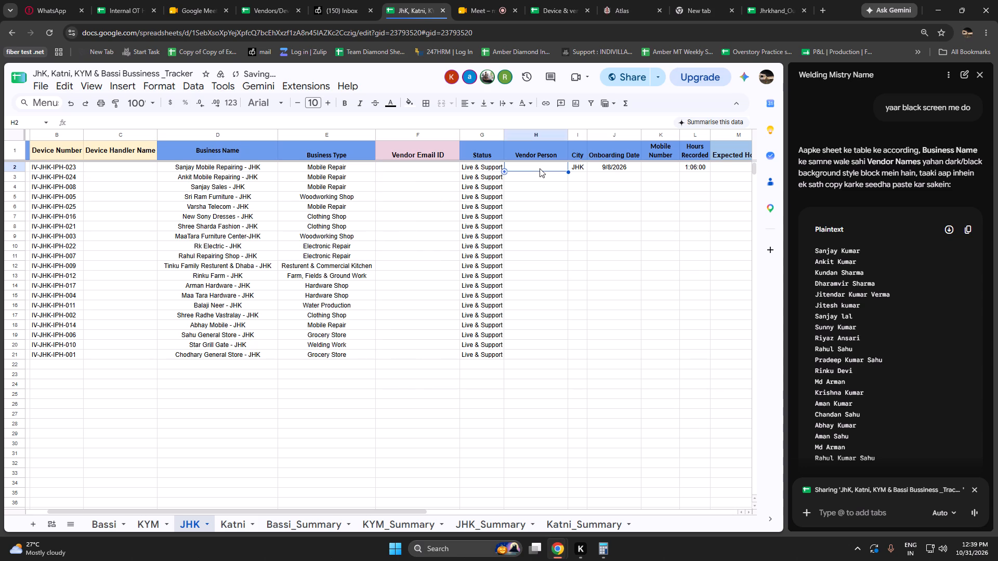
key(ctrl+shift+c)
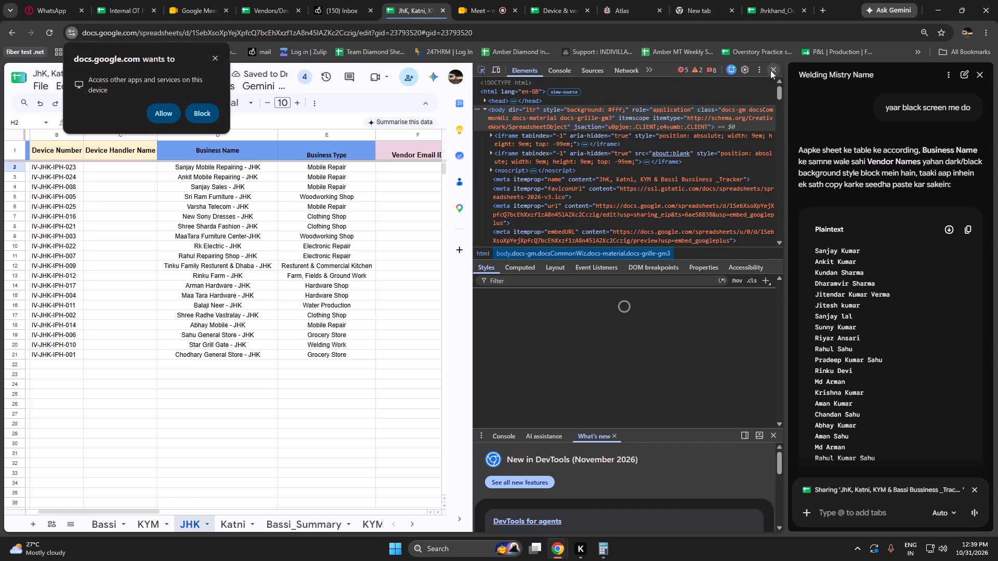
click(769, 68)
key(ctrl+shift+v)
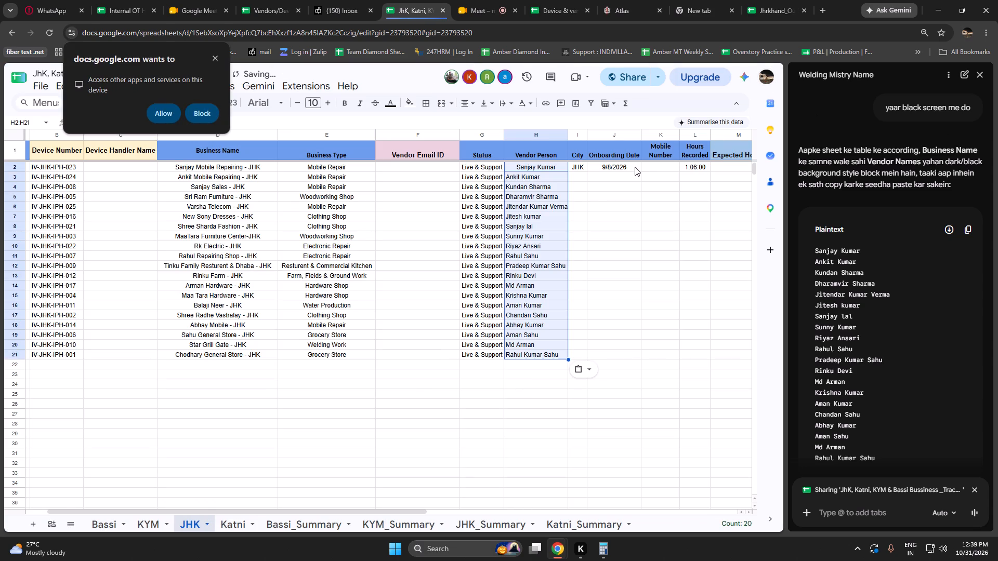
click(608, 234)
Centre-align the Vendor Person column in the JHK sheet and widen it slightly to fit the names.
click(526, 132)
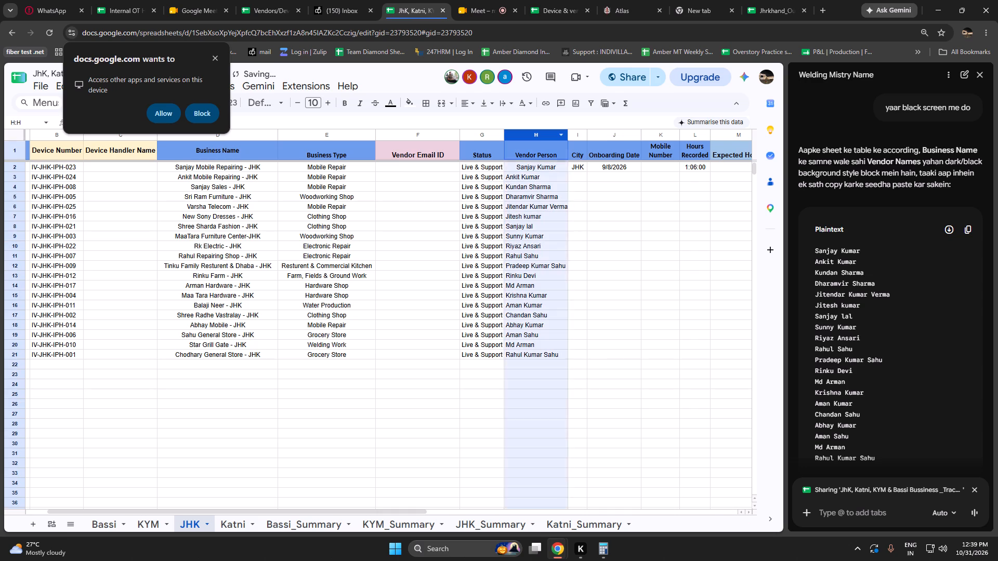
click(469, 98)
click(484, 121)
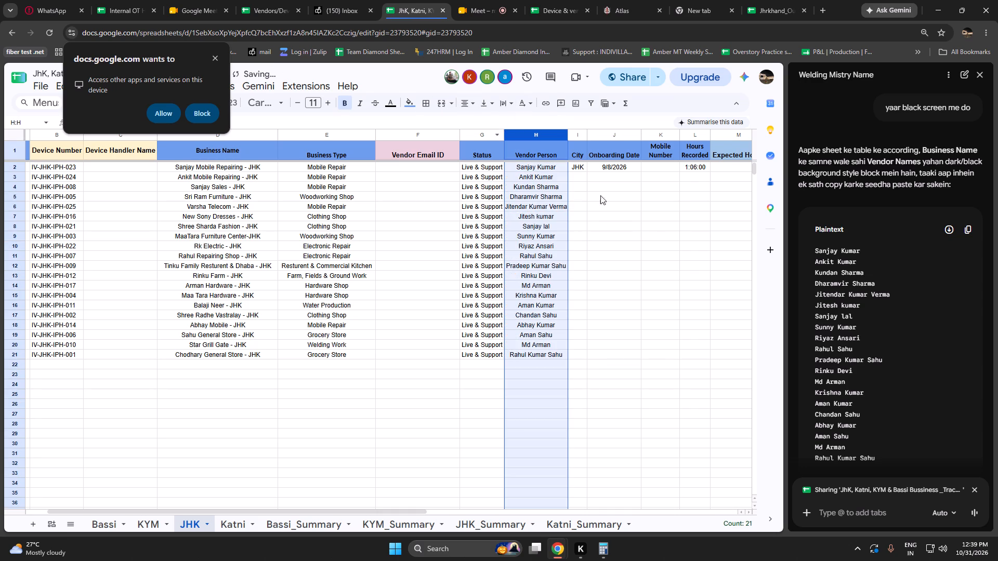
click(652, 222)
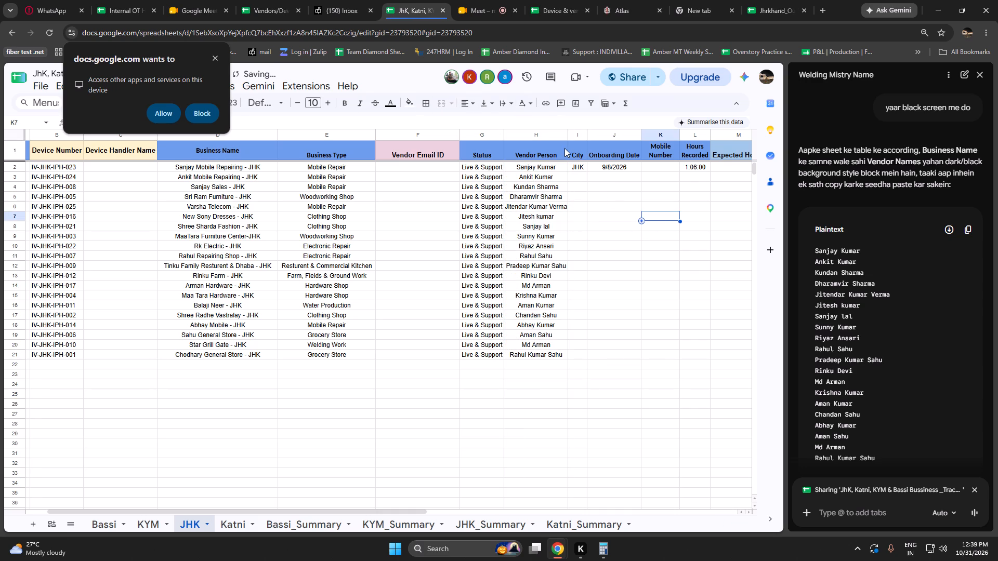
drag(569, 135, 574, 135)
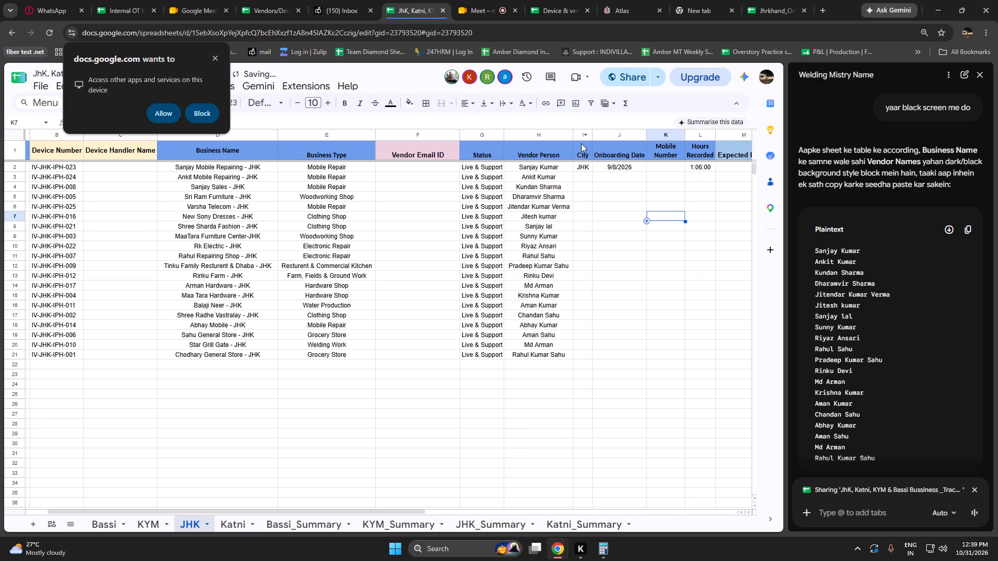
Fill the City value JHK down from I2 to I21.
drag(588, 167, 583, 354)
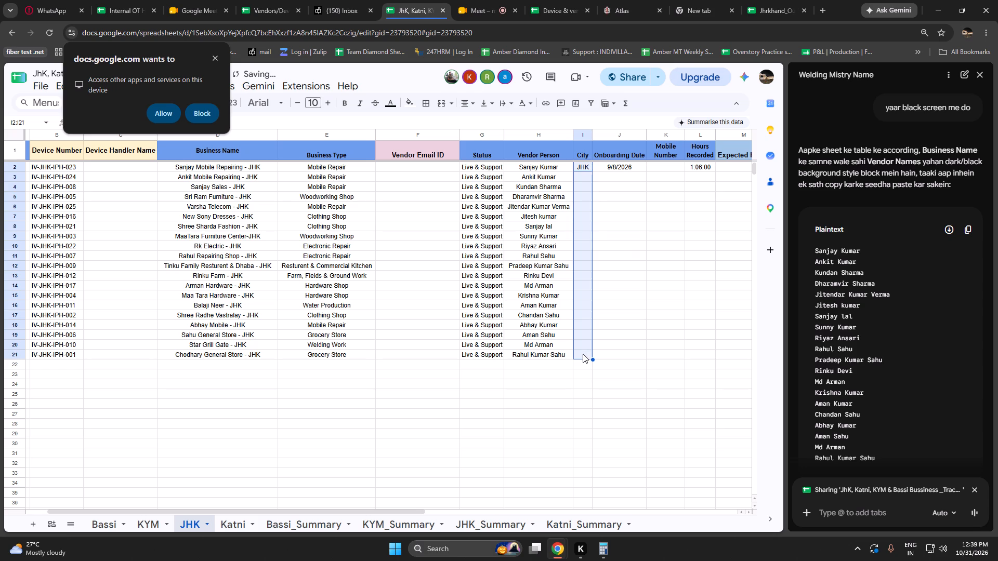
key(ctrl+d)
click(628, 309)
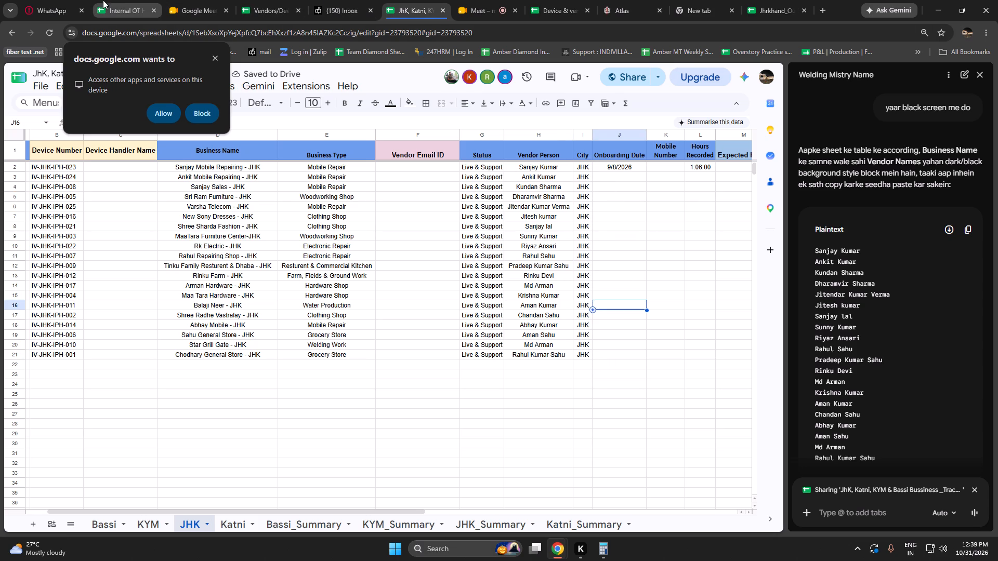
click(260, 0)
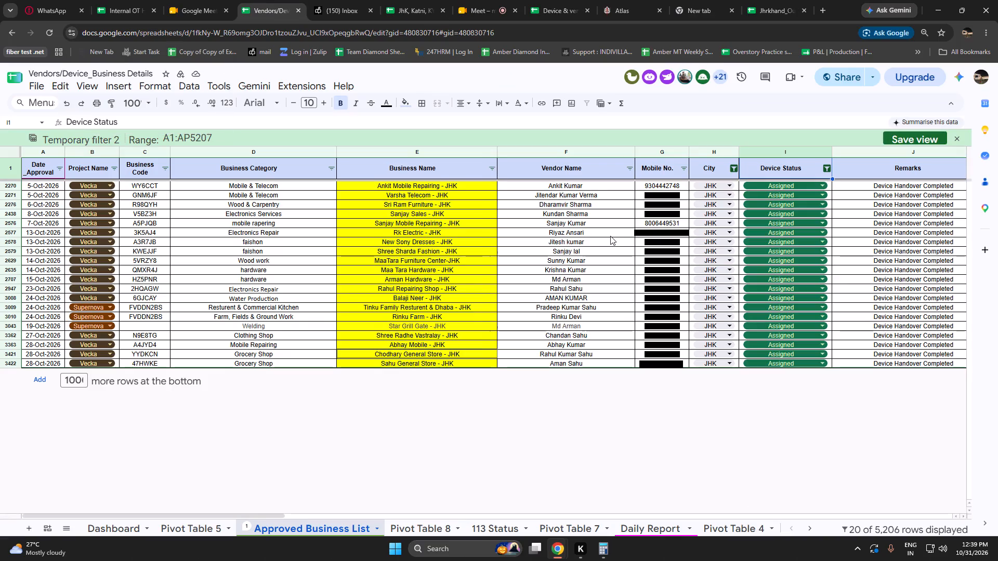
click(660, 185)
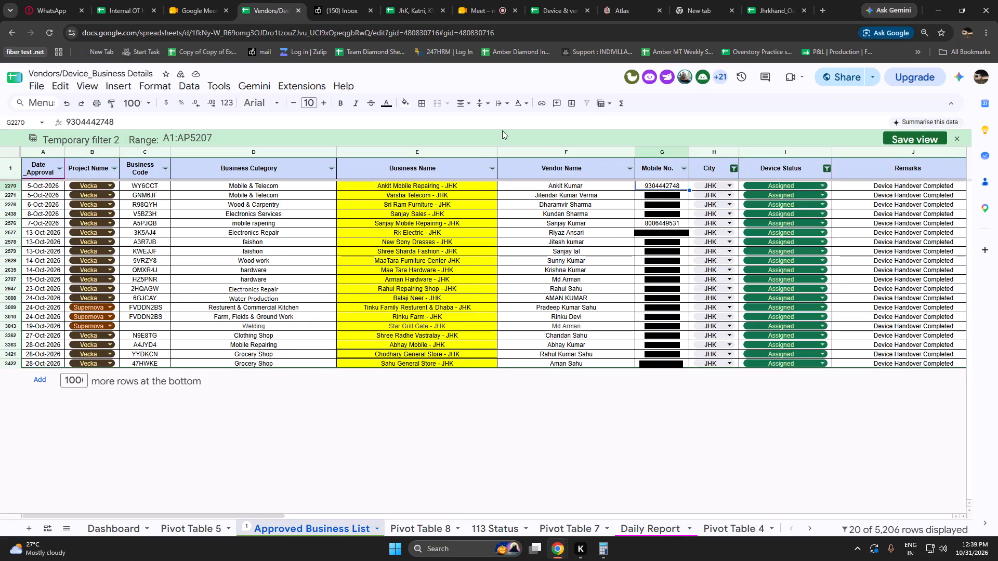
Copy the Assign dates from G2 to G30 in the Daily Report - Businesses sheet of the Device & vendar management spreadsheet.
click(541, 0)
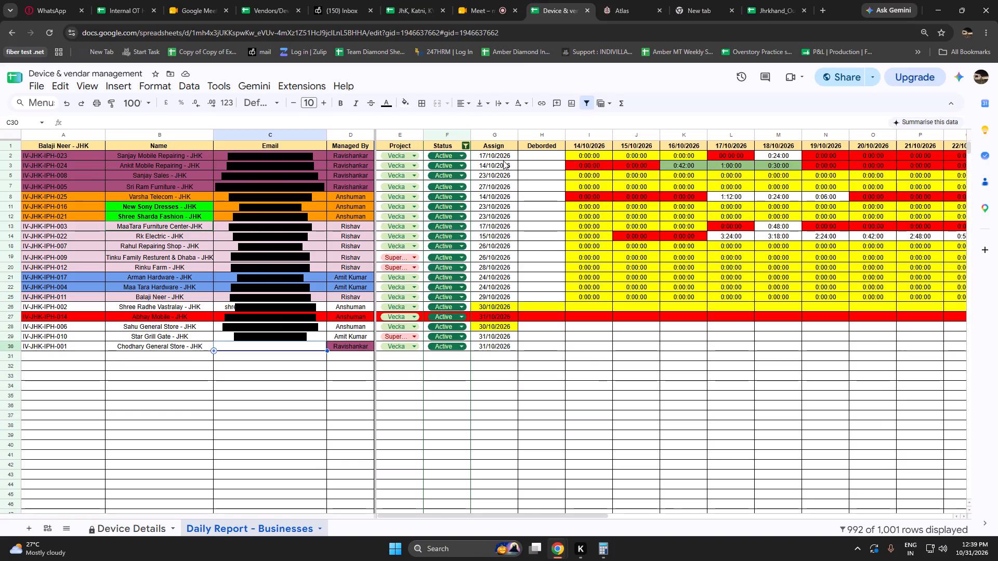
drag(503, 161, 510, 348)
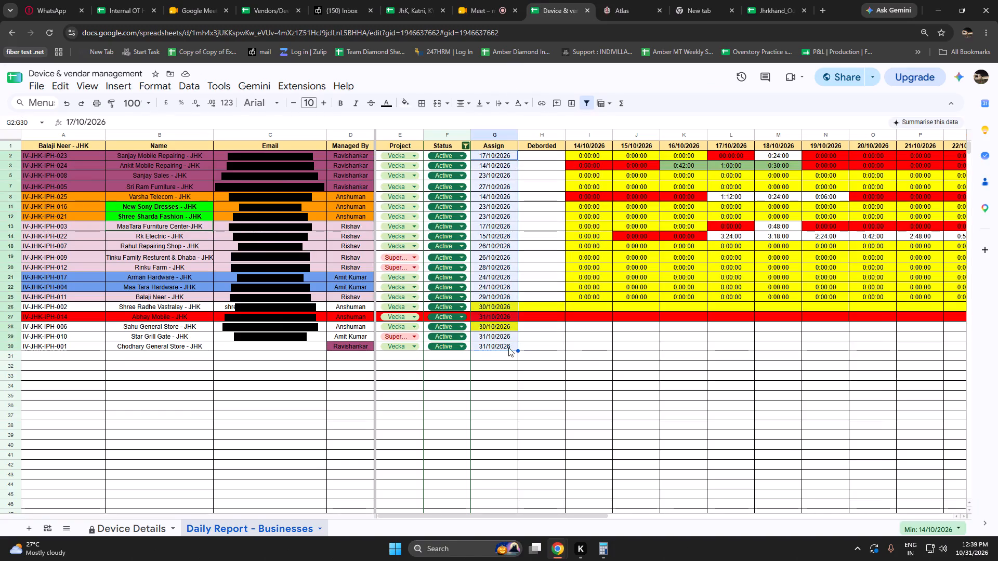
key(ctrl+c)
click(411, 0)
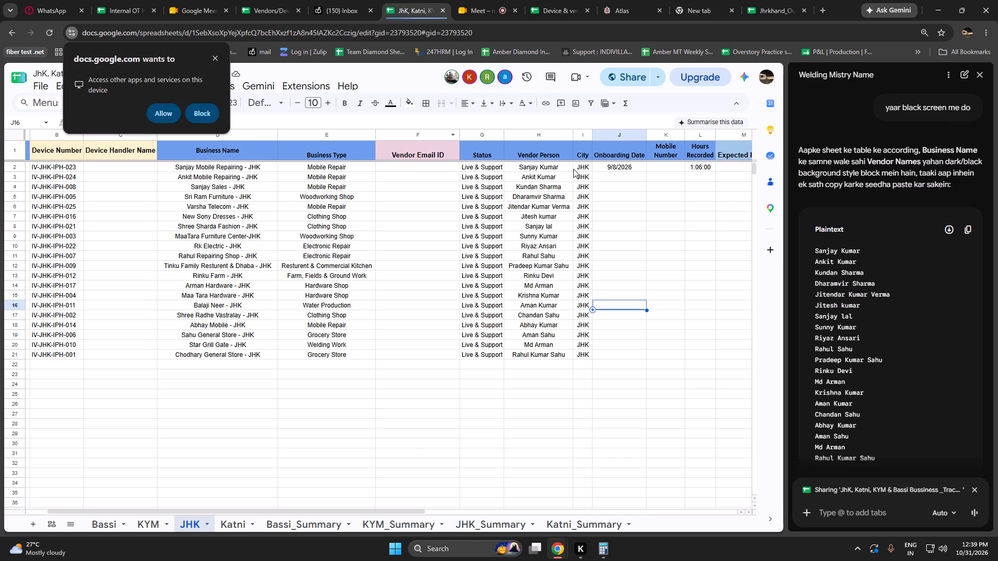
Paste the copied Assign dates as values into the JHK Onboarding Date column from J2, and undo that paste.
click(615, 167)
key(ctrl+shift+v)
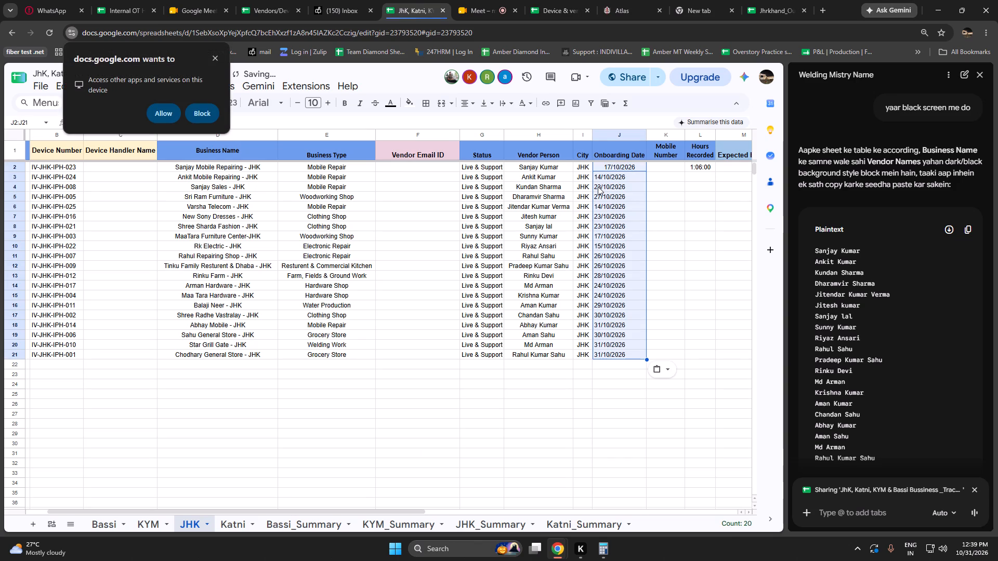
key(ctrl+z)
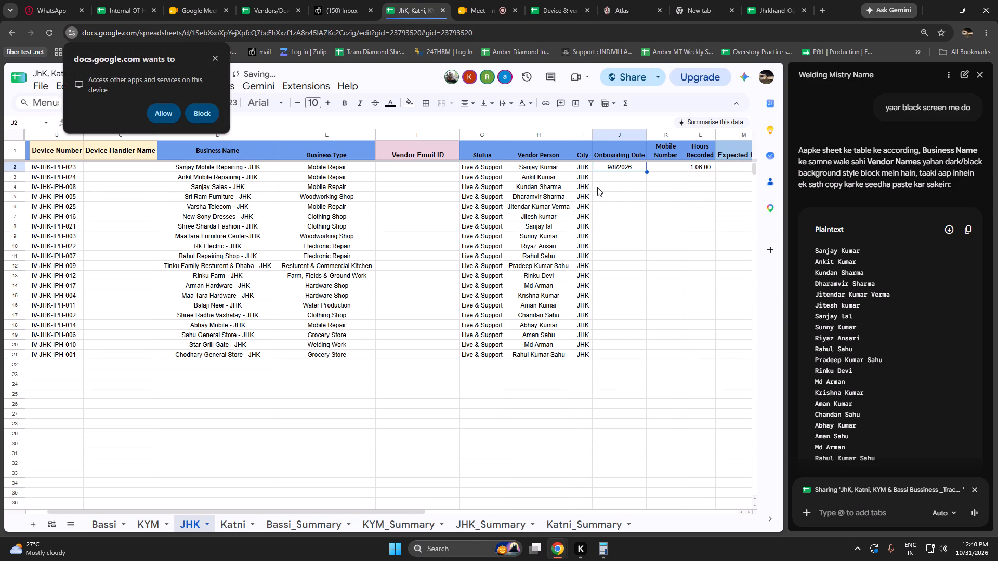
Paste the copied Assign dates as values into the JHK sheet's Onboarding Date column, from J2 down to J21.
click(545, 5)
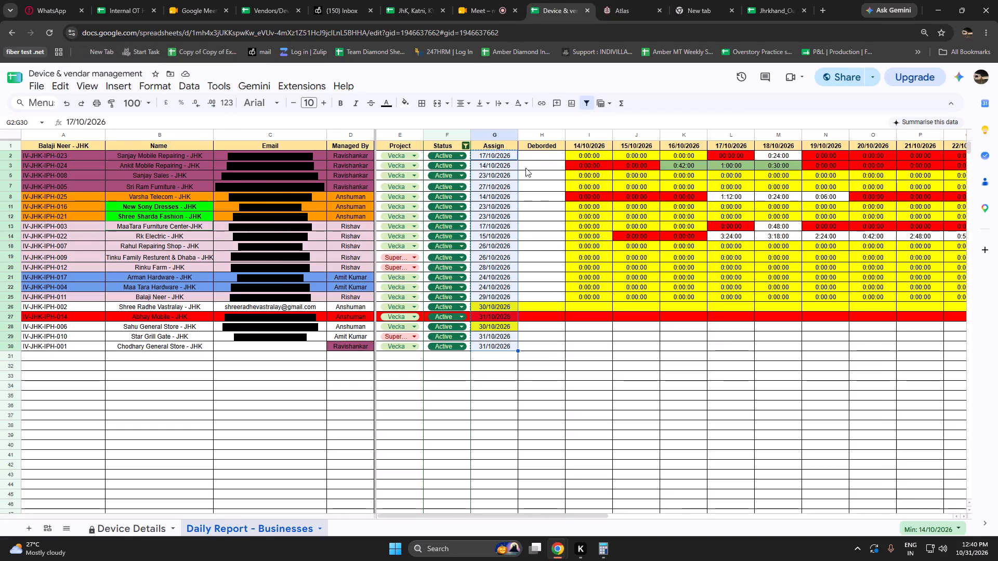
click(415, 3)
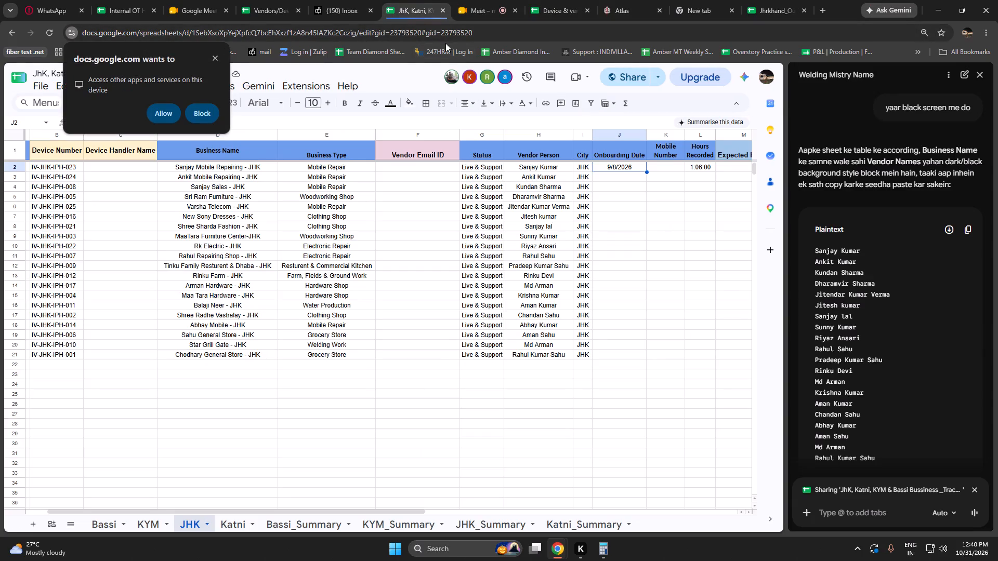
key(ctrl+shift+v)
click(622, 166)
key(ctrl+shift+v)
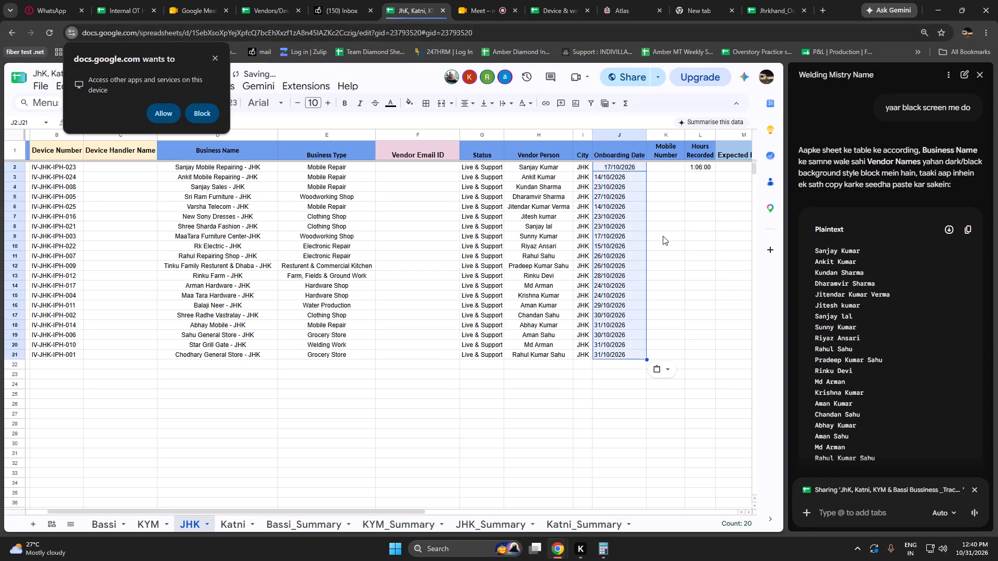
click(687, 223)
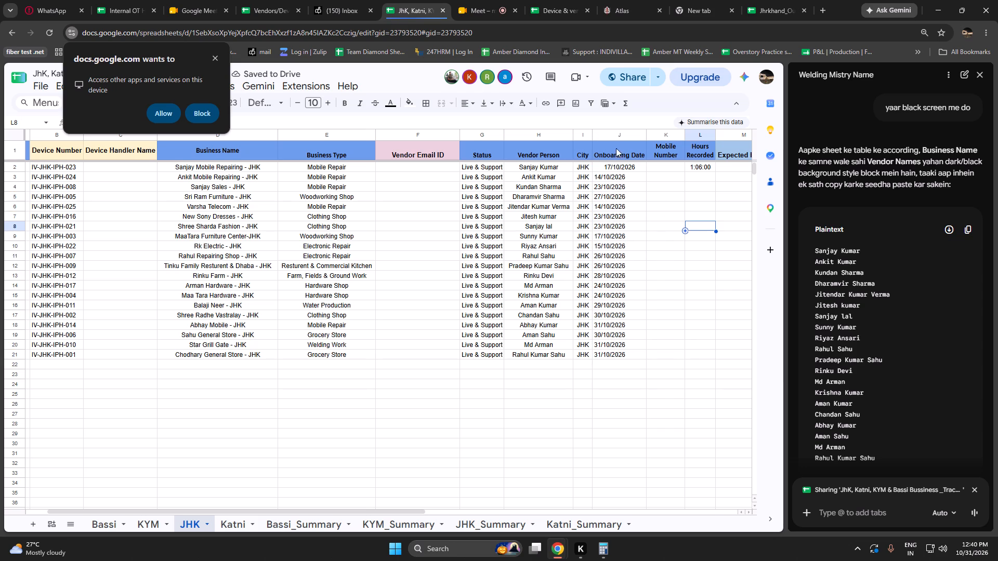
Centre-align the Onboarding Date column.
click(614, 135)
click(470, 101)
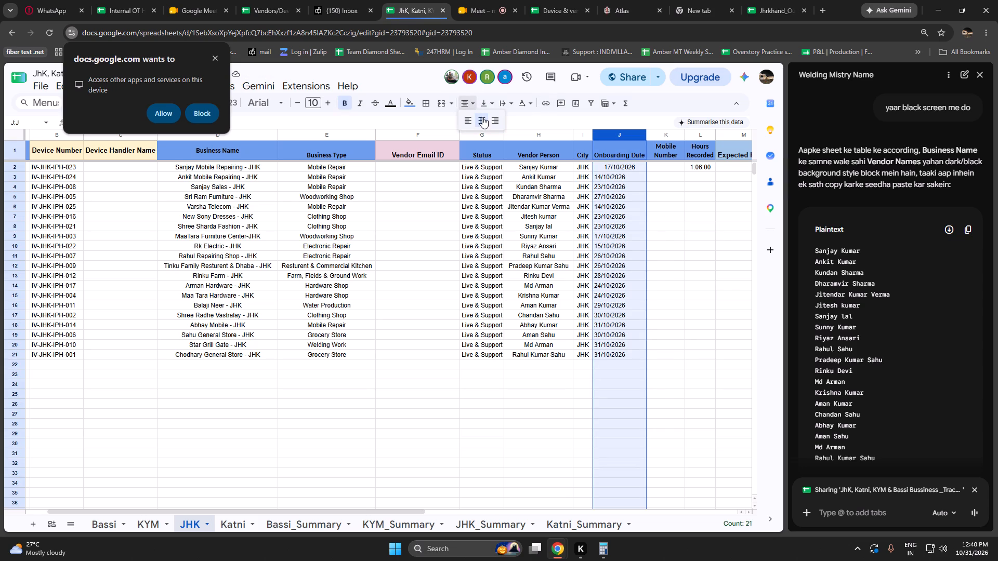
click(482, 117)
click(748, 235)
In the Approved Business List of Vendors/Device_Business Details, delete the trailing part of the Mobile No. entry for Rk Electric - JHK.
click(664, 171)
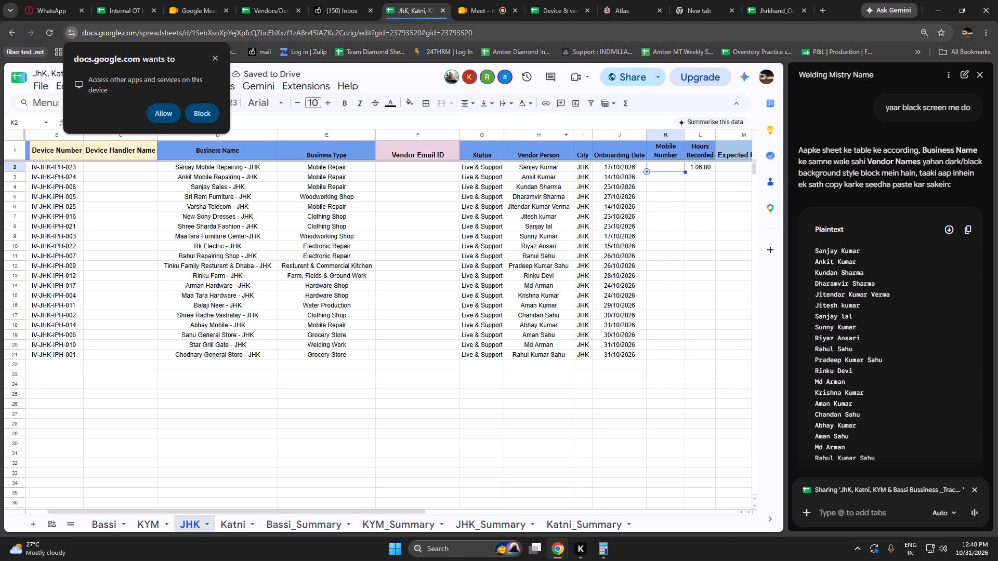
click(128, 0)
click(262, 0)
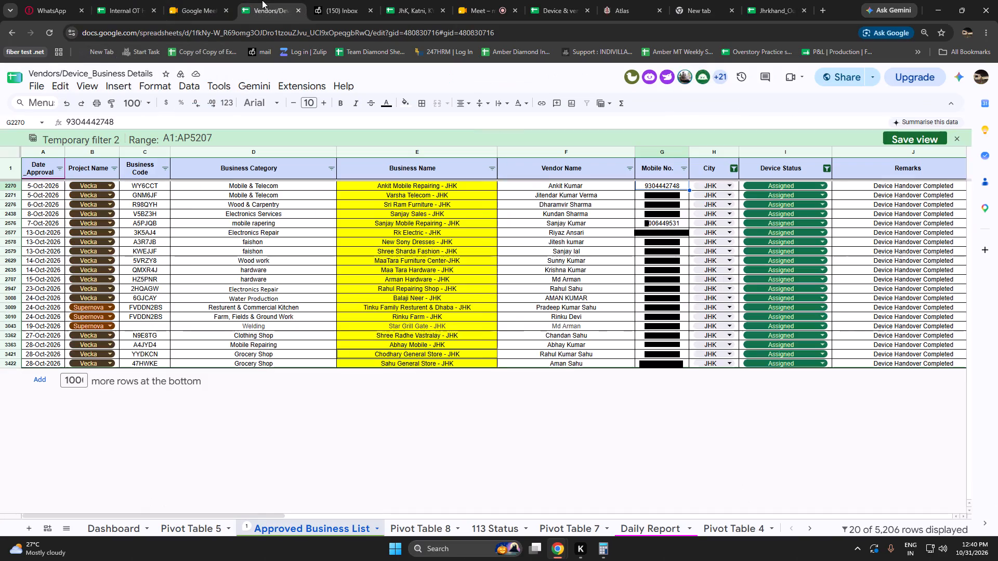
click(534, 414)
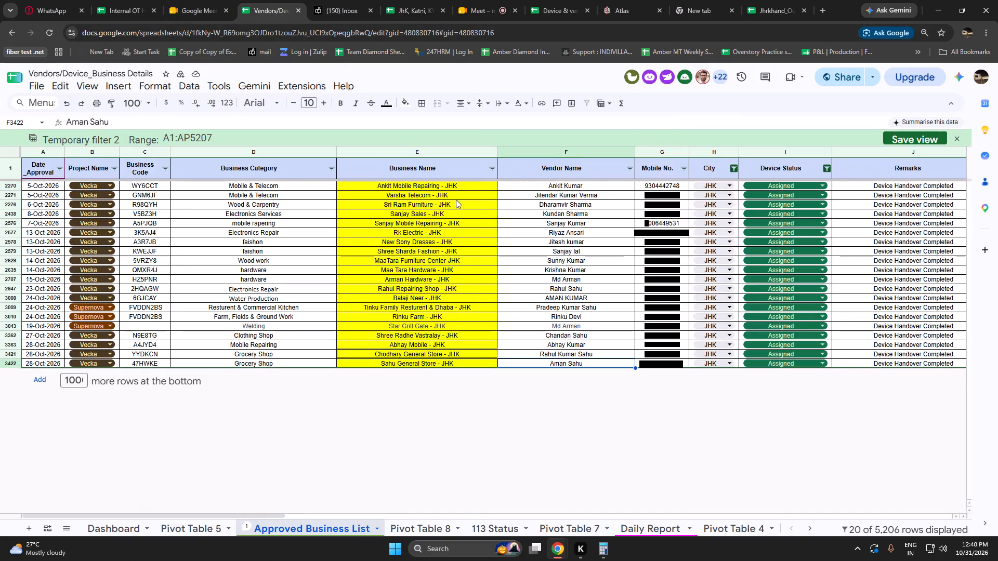
click(659, 232)
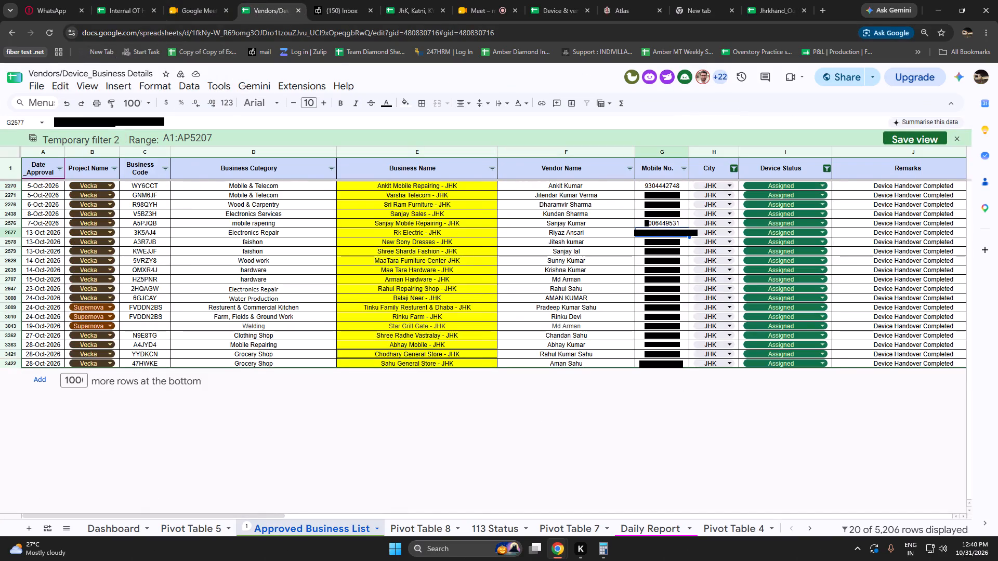
drag(172, 121, 114, 124)
key(BackSpace)
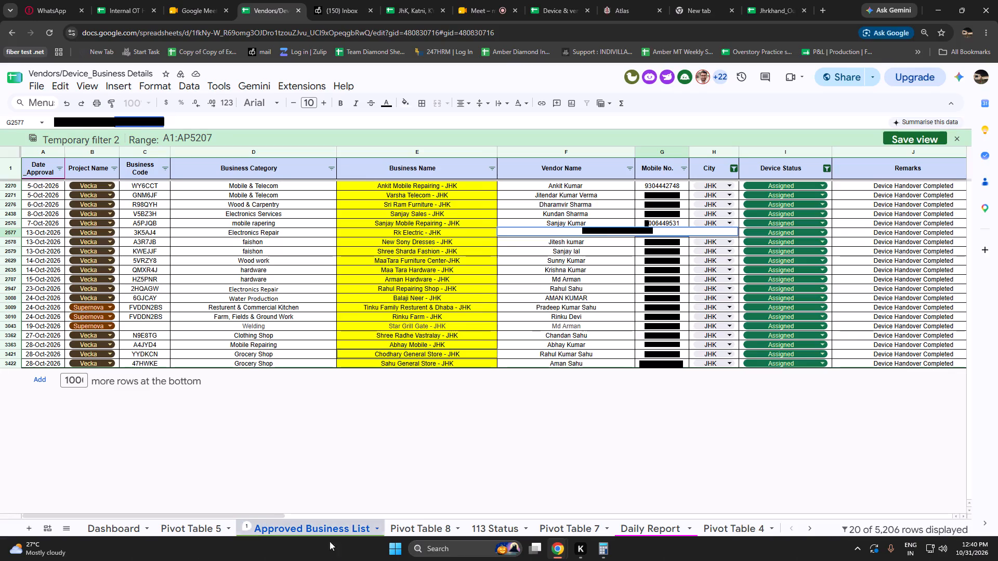
click(326, 471)
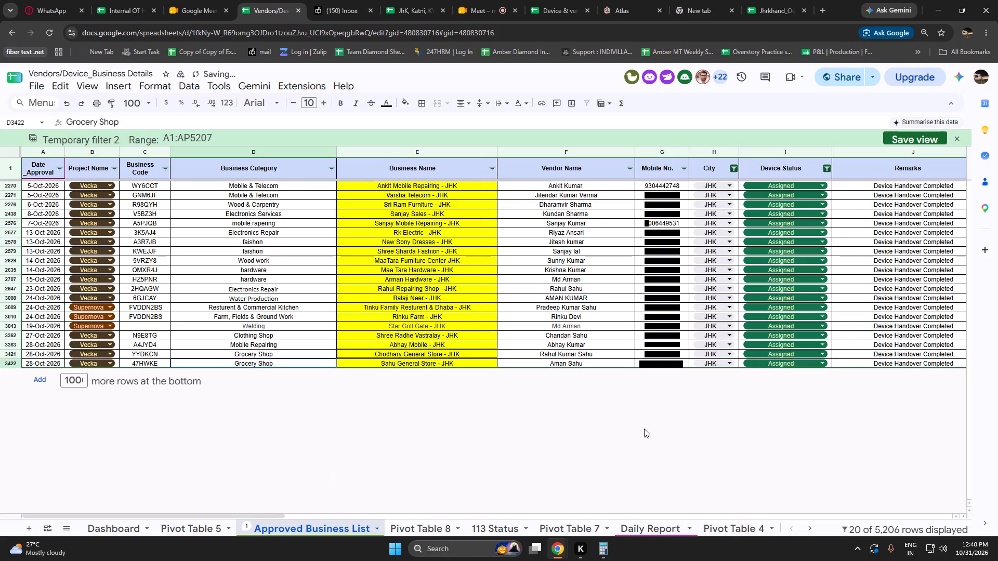
key(Print)
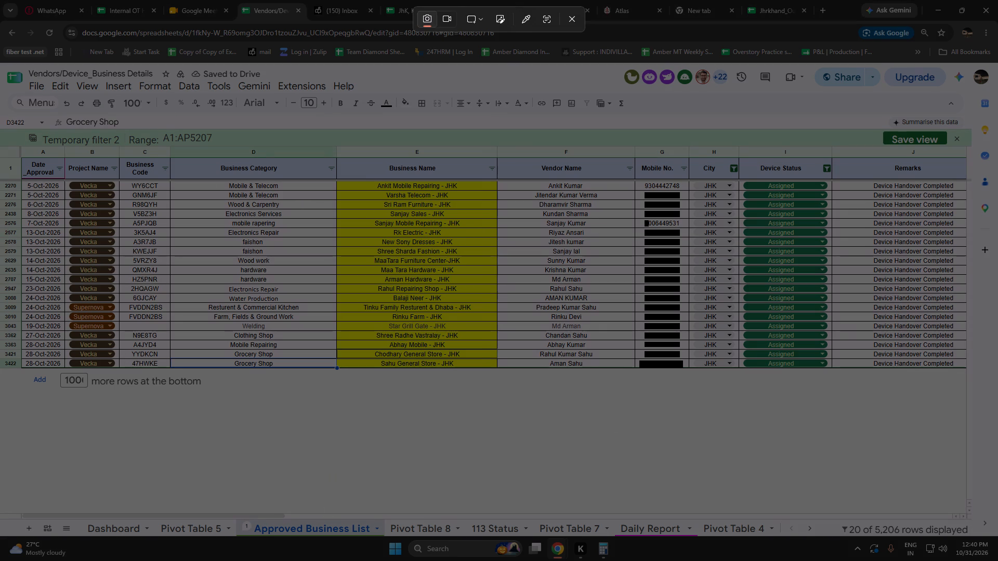
drag(336, 158, 694, 377)
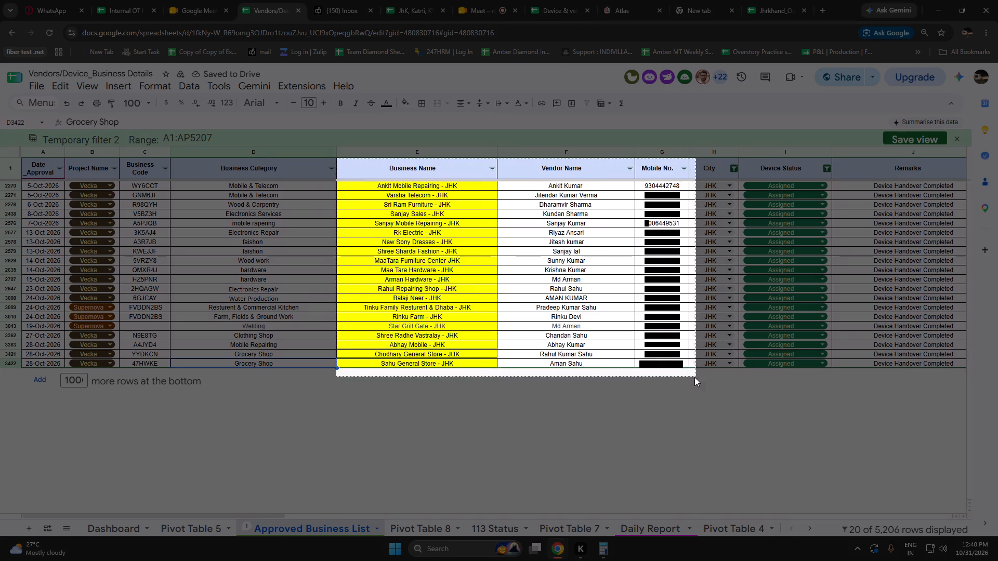
drag(694, 377, 694, 378)
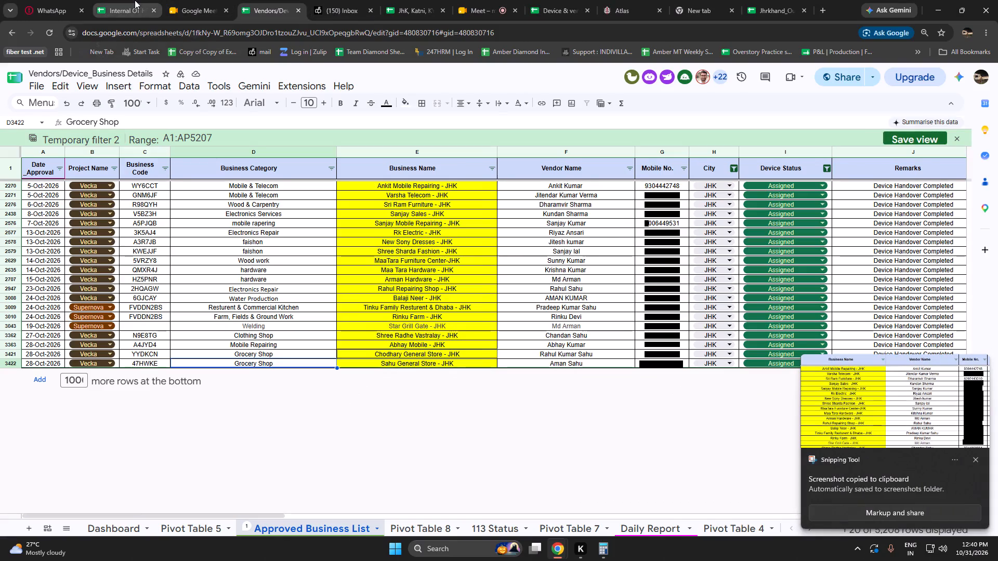
Return to the JHK tracker and send Gemini the captured screenshot with the request "same process for phone no".
click(408, 0)
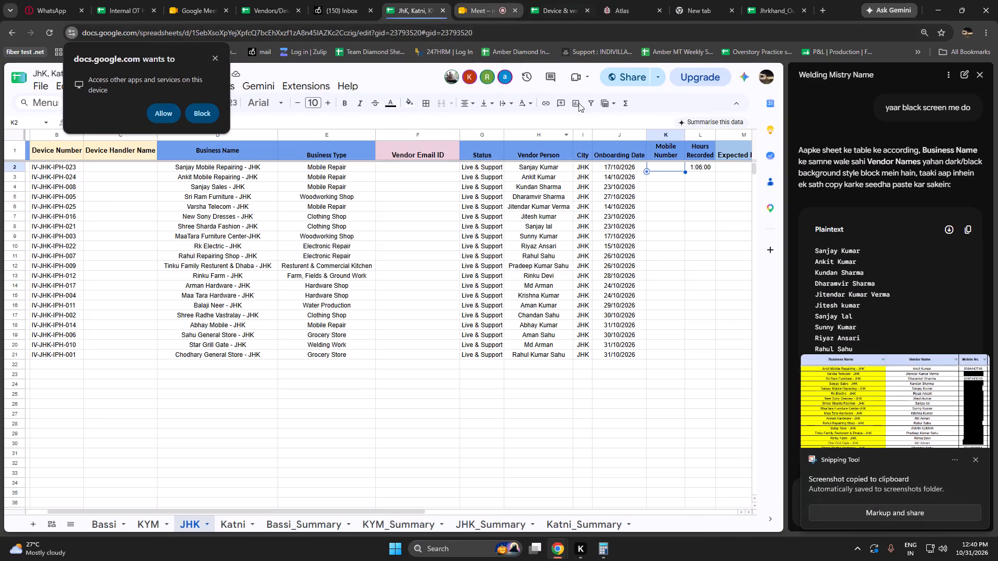
click(971, 460)
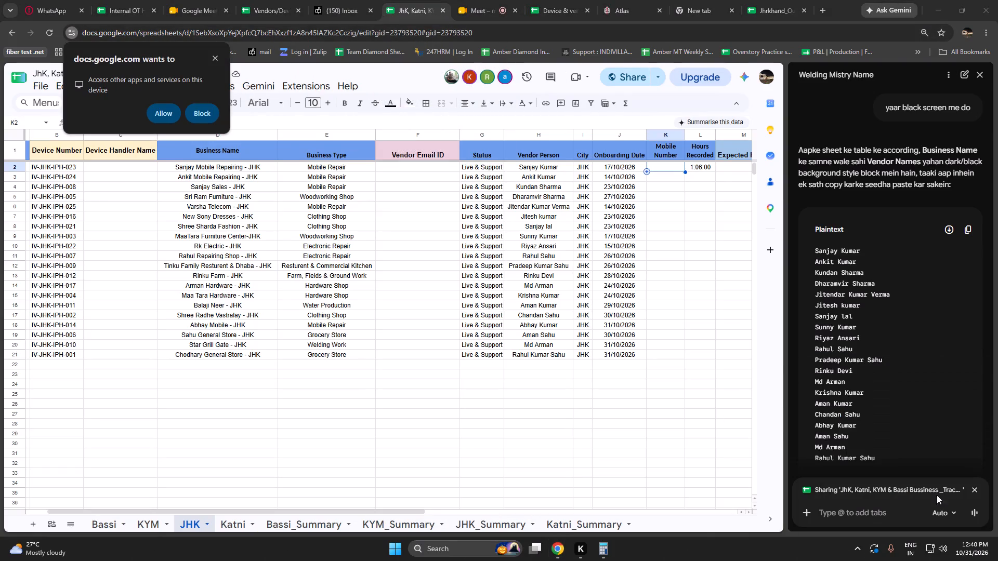
click(861, 512)
key(ctrl+v)
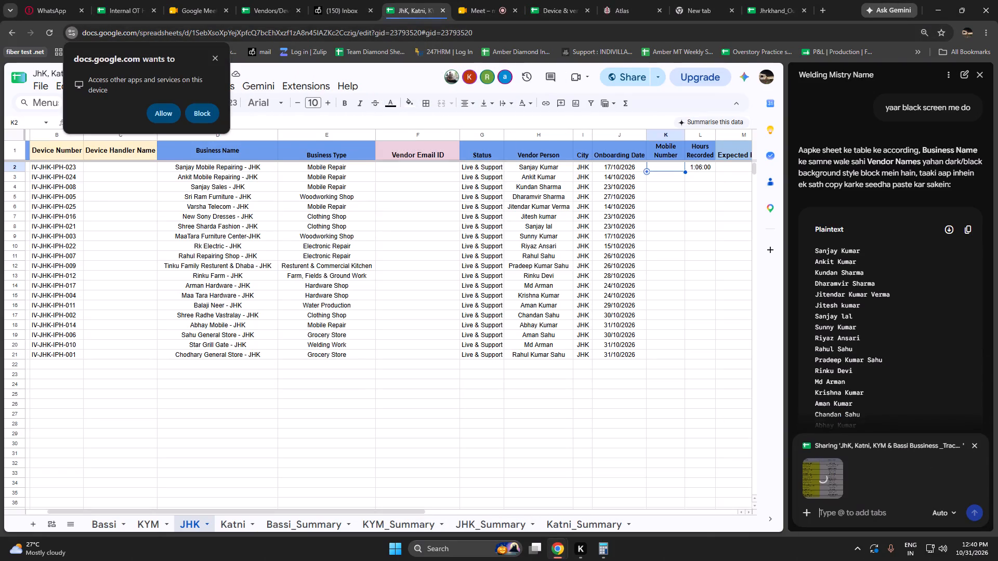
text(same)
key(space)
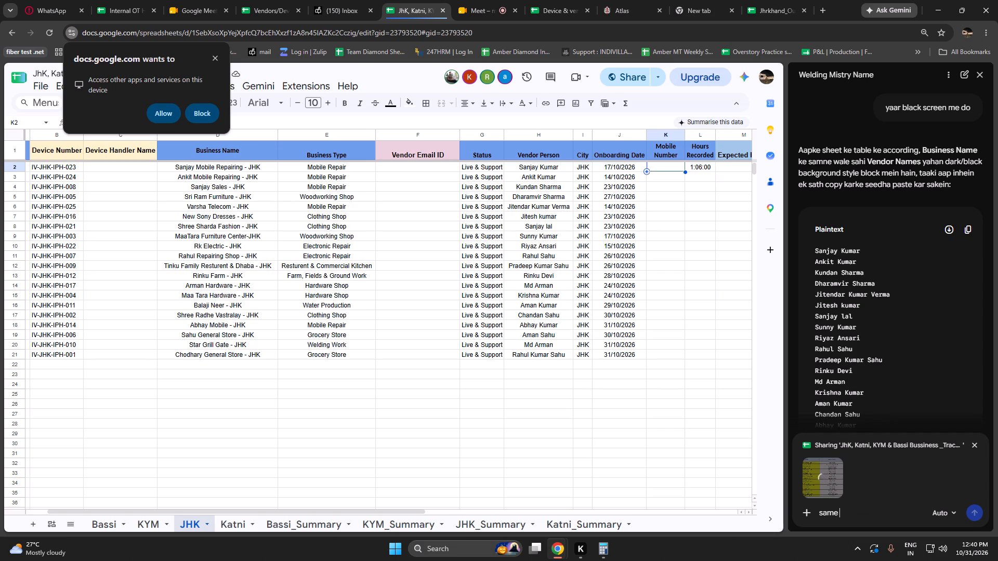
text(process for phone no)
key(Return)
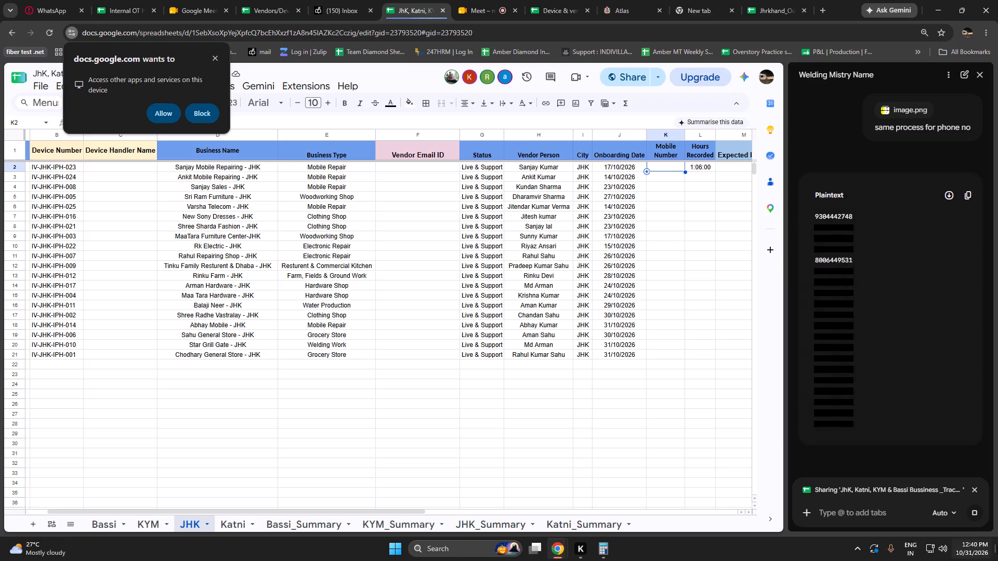
Copy Gemini's plaintext block of phone numbers and paste it as values into the Mobile Number column from K2 down to K21.
click(967, 192)
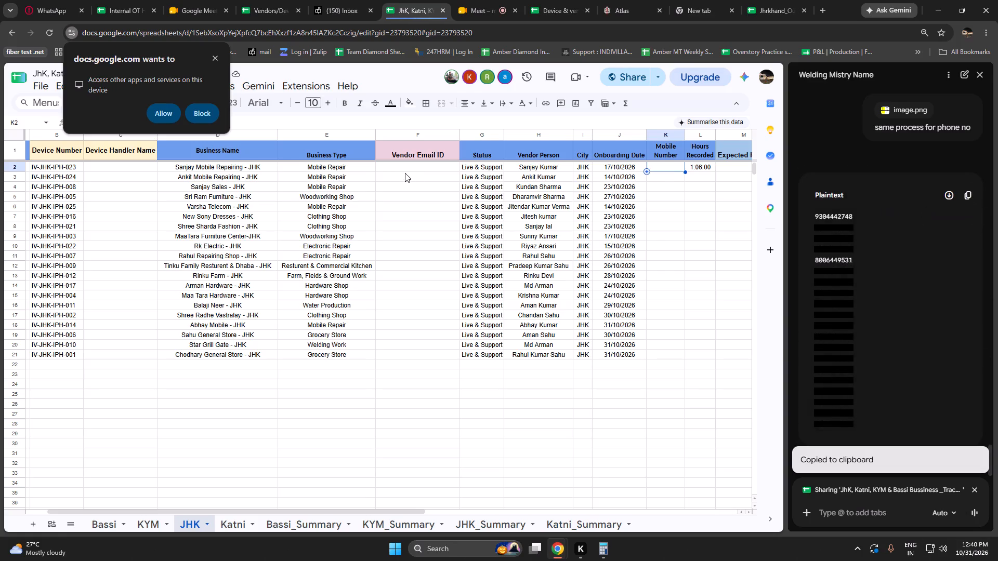
click(665, 168)
key(ctrl+shift+v)
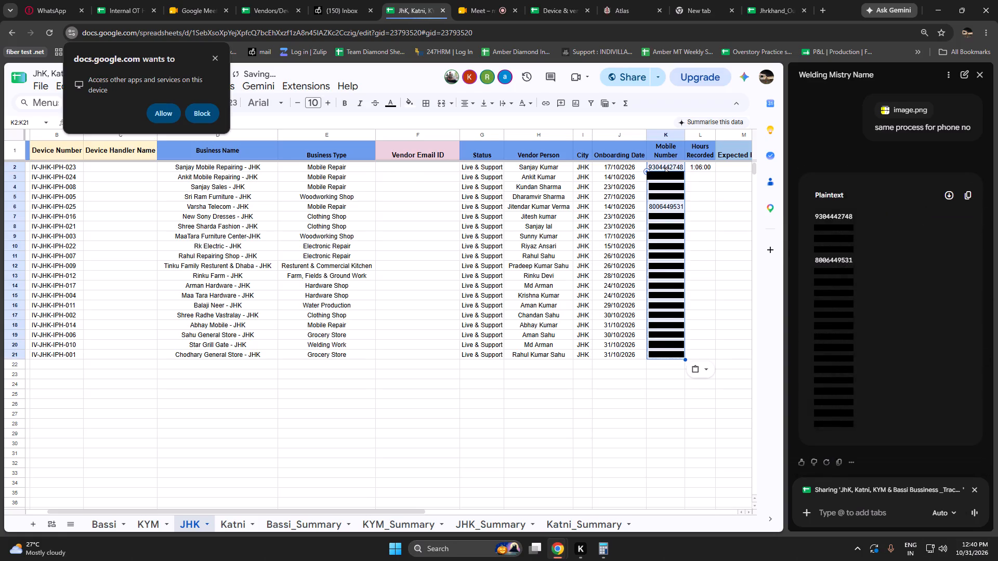
Widen the Mobile Number column slightly in the JHK sheet.
drag(684, 134, 693, 136)
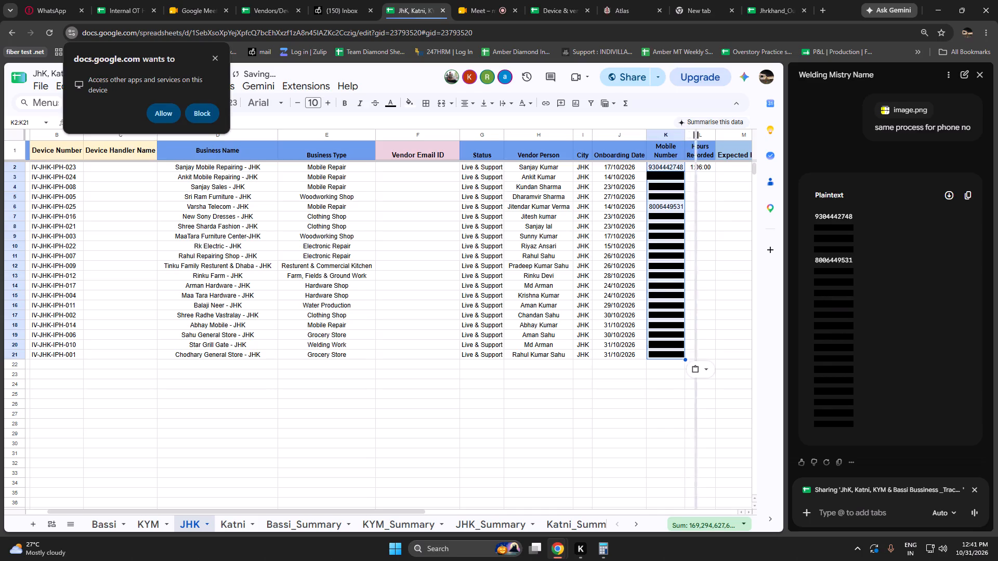
drag(693, 136, 690, 136)
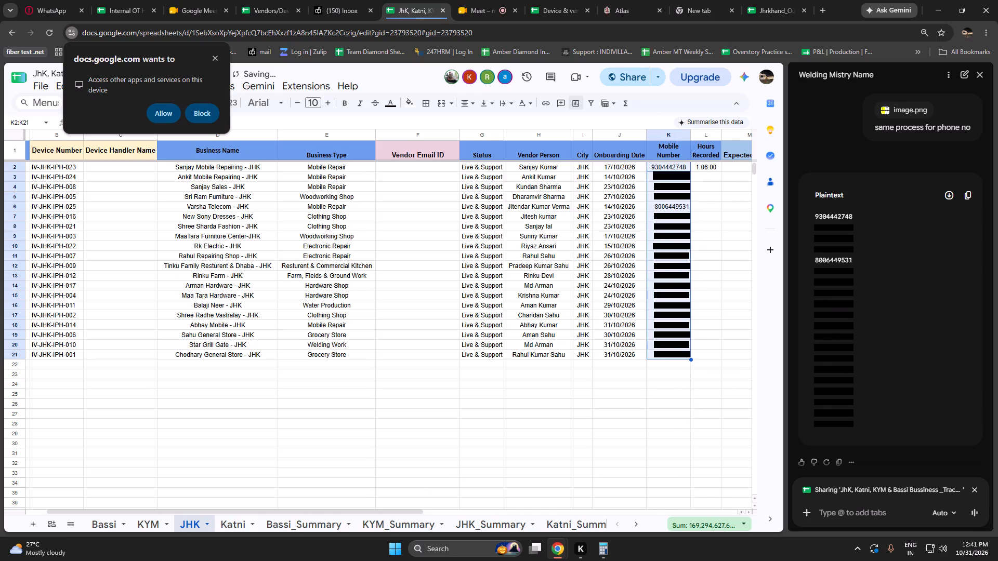
Centre-align the contents of the entire JHK sheet horizontally.
click(12, 136)
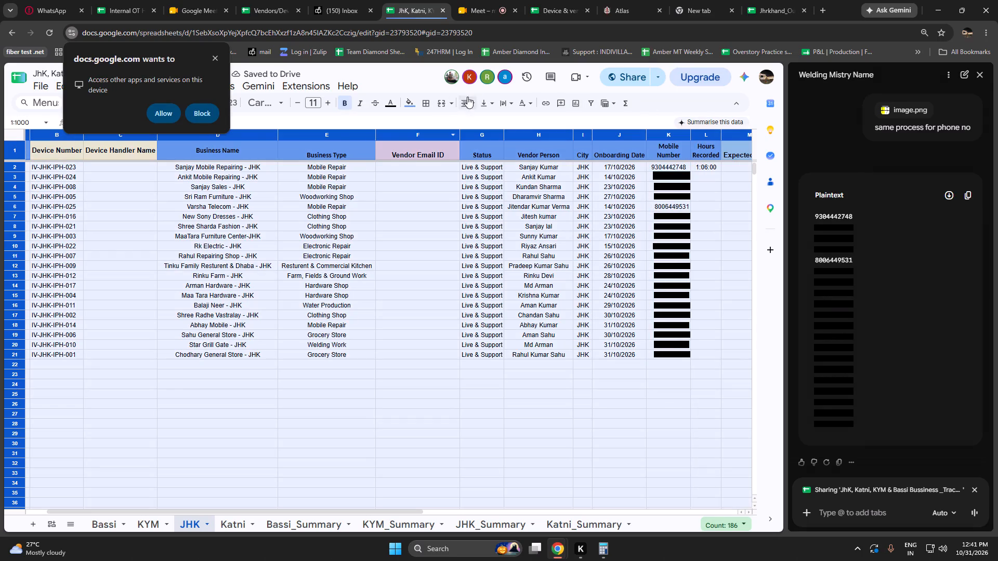
click(472, 97)
click(481, 124)
click(395, 413)
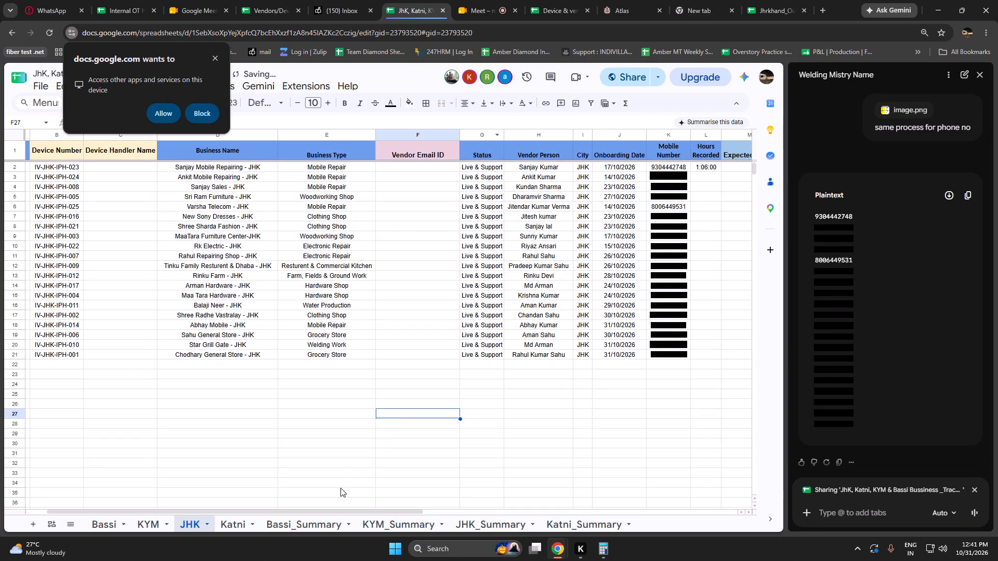
Dismiss the site permission request and set the first Hours Recorded entry (L2) to 00:00:00.
drag(315, 510, 443, 513)
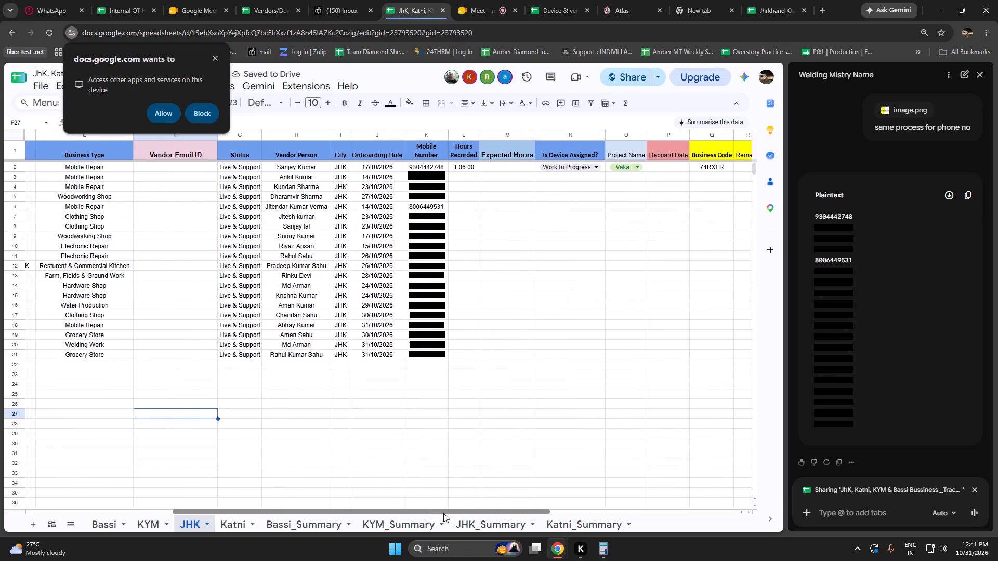
drag(443, 513, 484, 510)
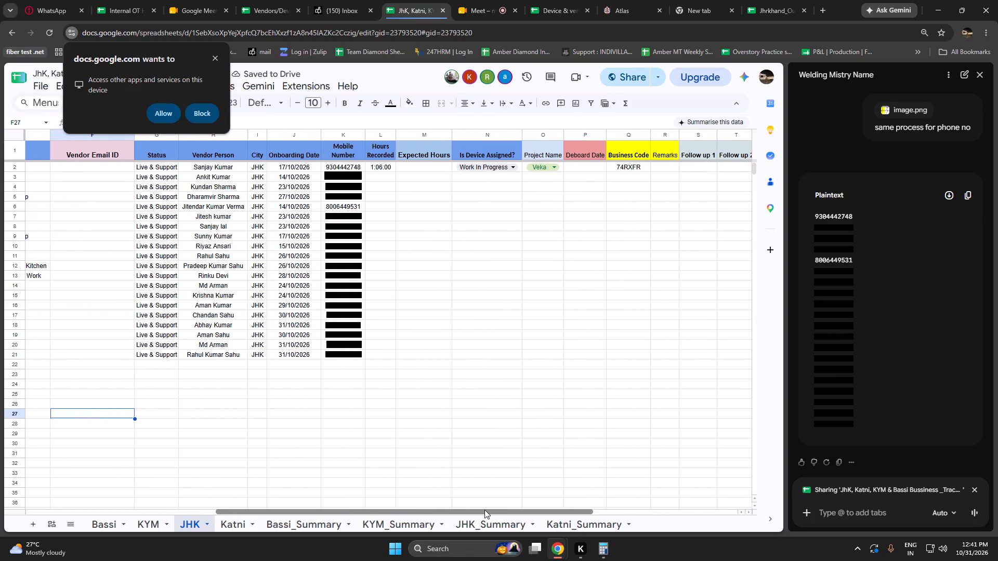
drag(484, 510, 515, 505)
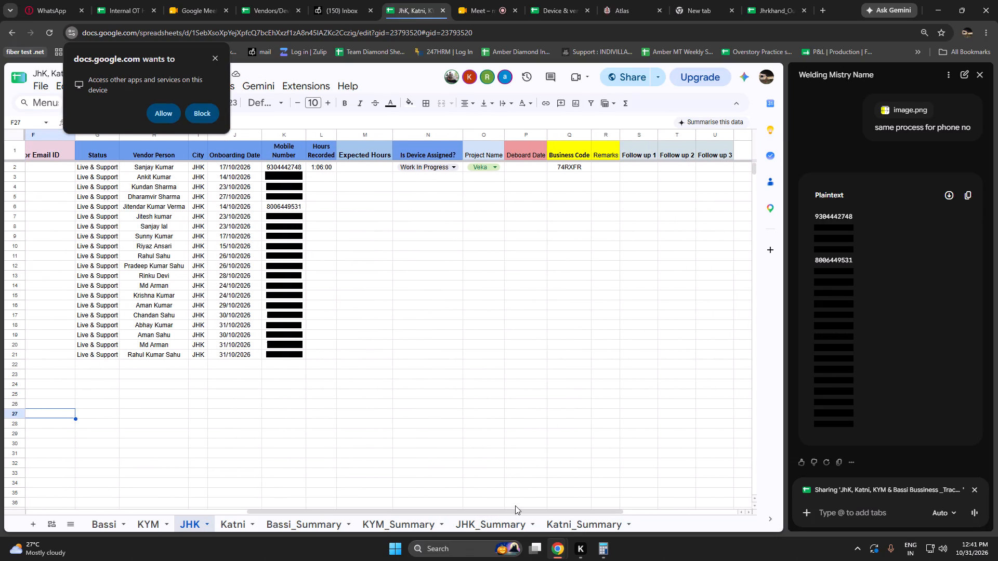
click(353, 168)
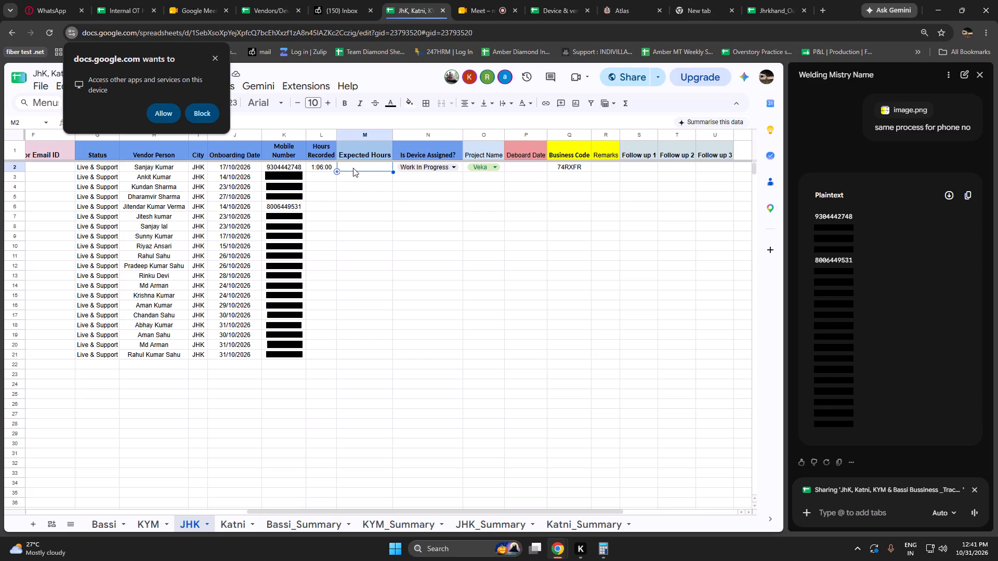
click(322, 165)
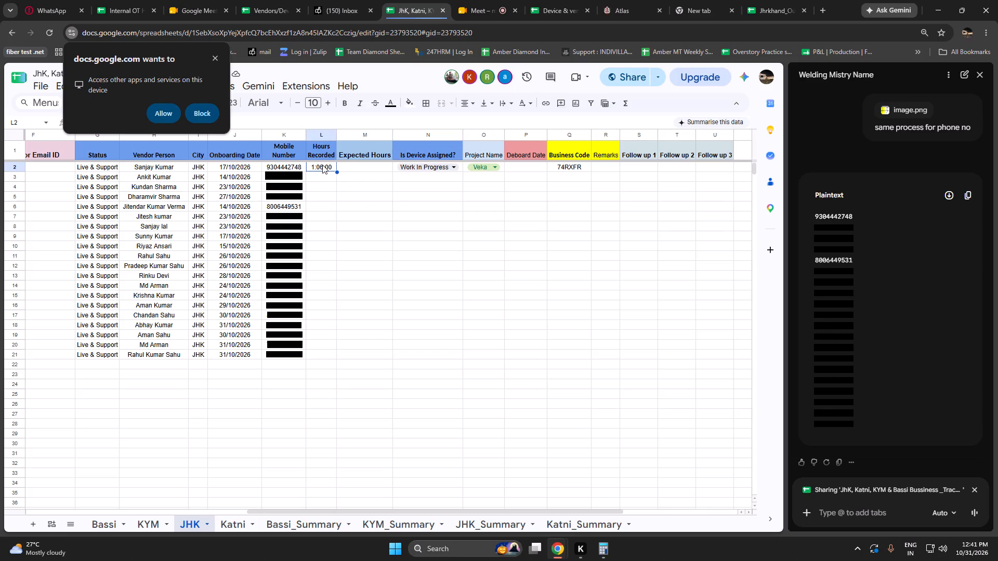
click(210, 59)
click(214, 60)
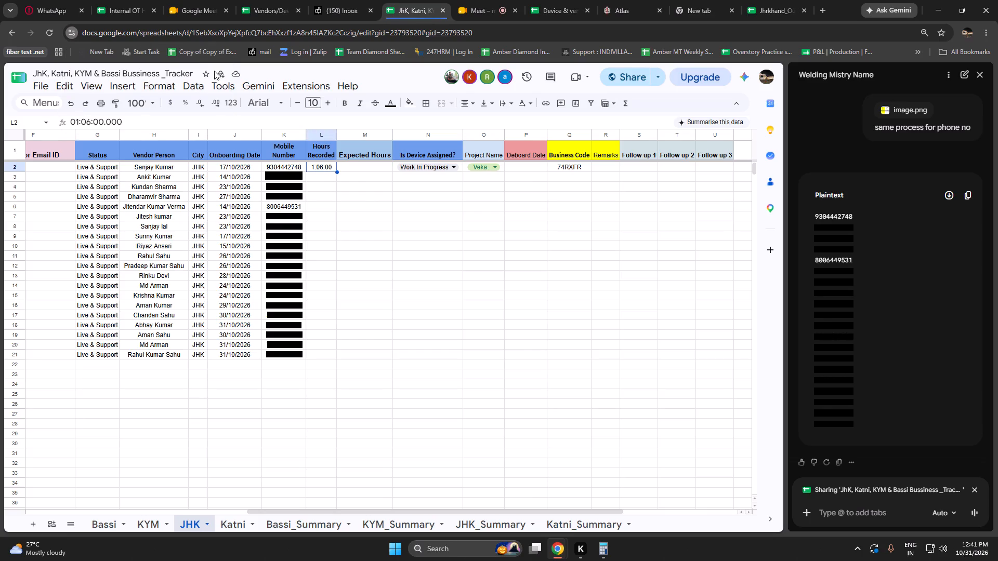
click(88, 121)
click(89, 121)
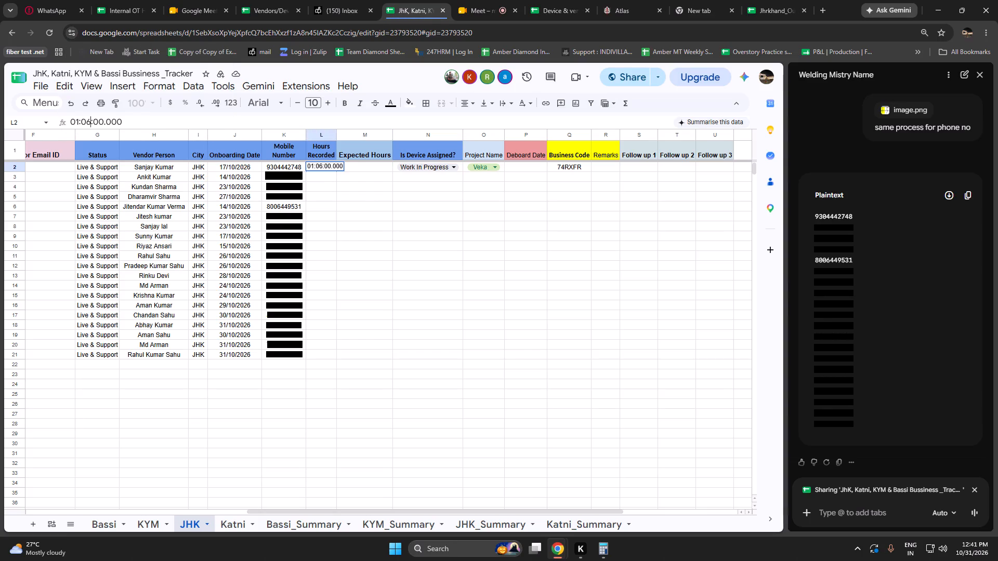
key(BackSpace)
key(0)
click(80, 120)
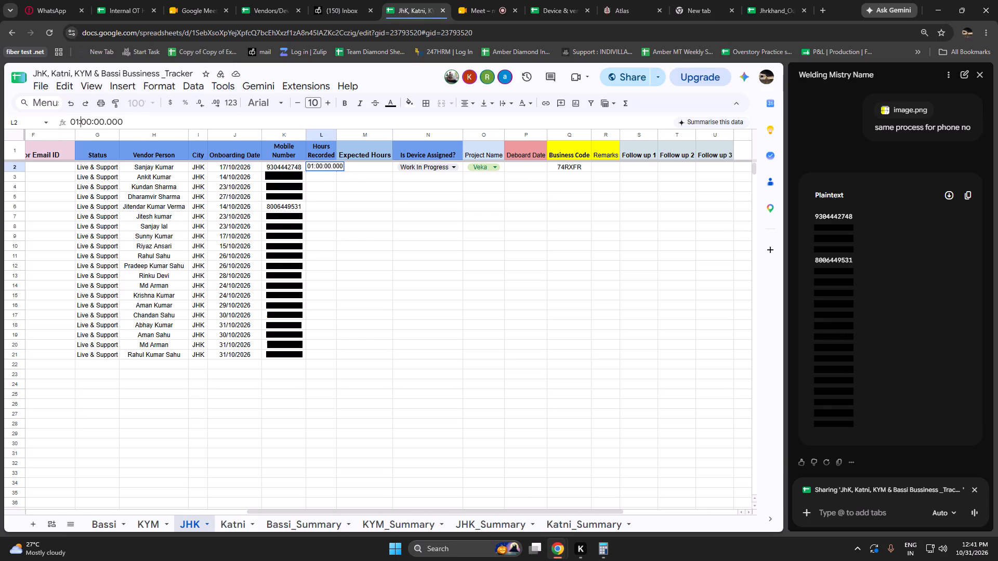
click(77, 121)
click(78, 124)
key(BackSpace)
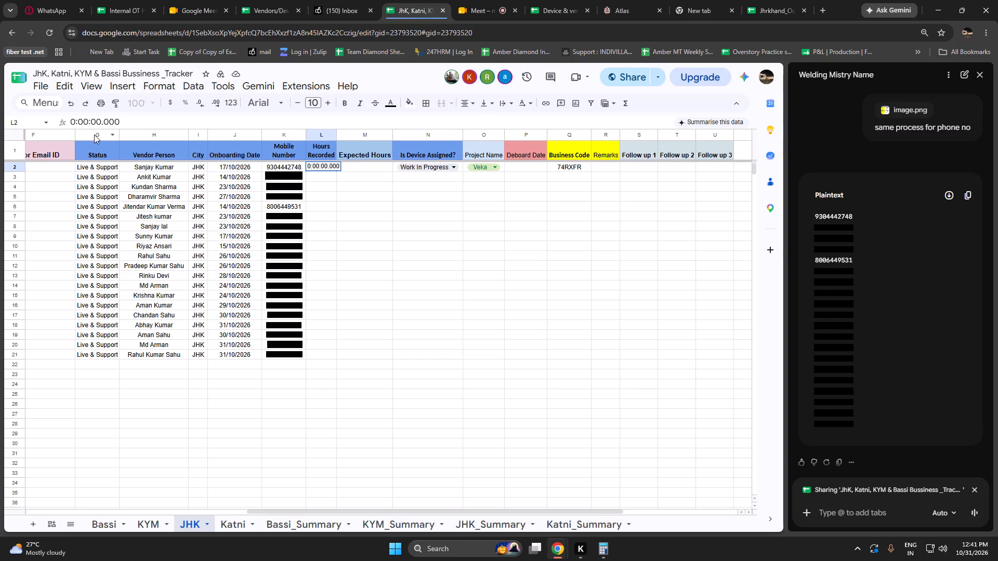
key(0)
click(447, 282)
Fill the zero Hours Recorded value from L2 down to L21.
drag(326, 167, 330, 330)
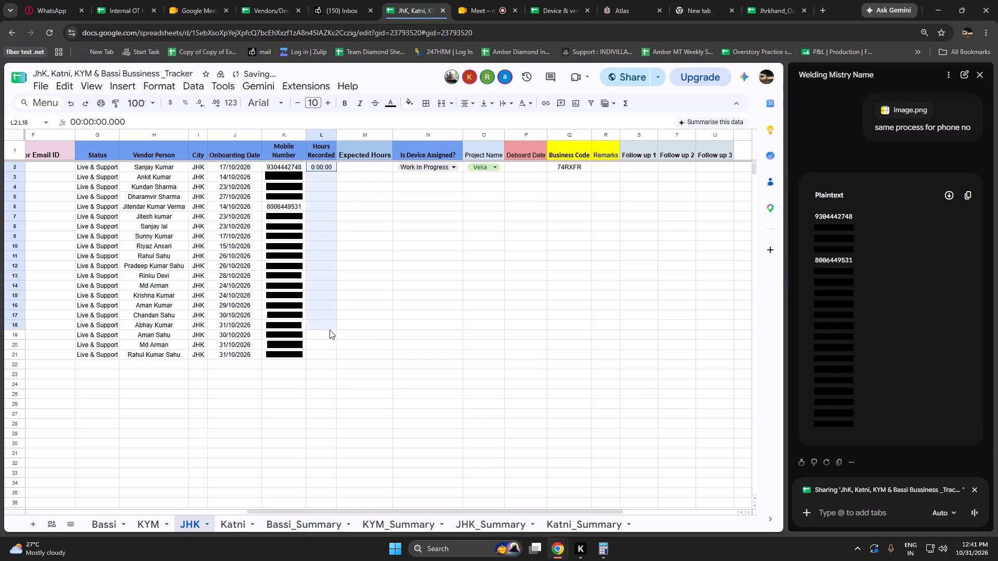
drag(330, 330, 329, 358)
key(ctrl+d)
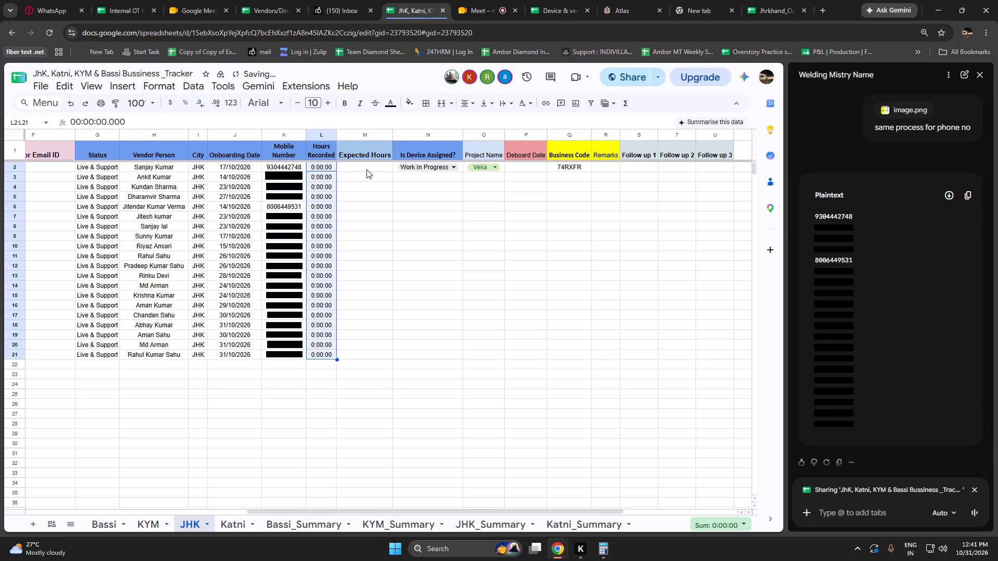
Copy the Hours Recorded values into Expected Hours, setting M2 to 02:30:00 and filling it down to M21.
key(ctrl+c)
click(360, 164)
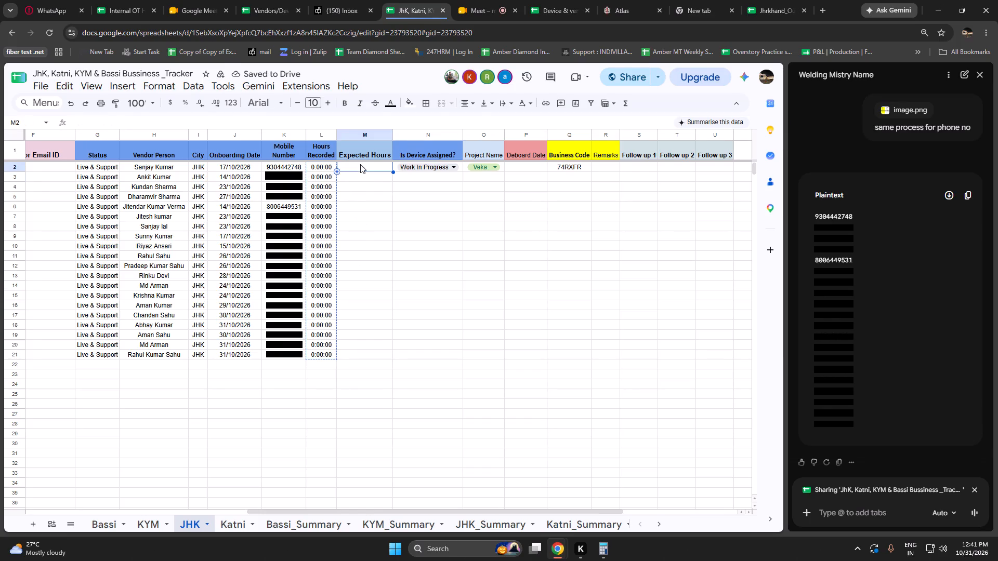
key(ctrl+v)
double_click(359, 166)
click(353, 165)
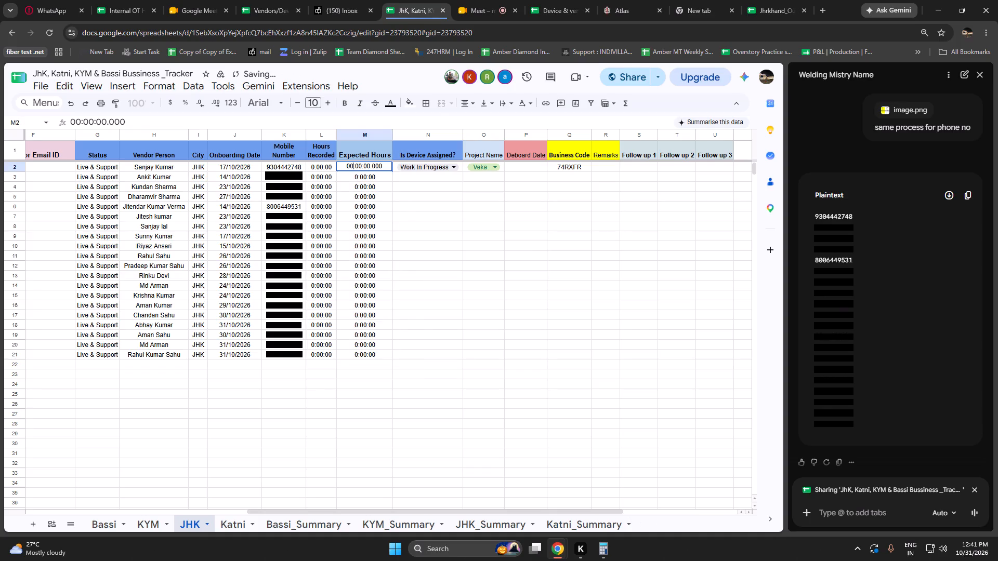
key(BackSpace)
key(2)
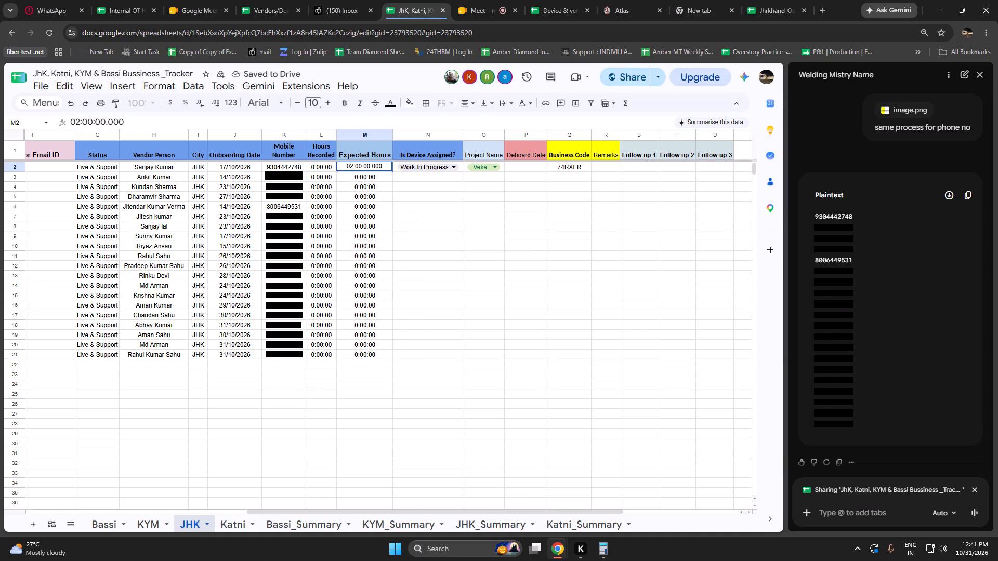
click(360, 164)
key(BackSpace)
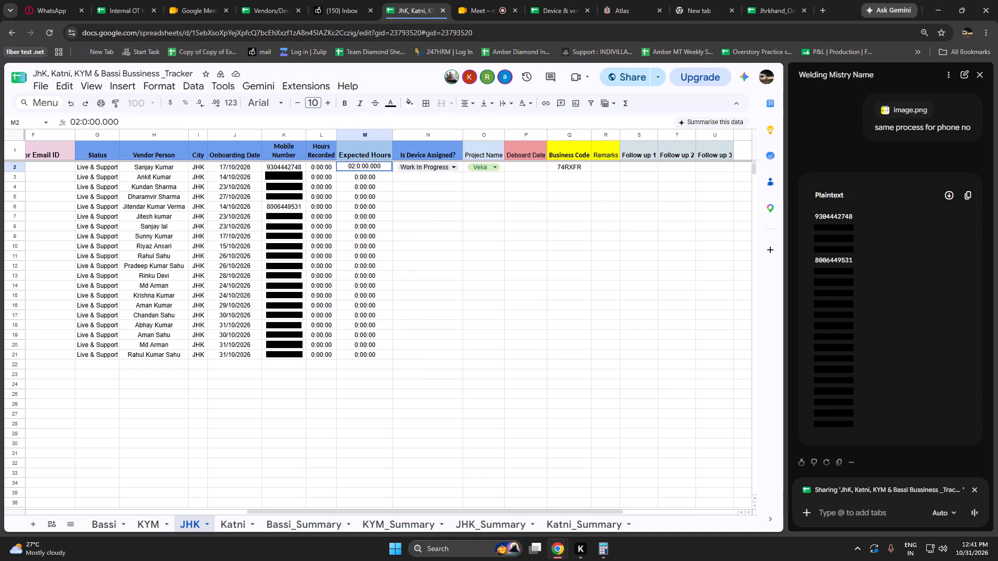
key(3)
key(Return)
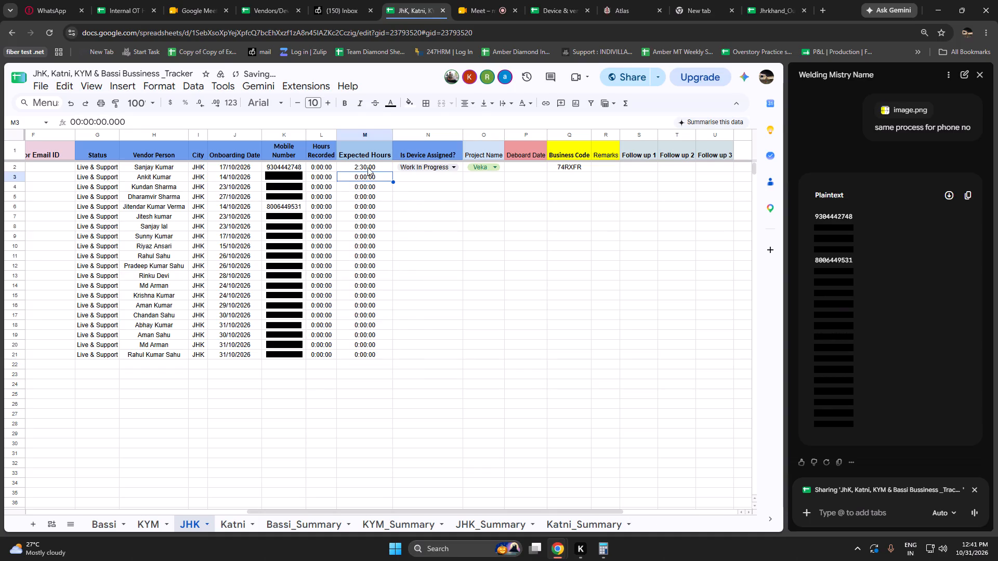
drag(367, 167, 374, 356)
key(ctrl+d)
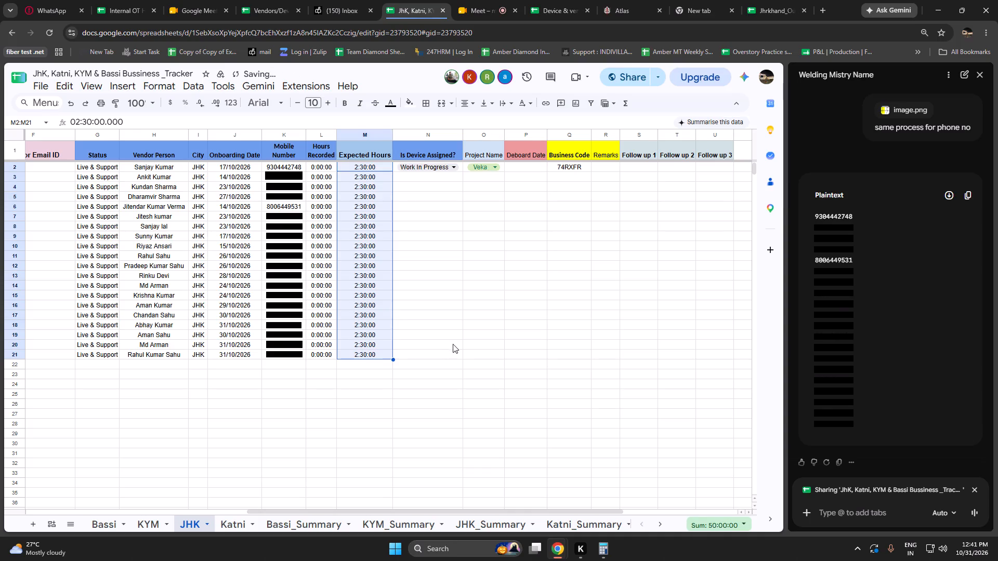
click(473, 315)
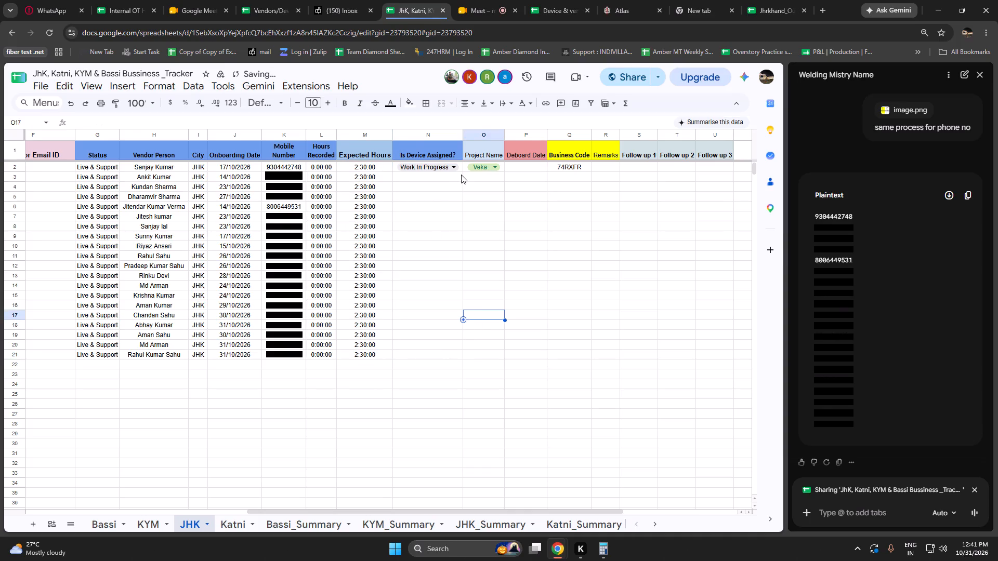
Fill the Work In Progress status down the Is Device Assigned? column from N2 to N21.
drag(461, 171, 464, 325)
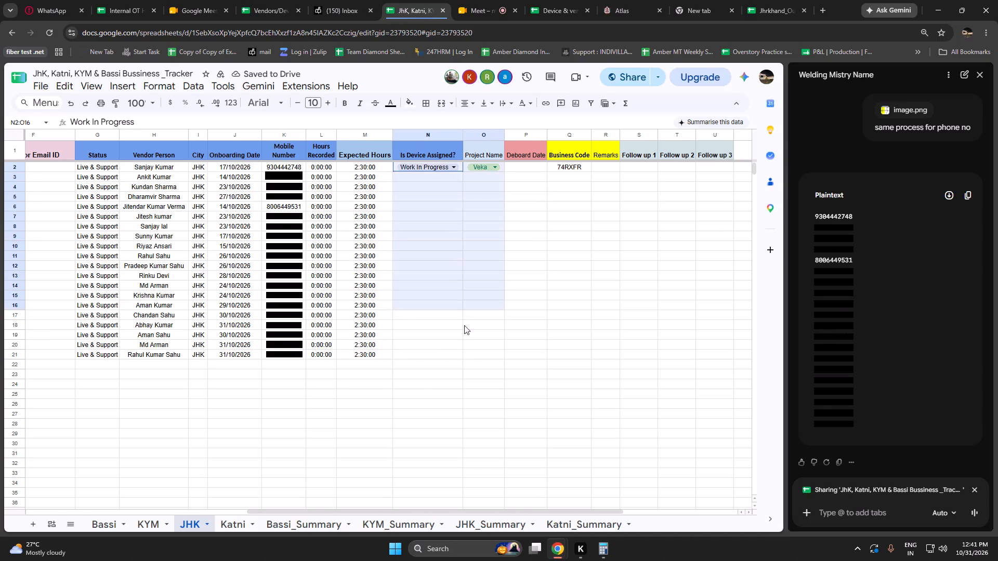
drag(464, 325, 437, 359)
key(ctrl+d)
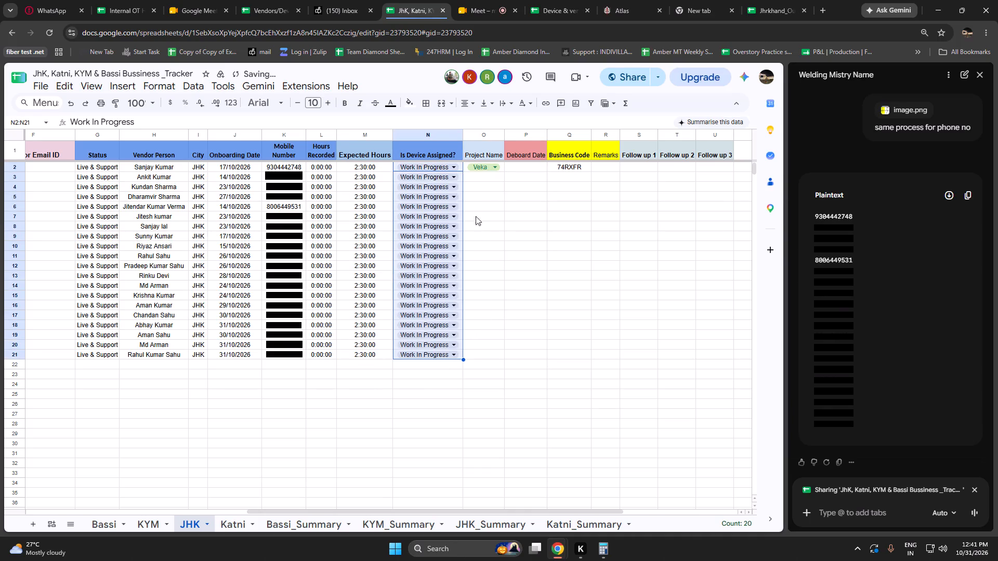
Set Is Device Assigned? to Started Working in N2 and fill it down to N21.
click(427, 168)
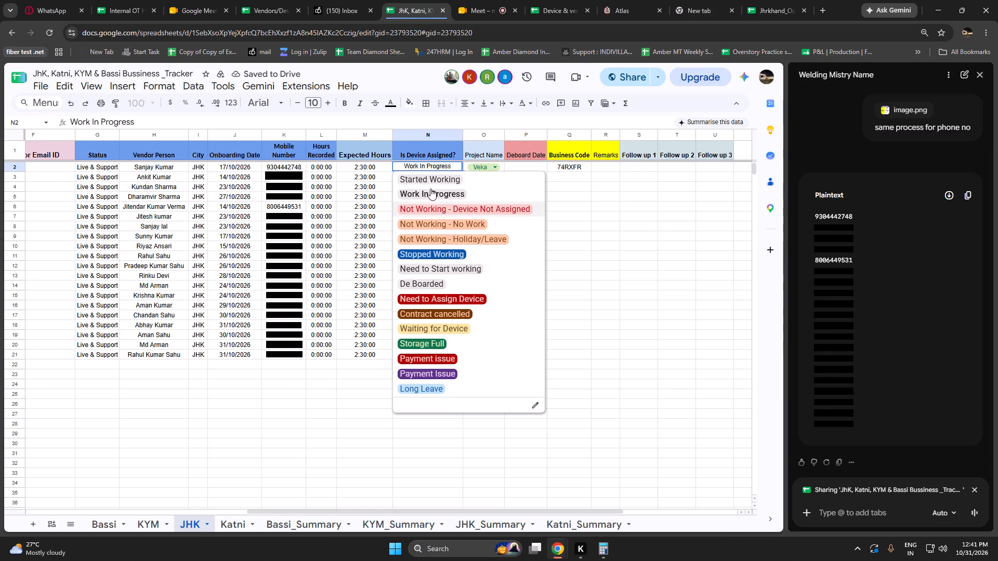
click(430, 183)
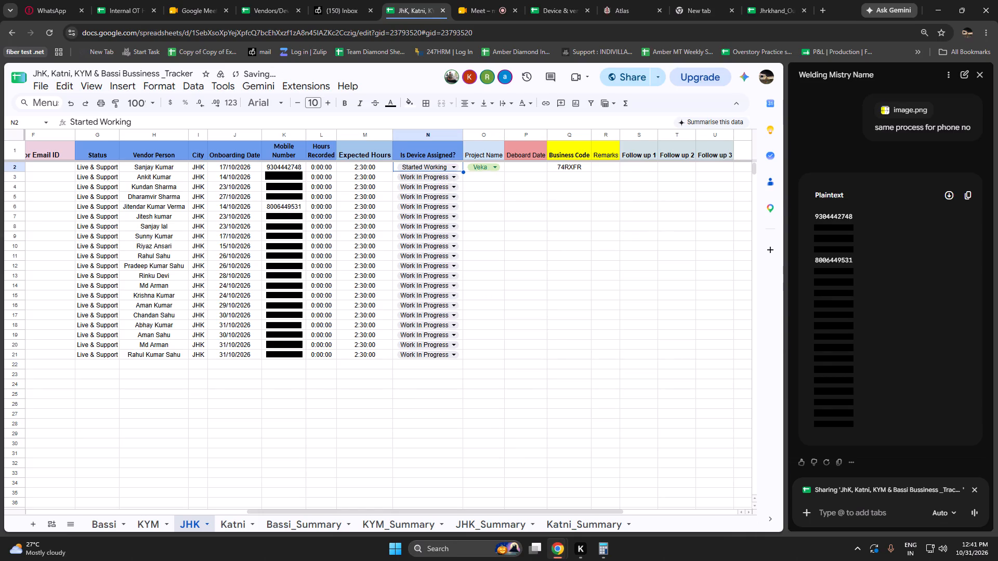
drag(463, 171, 458, 360)
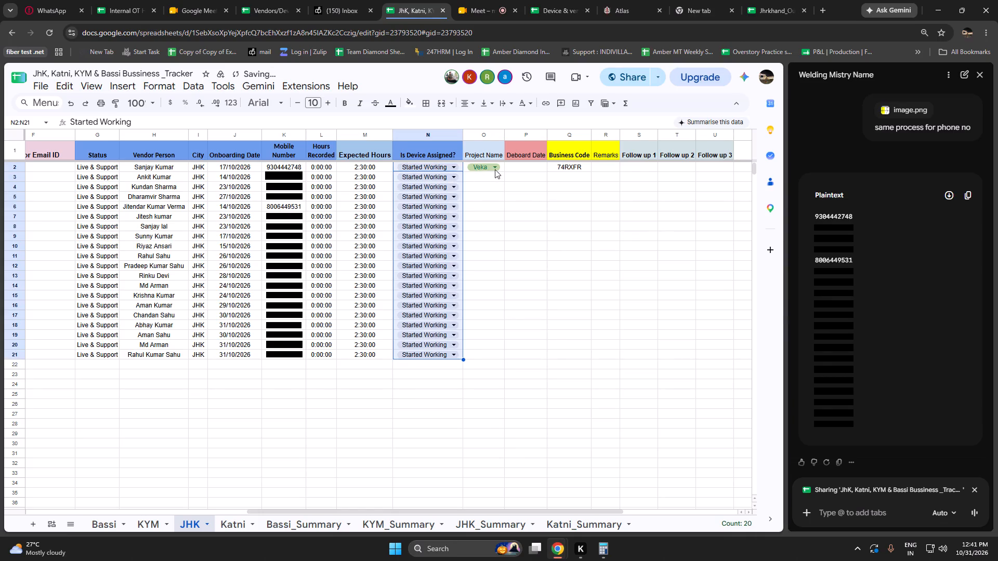
Fill the project name Veka down the Project Name column from O2 to O21.
click(501, 169)
drag(501, 169, 501, 352)
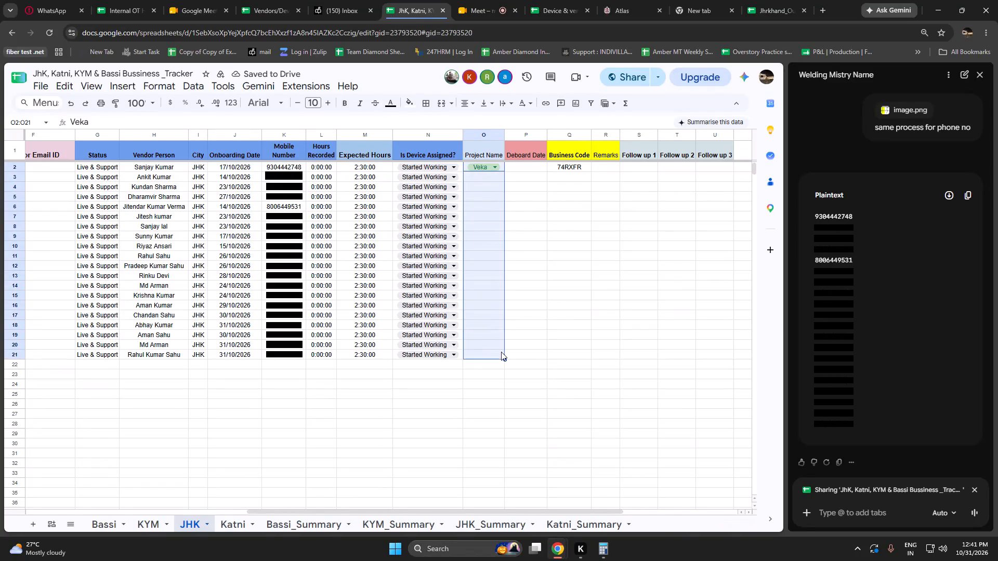
key(ctrl+d)
click(573, 301)
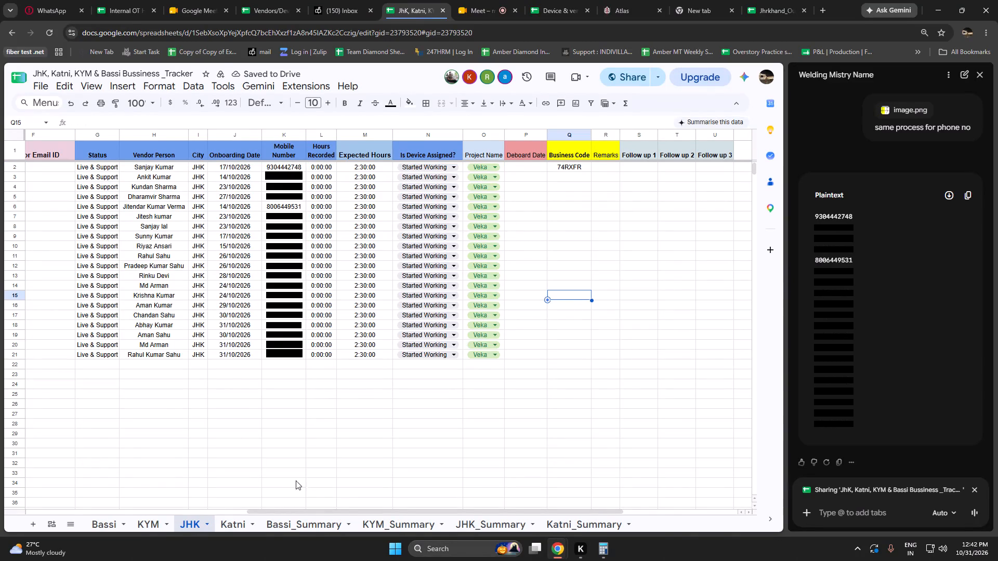
Set Project Name to Supernova for the commercial kitchen (row 12), farm (row 13) and Welding Work (row 20) businesses.
drag(272, 511, 154, 494)
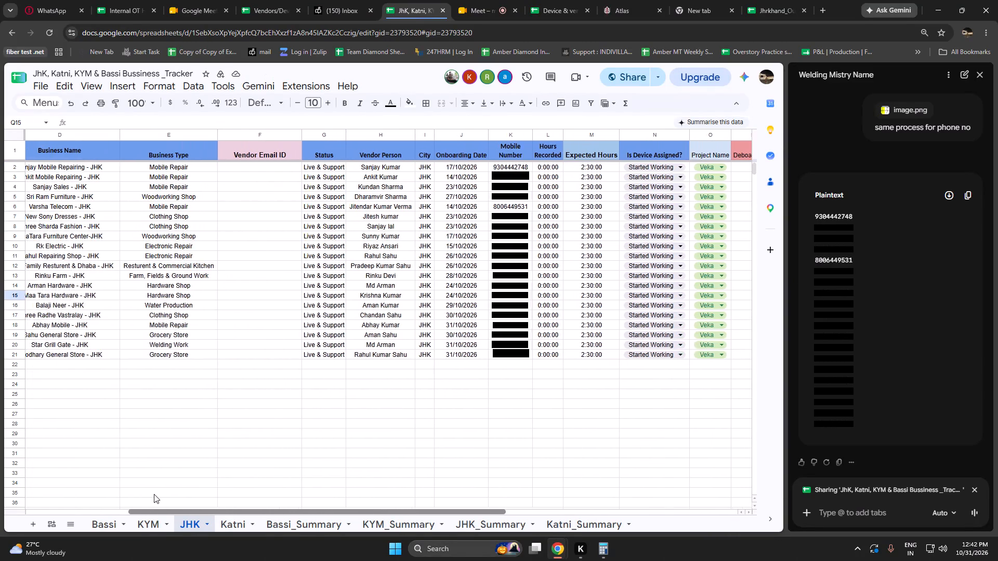
drag(154, 494, 181, 494)
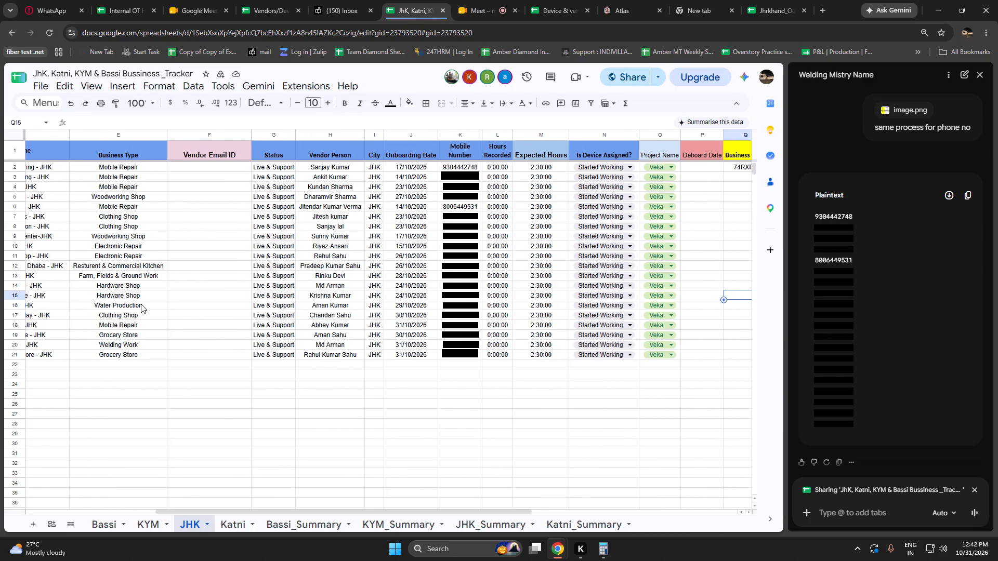
click(118, 268)
key(Right)
key(Right)
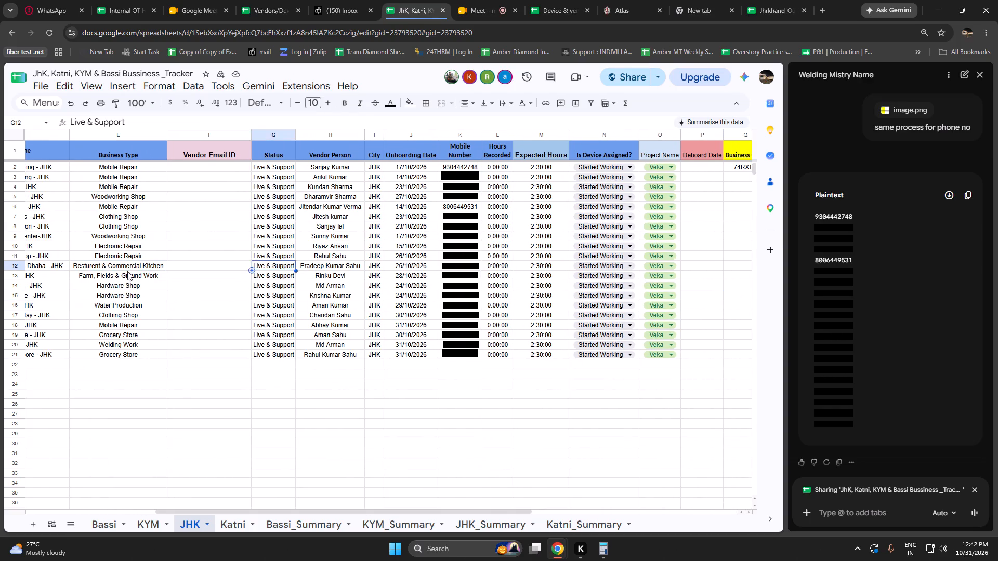
key(Right)
key(Right)
key(Right)
key(Right)
key(Right)
key(Right)
key(Right)
key(Right)
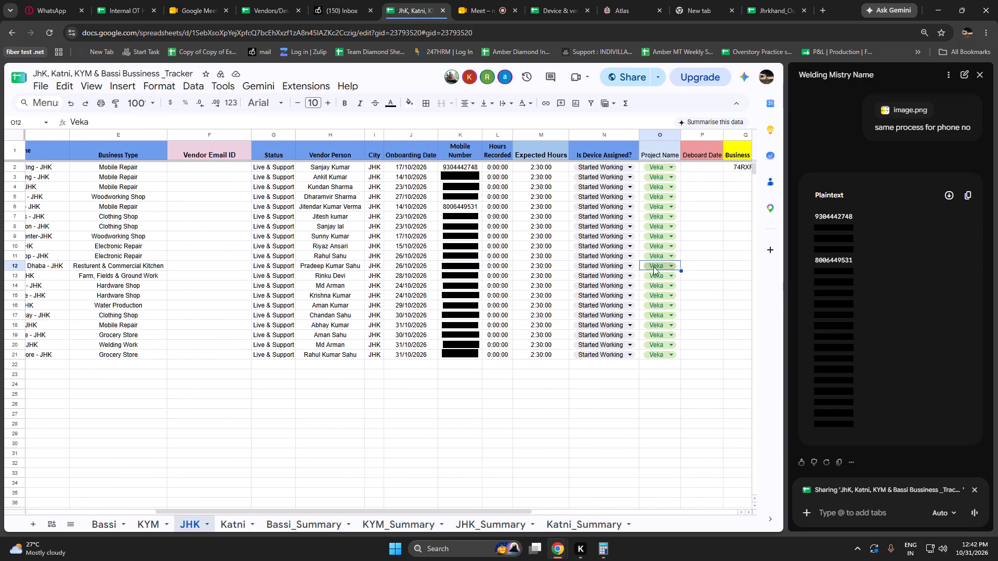
click(655, 265)
click(659, 272)
click(661, 277)
click(661, 286)
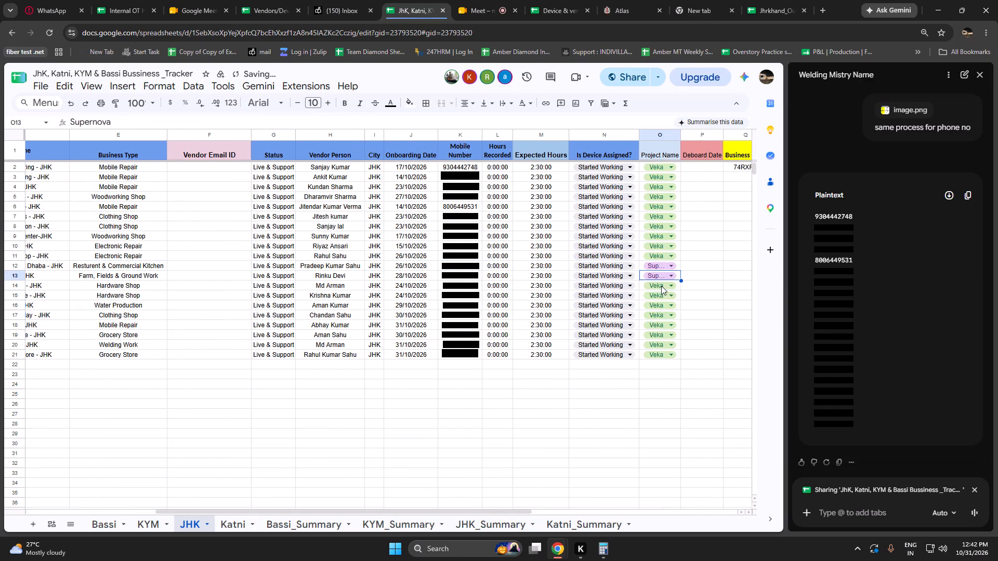
click(656, 343)
click(658, 359)
click(693, 318)
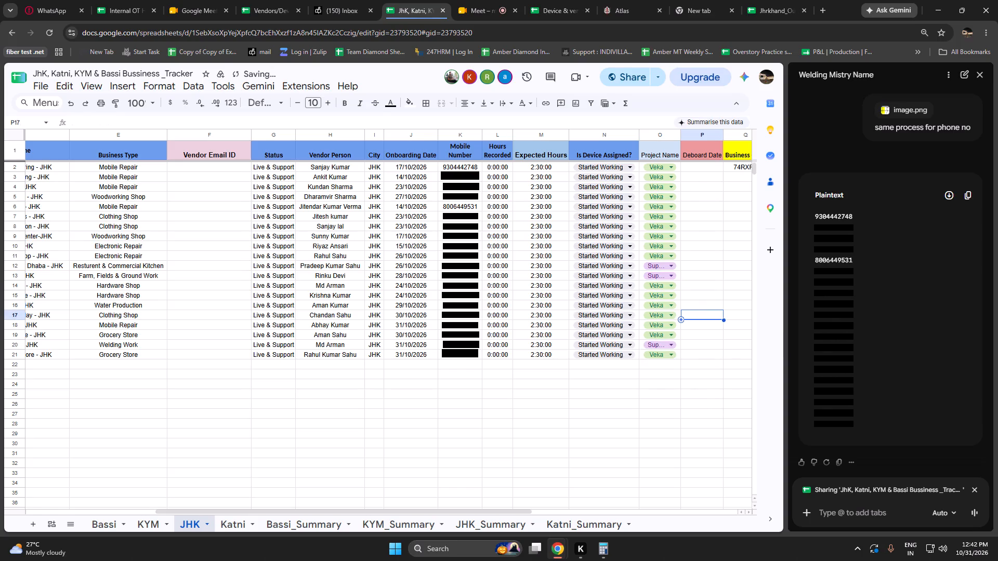
Clear the Business Code in Q2 of the JHK sheet.
click(692, 169)
key(Right)
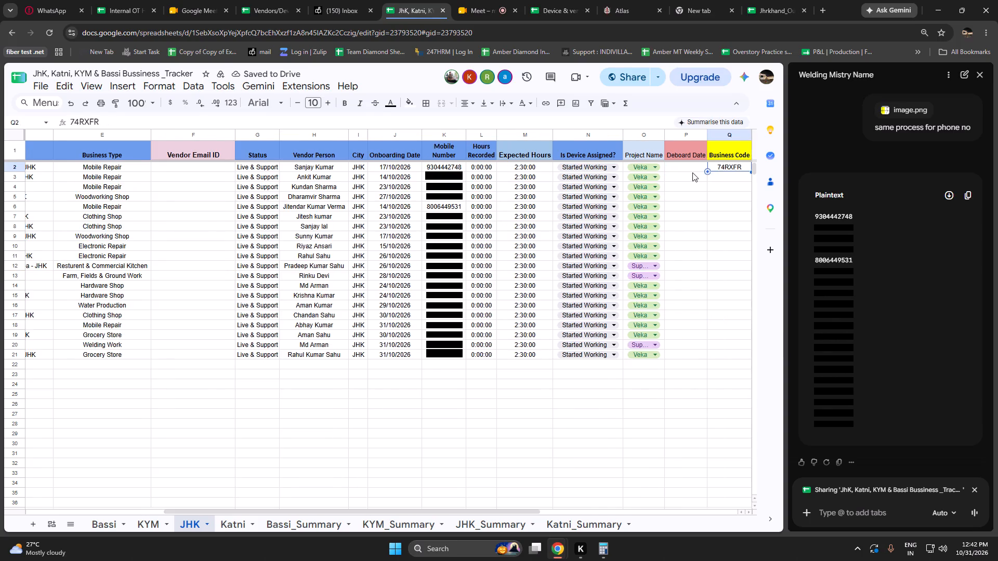
key(Right)
key(Right)
click(619, 166)
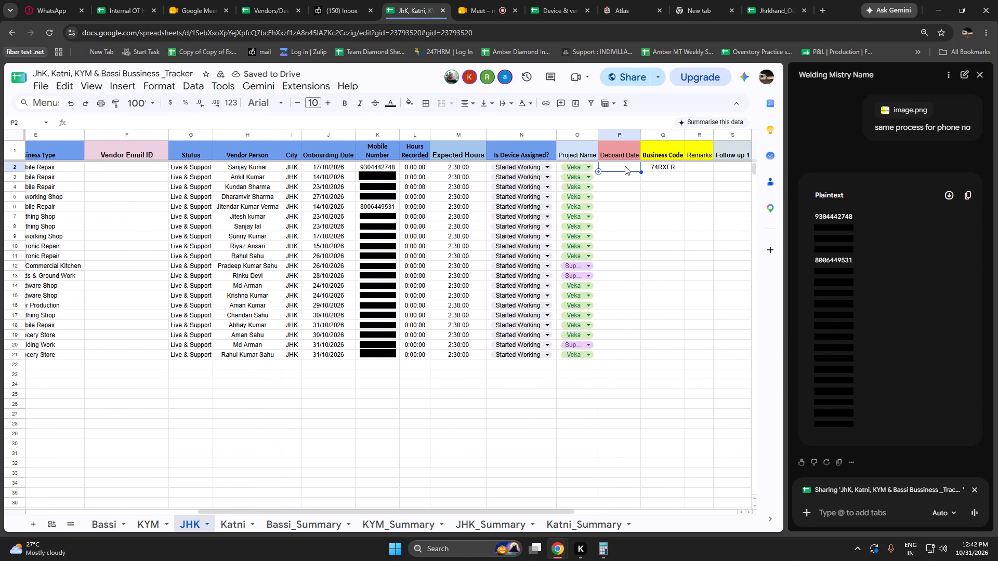
click(654, 163)
key(BackSpace)
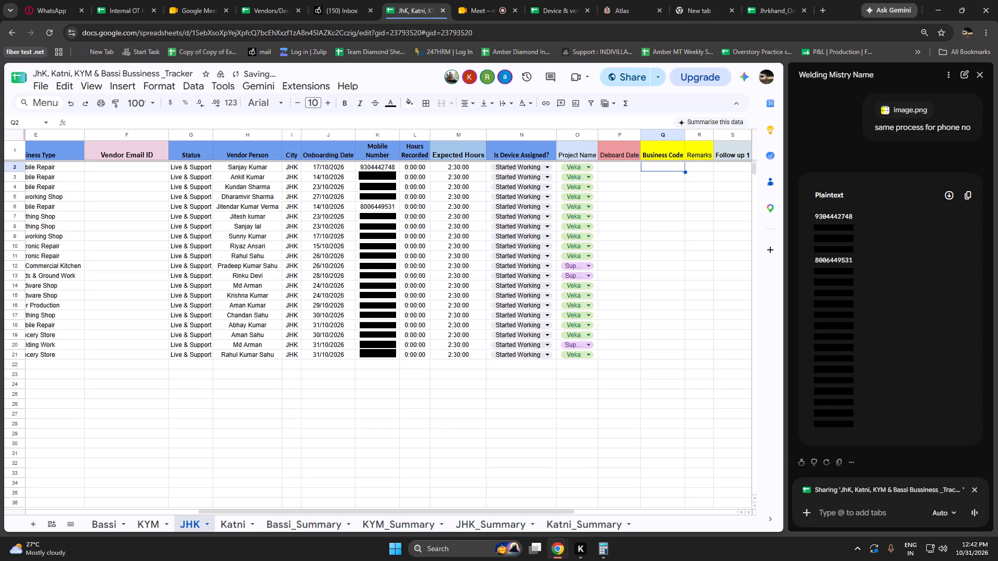
In the Vendors/Device_Business Details spreadsheet's Approved Business List, fill business code FVDDN2BS from Rinku Farm down to Star Grill Gate.
click(546, 0)
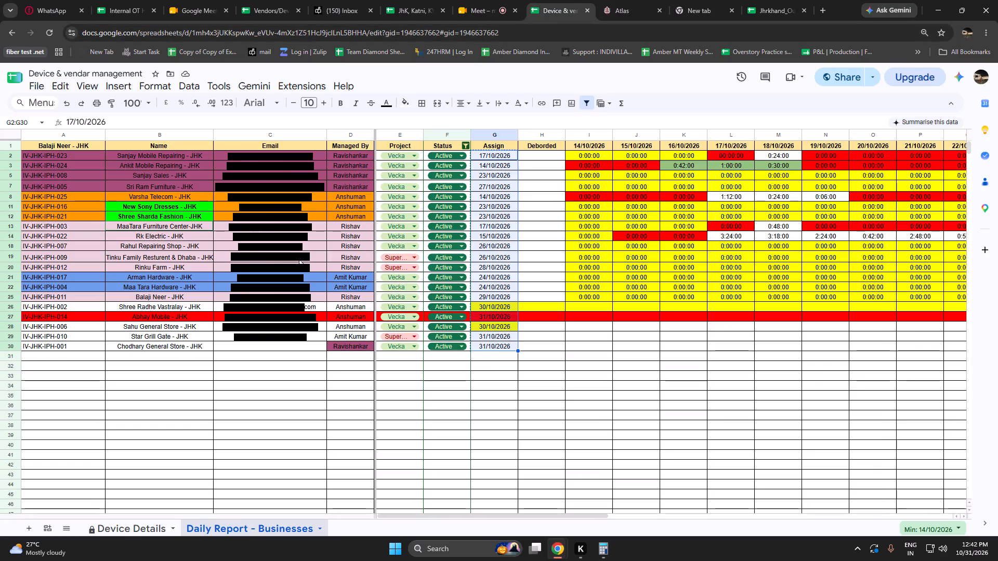
click(125, 0)
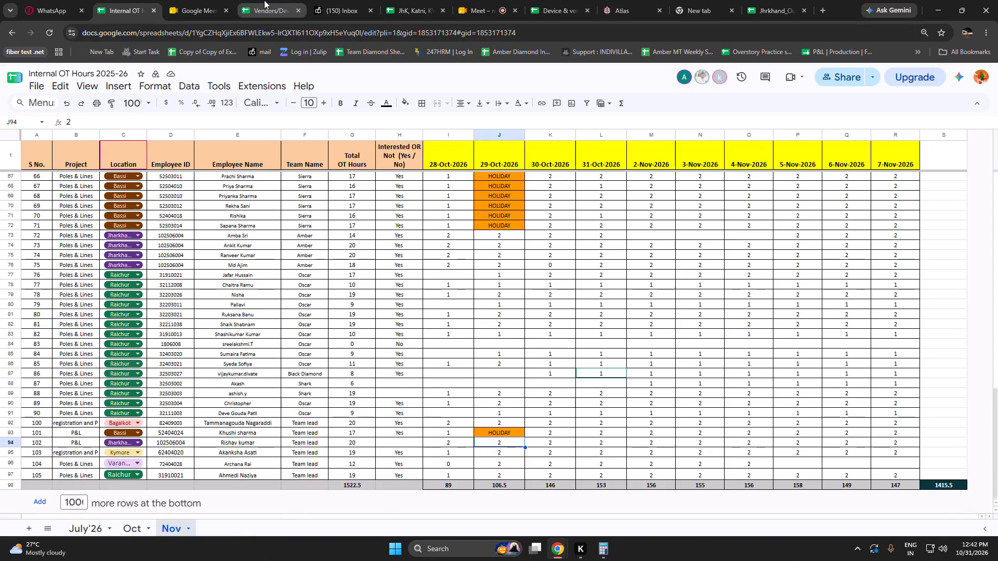
click(264, 0)
click(249, 453)
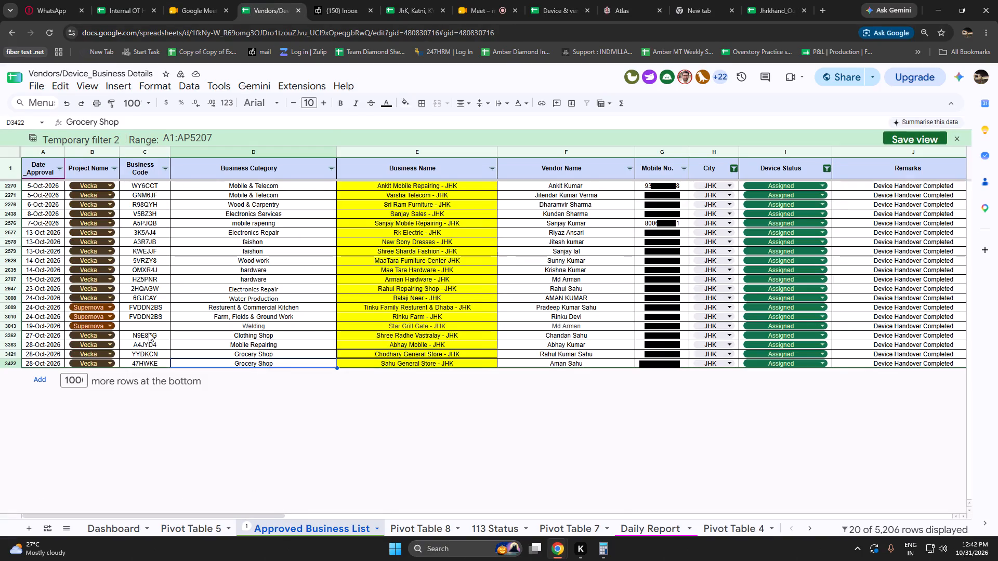
drag(147, 319, 147, 326)
key(ctrl+d)
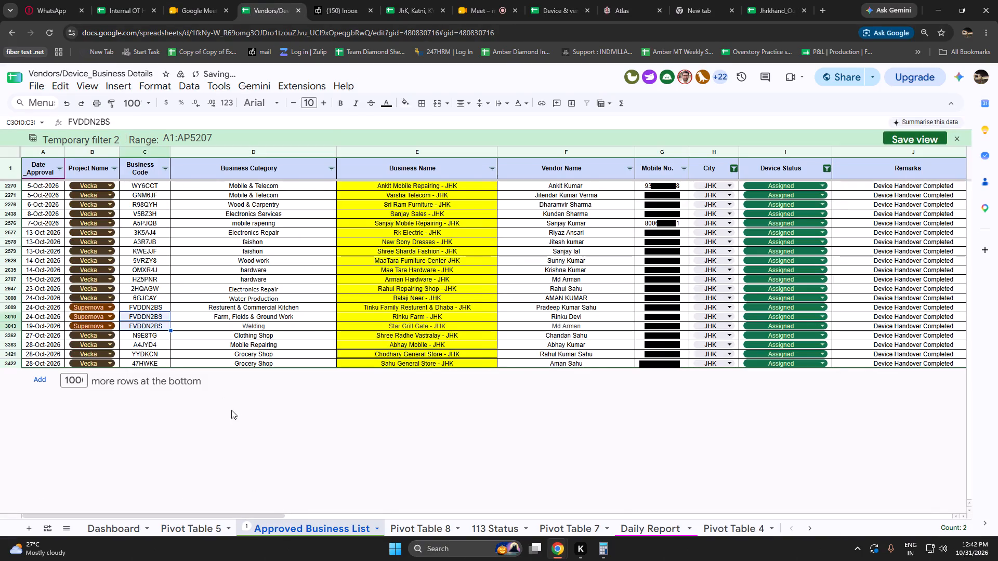
Capture a screenshot of the filtered Approved Business List, covering its headers and all JHK rows.
click(232, 410)
key(Print)
drag(5, 138, 326, 259)
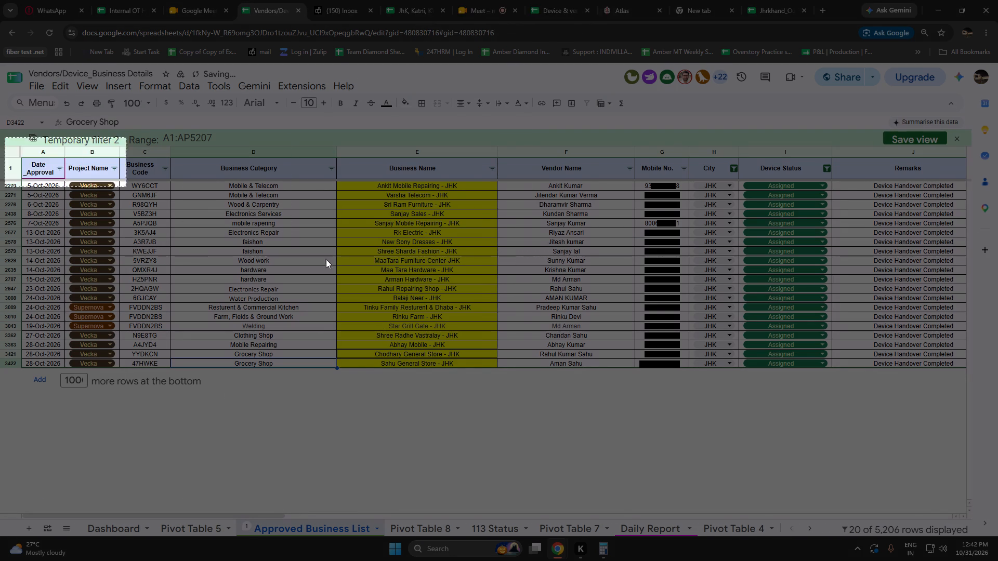
drag(326, 259, 711, 380)
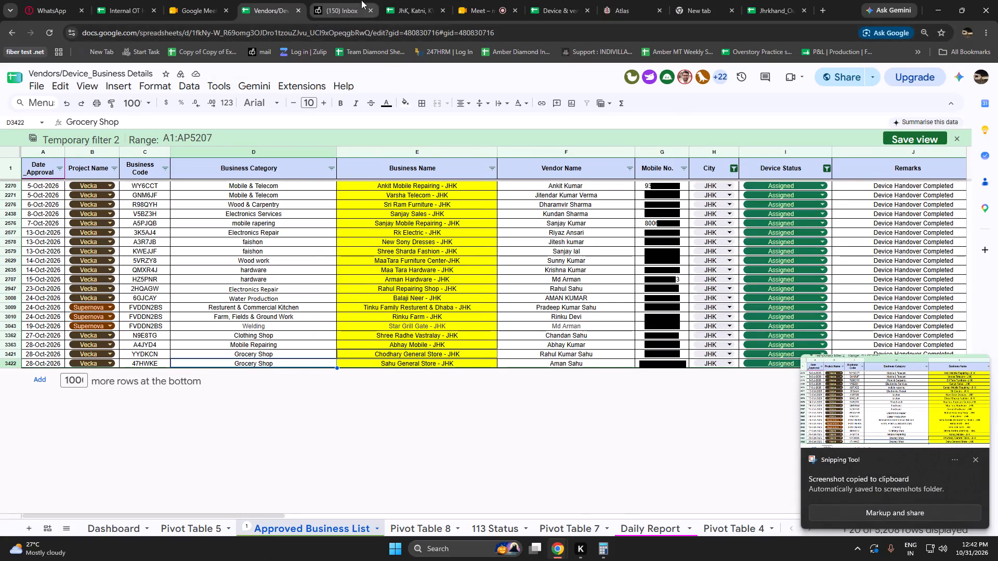
Return to the JHK tracker and send Gemini the captured image with the request "same for bussiness code".
click(385, 0)
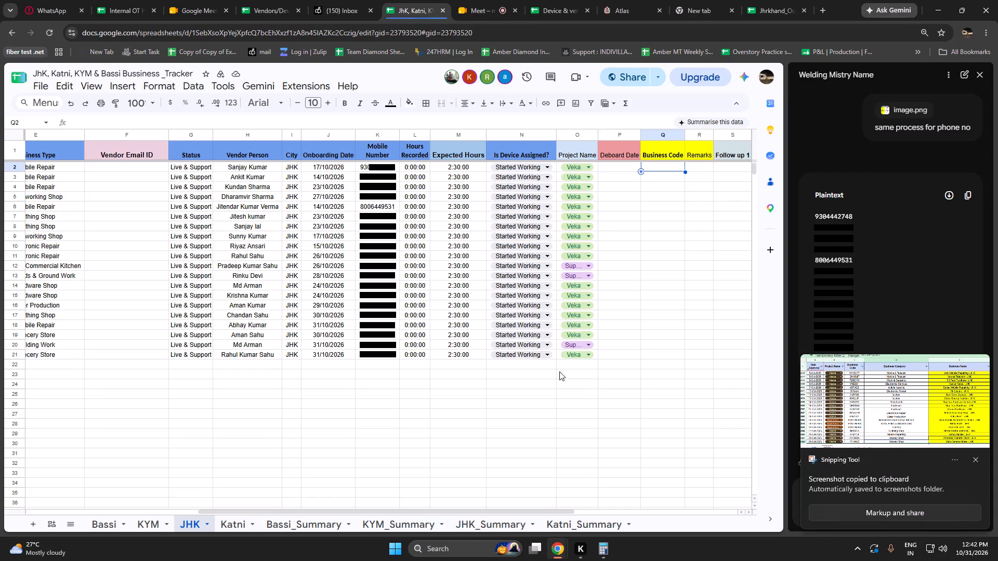
click(504, 435)
drag(382, 514, 182, 493)
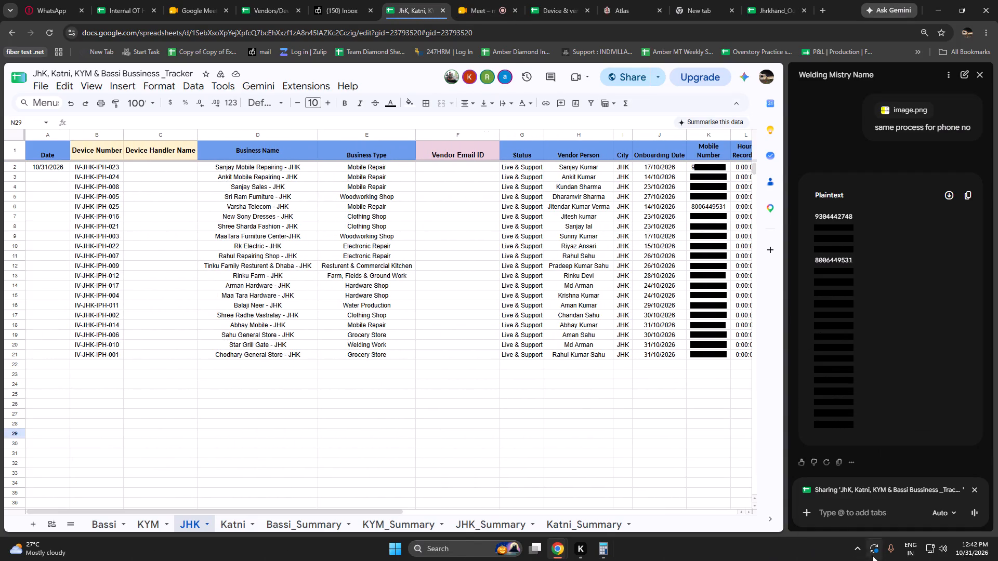
click(836, 513)
key(ctrl+v)
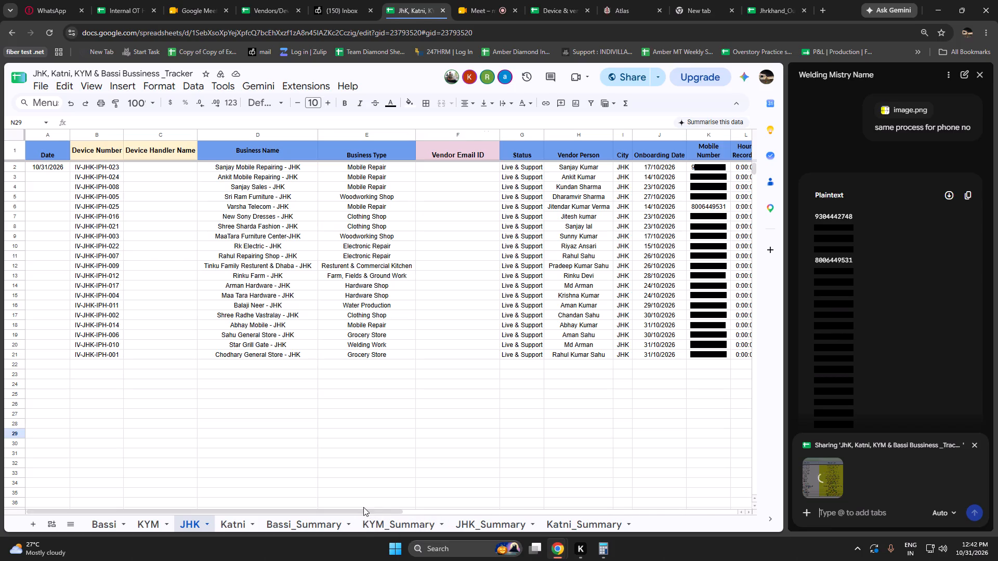
drag(359, 510, 544, 492)
click(852, 512)
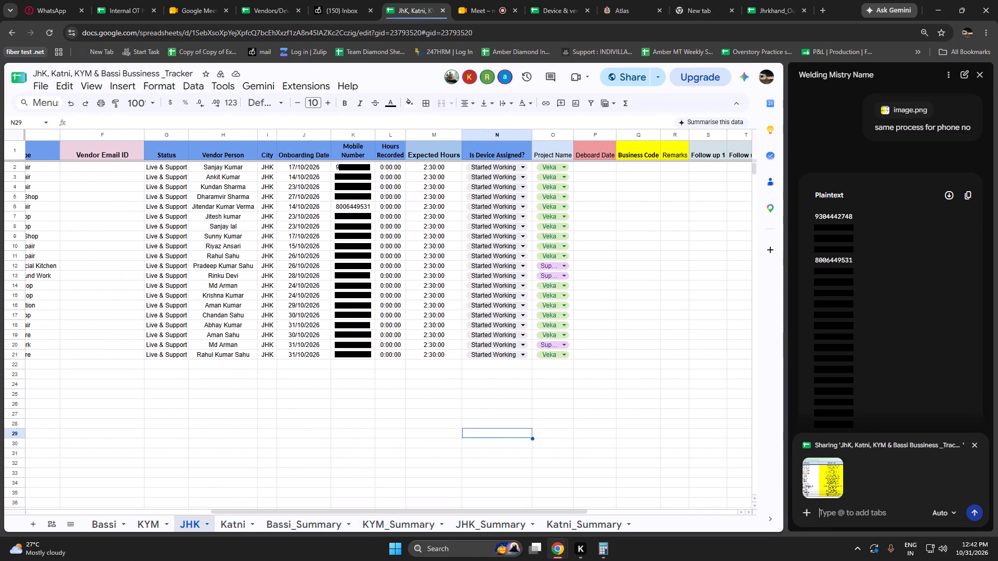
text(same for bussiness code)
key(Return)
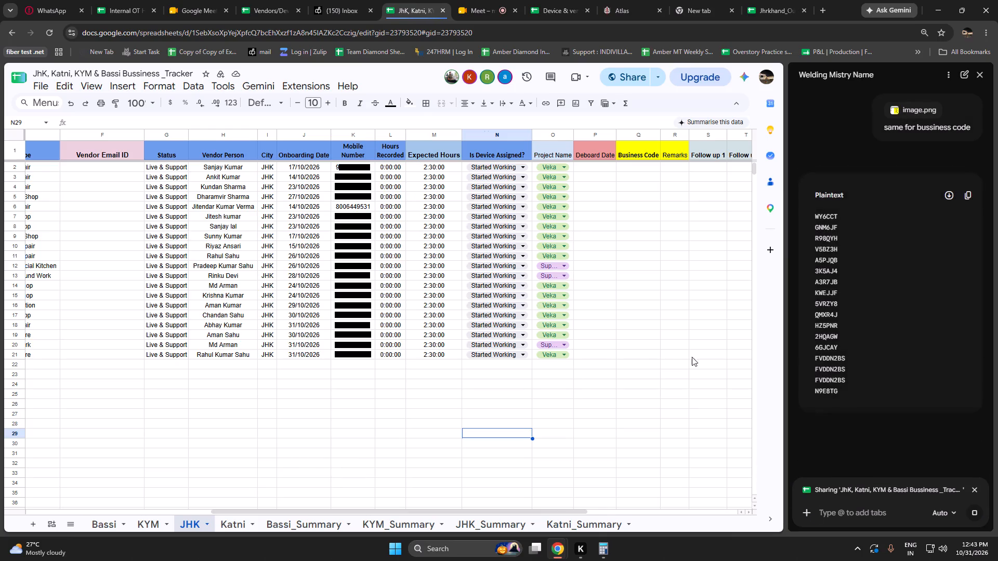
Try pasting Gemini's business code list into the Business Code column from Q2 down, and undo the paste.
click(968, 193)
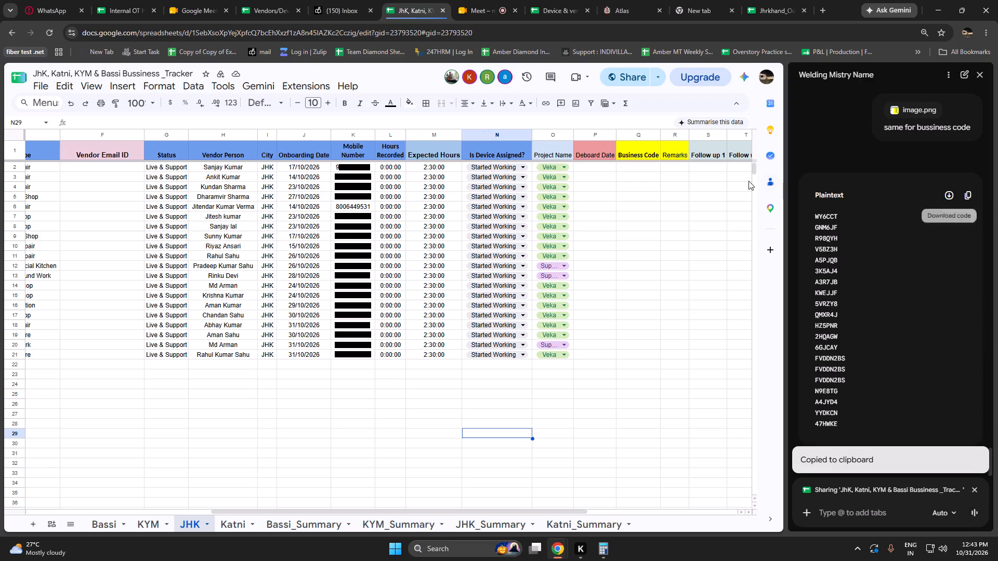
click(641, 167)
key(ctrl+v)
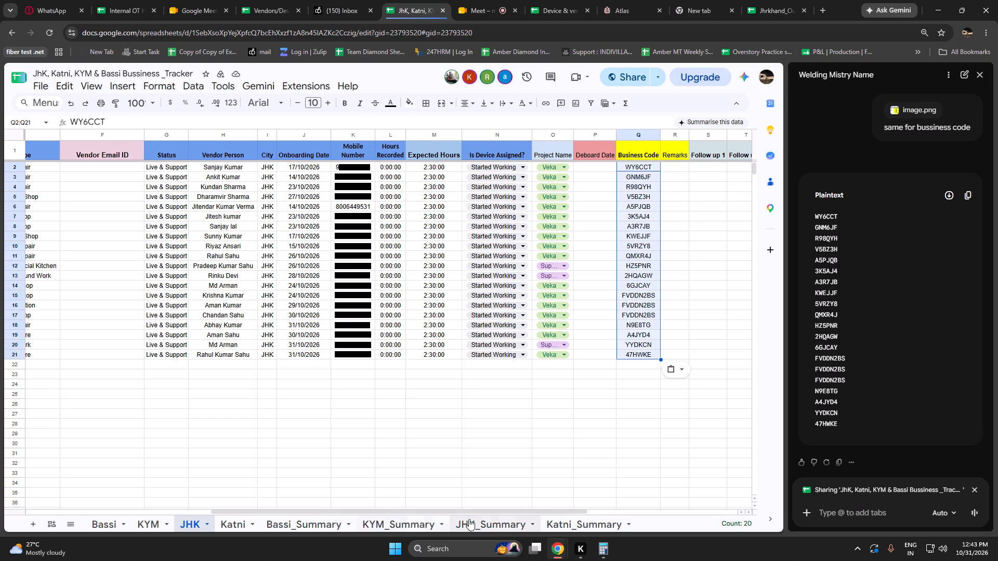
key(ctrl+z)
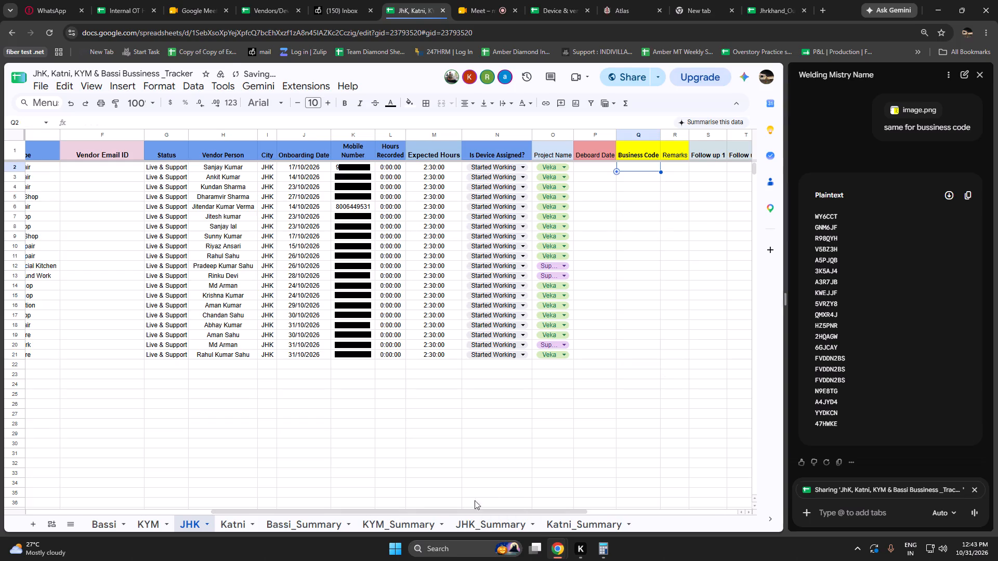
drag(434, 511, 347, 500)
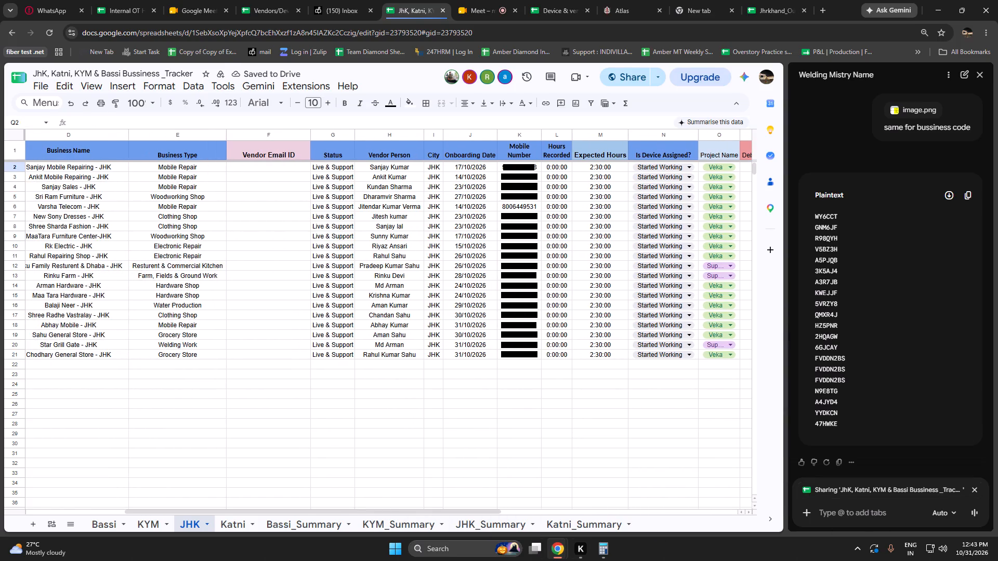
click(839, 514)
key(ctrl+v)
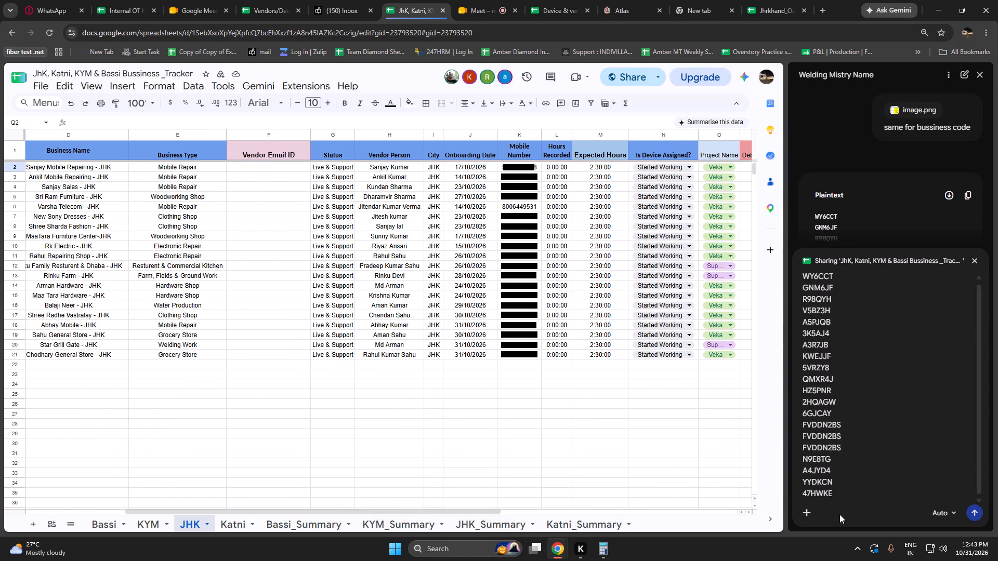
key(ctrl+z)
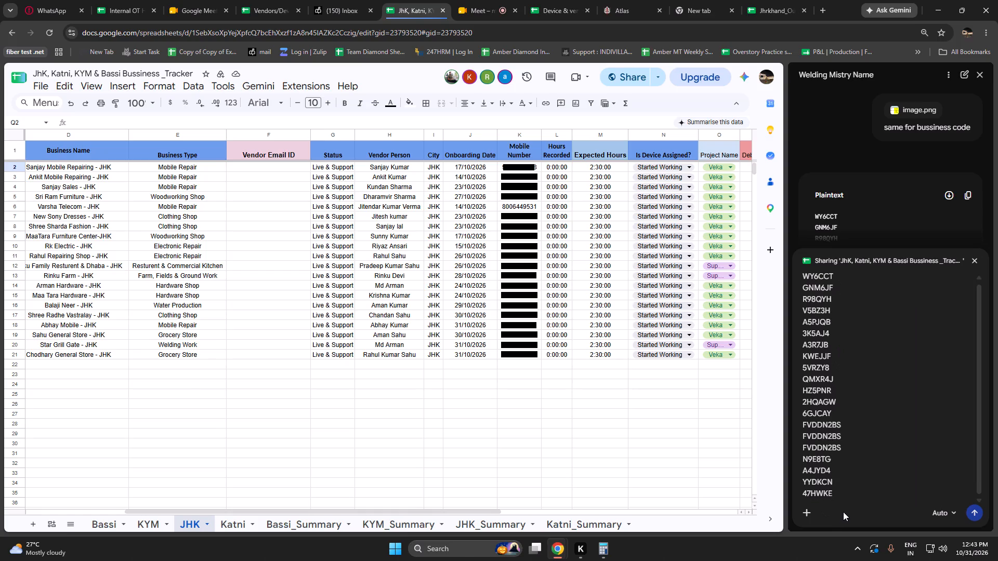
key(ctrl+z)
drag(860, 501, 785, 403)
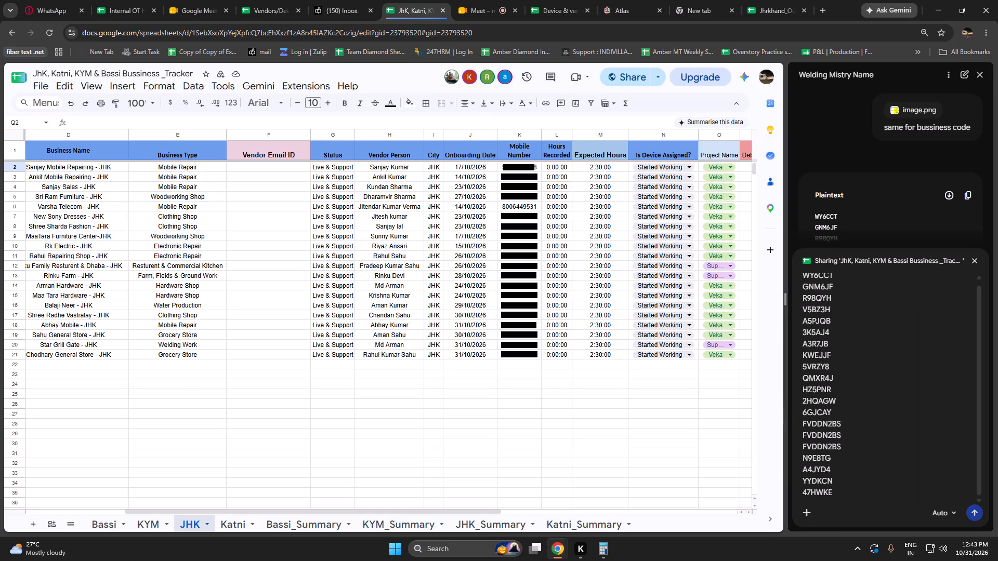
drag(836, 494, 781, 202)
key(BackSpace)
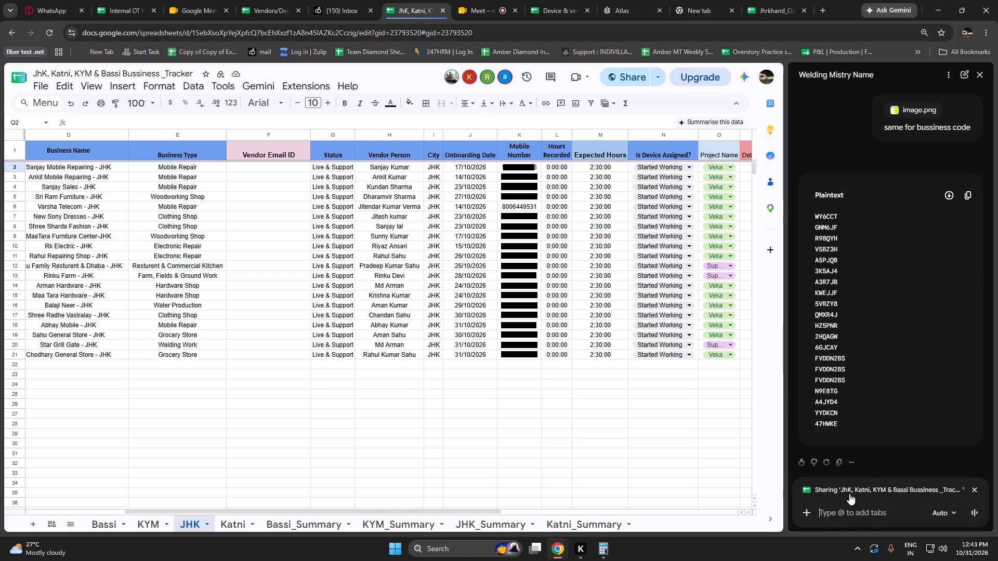
Ask Gemini to redo the business codes more carefully with the message "acche se dekh kr do".
click(842, 514)
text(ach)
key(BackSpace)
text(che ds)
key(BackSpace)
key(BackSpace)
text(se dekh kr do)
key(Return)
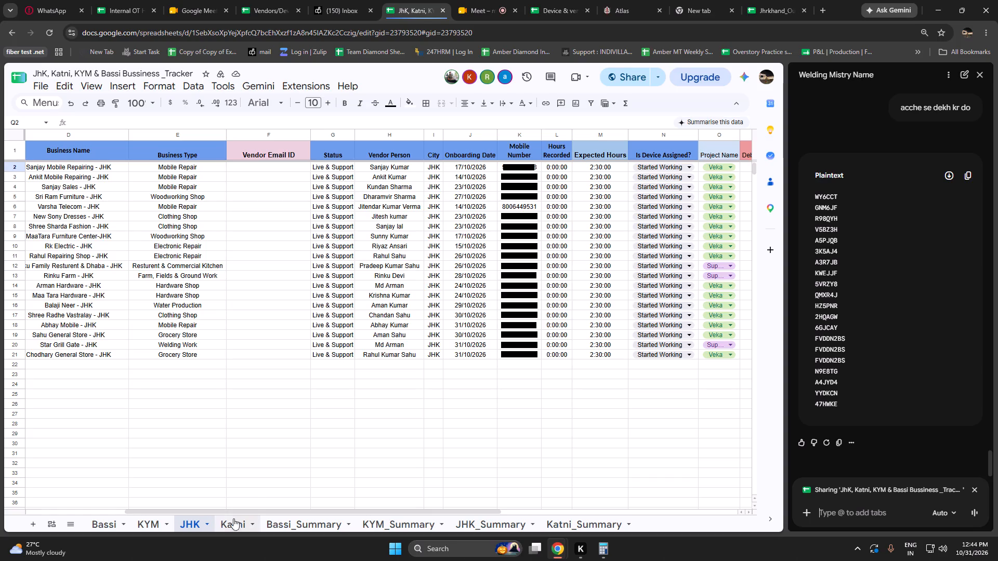
Examine the JHK tracker's rows and columns against the business codes listed by Gemini.
drag(233, 512, 231, 509)
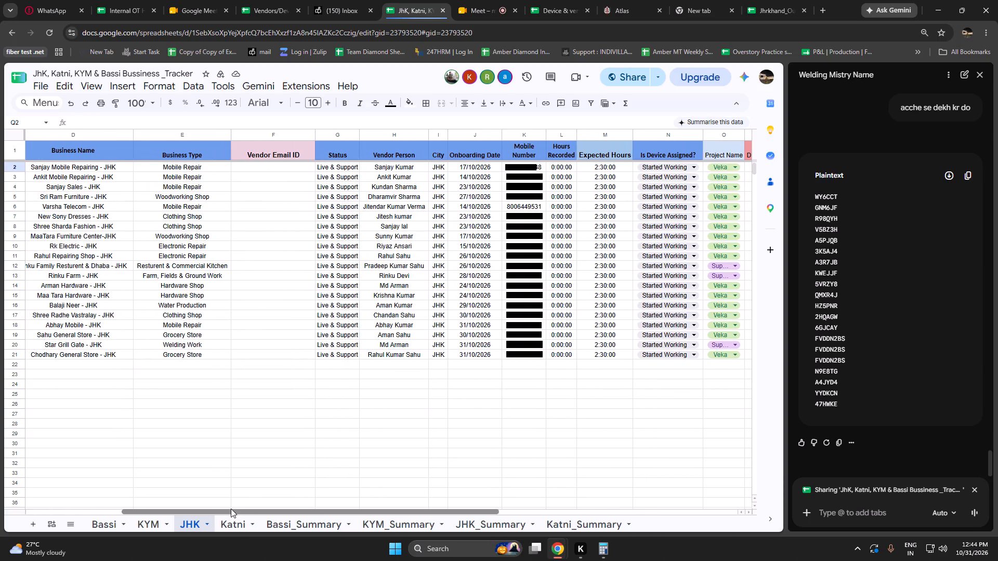
drag(231, 509, 269, 468)
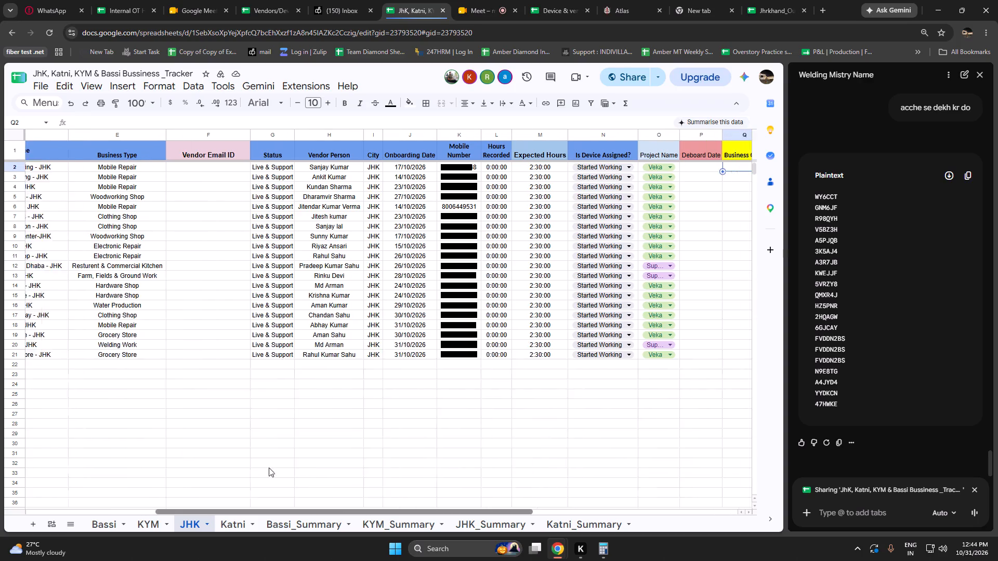
drag(269, 468, 236, 459)
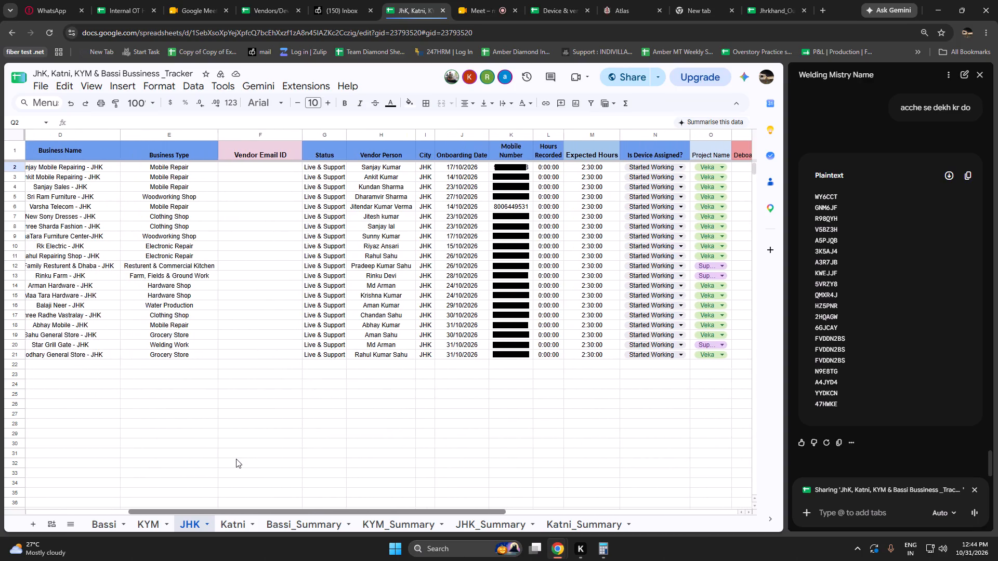
drag(236, 459, 437, 447)
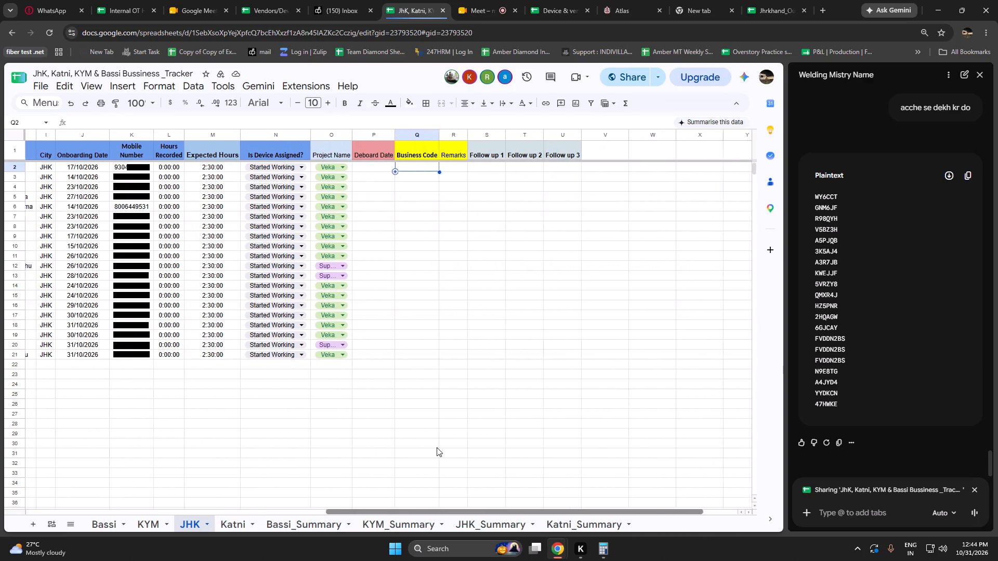
drag(437, 447, 454, 445)
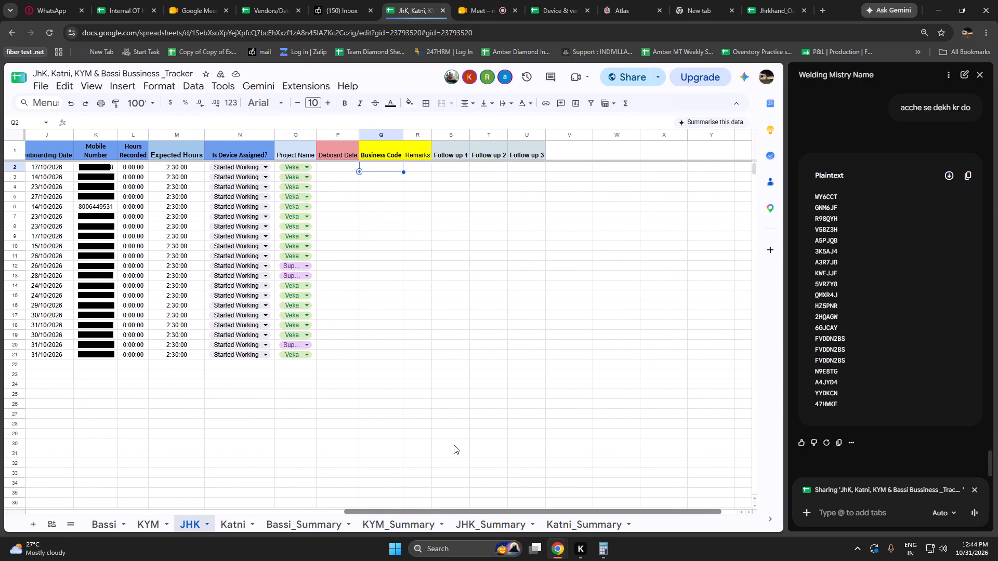
drag(454, 445, 157, 445)
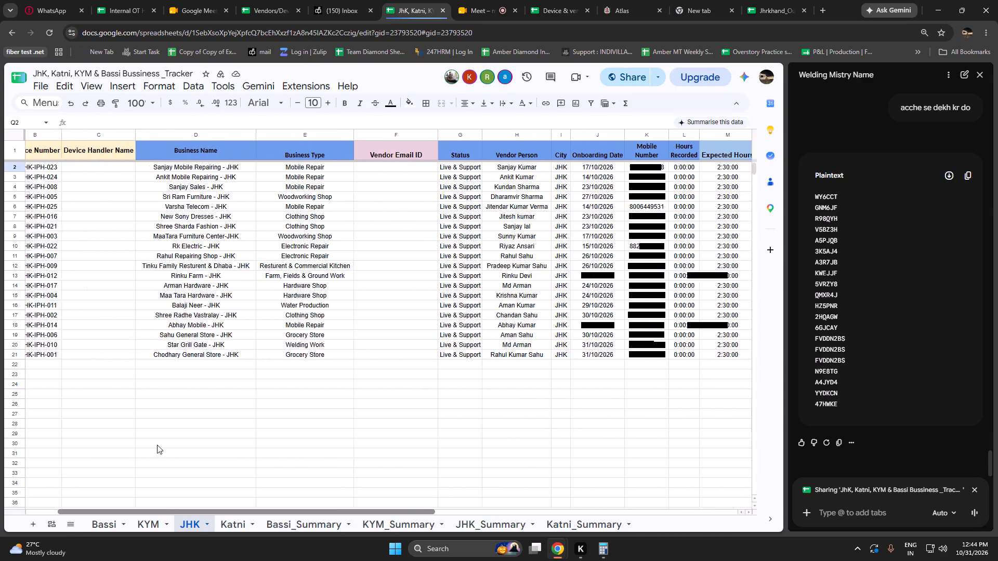
drag(157, 445, 185, 440)
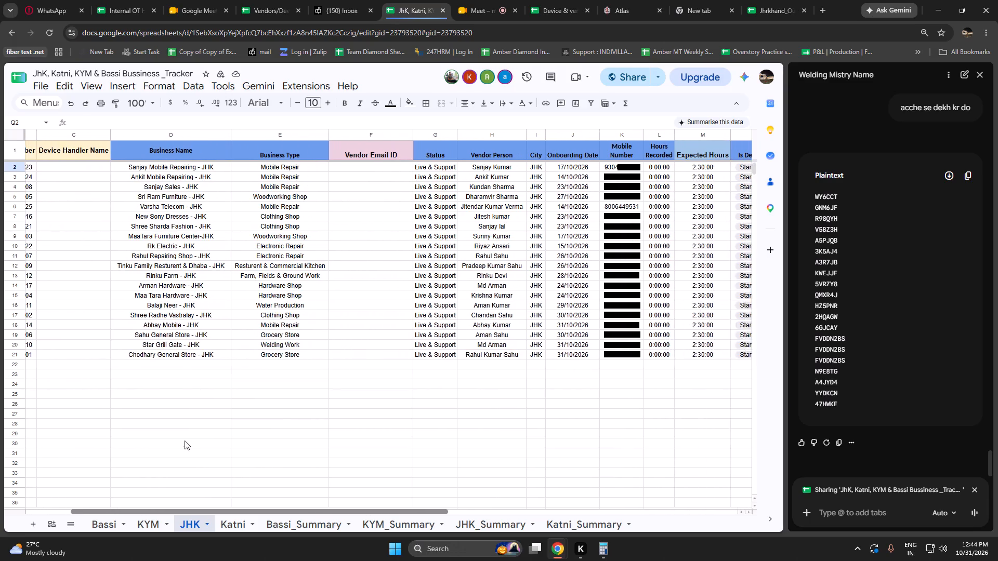
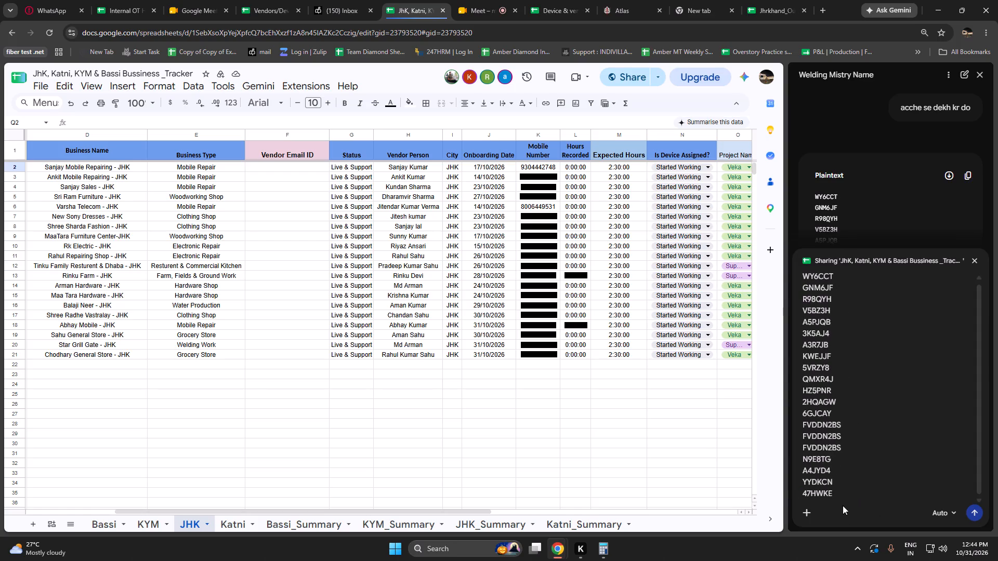
Clear the pasted business code list from the Gemini message box.
drag(851, 497, 666, 139)
key(BackSpace)
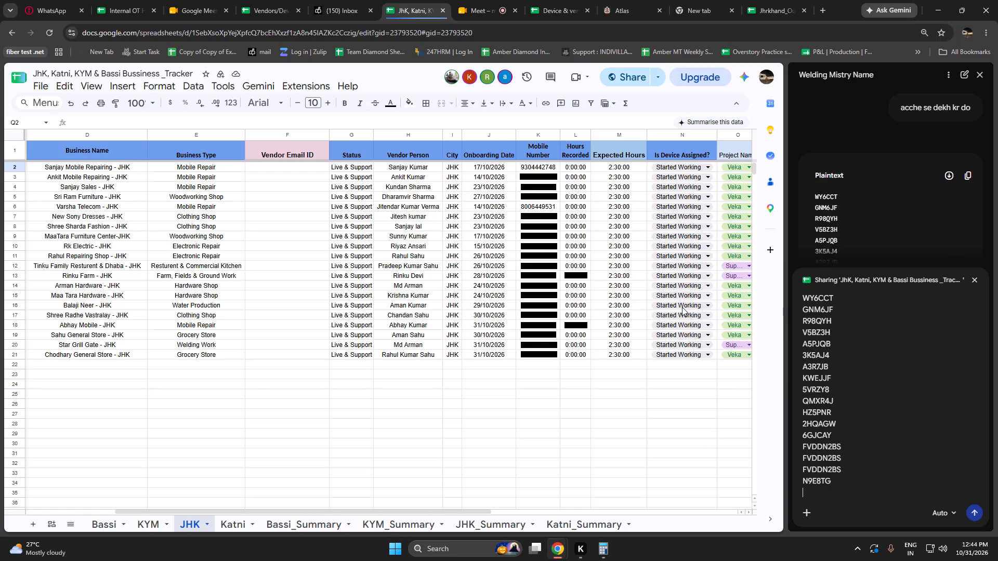
key(ctrl+z)
key(ctrl+z)
key(ctrl+z)
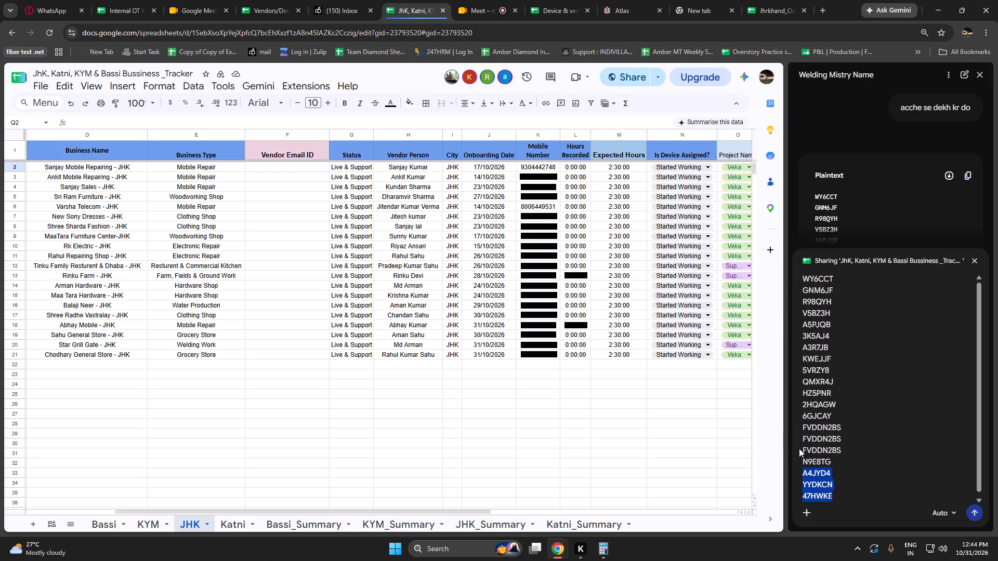
key(ctrl+z)
click(900, 495)
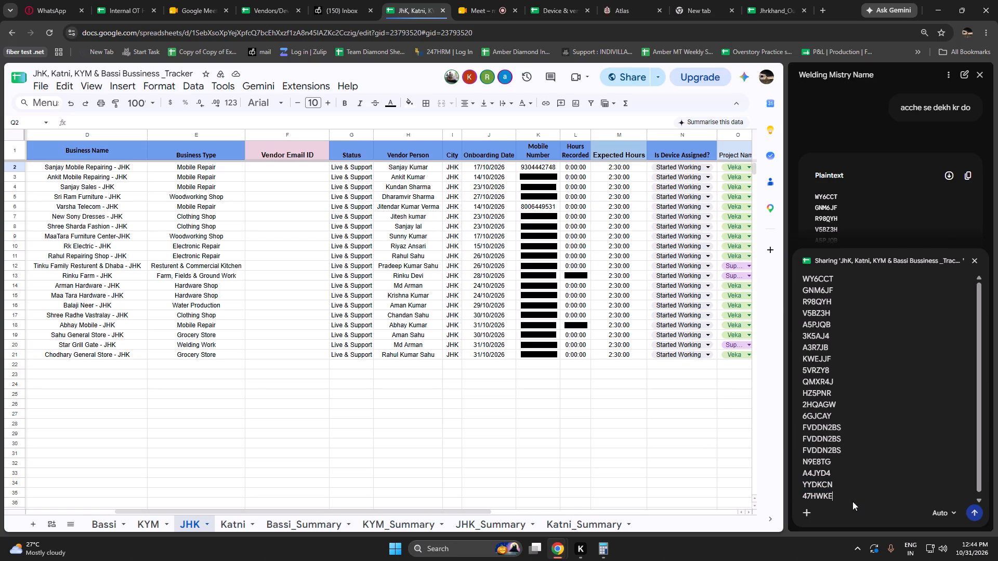
drag(844, 498, 791, 278)
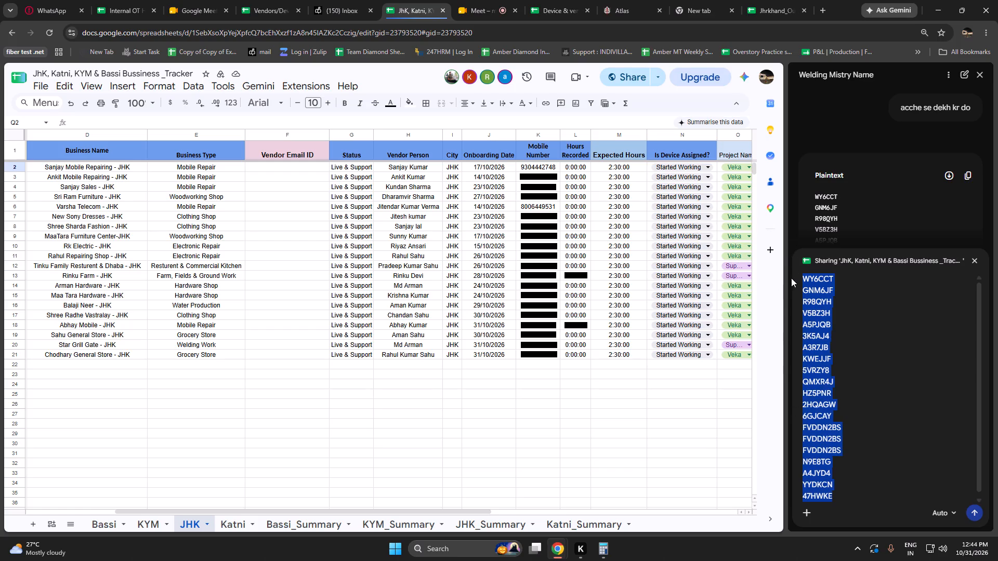
drag(791, 278, 789, 275)
key(BackSpace)
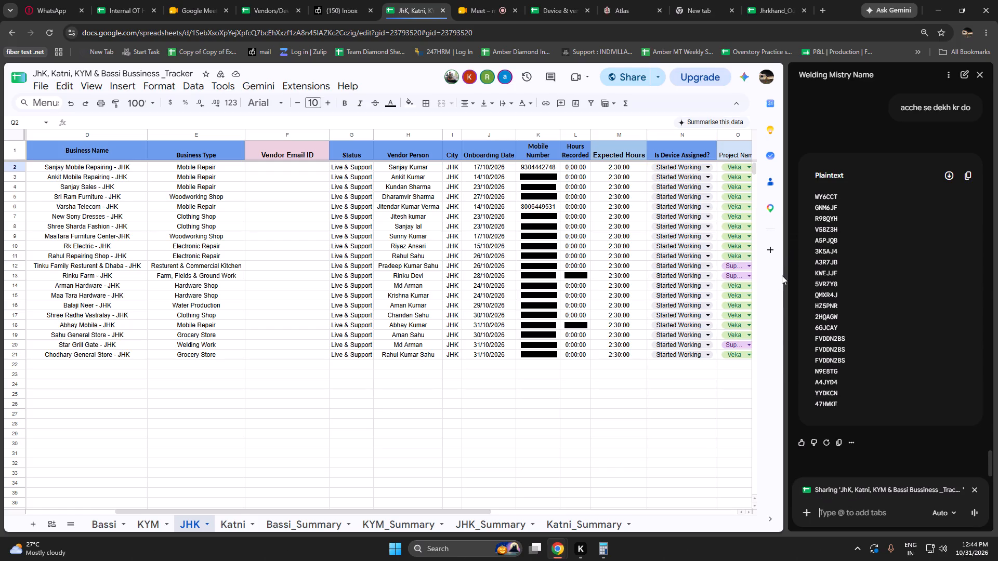
Attach the earlier captured image of the source sheet to the Gemini message and check it against the Approved Business List.
key(super+v)
click(844, 429)
key(ctrl+v)
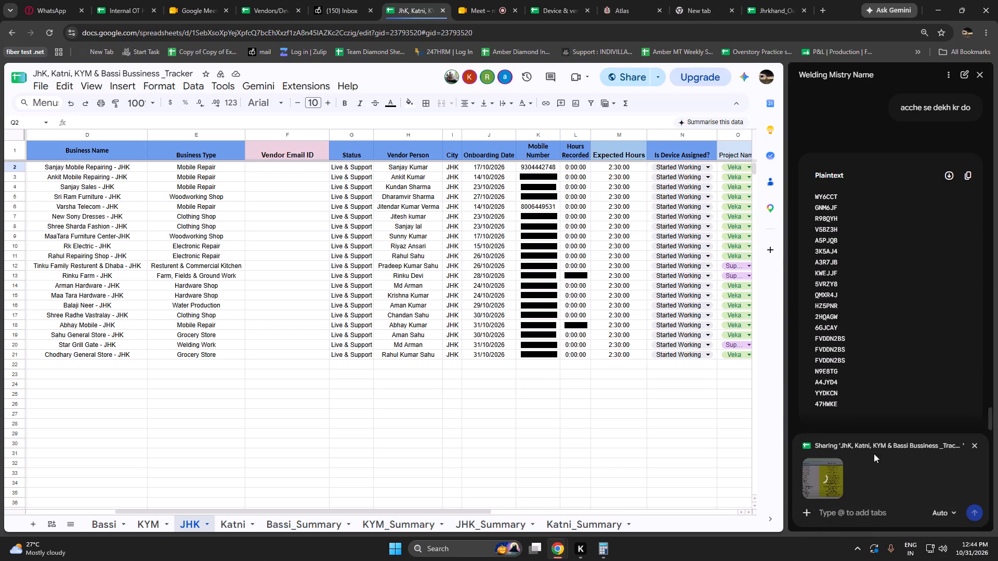
click(258, 0)
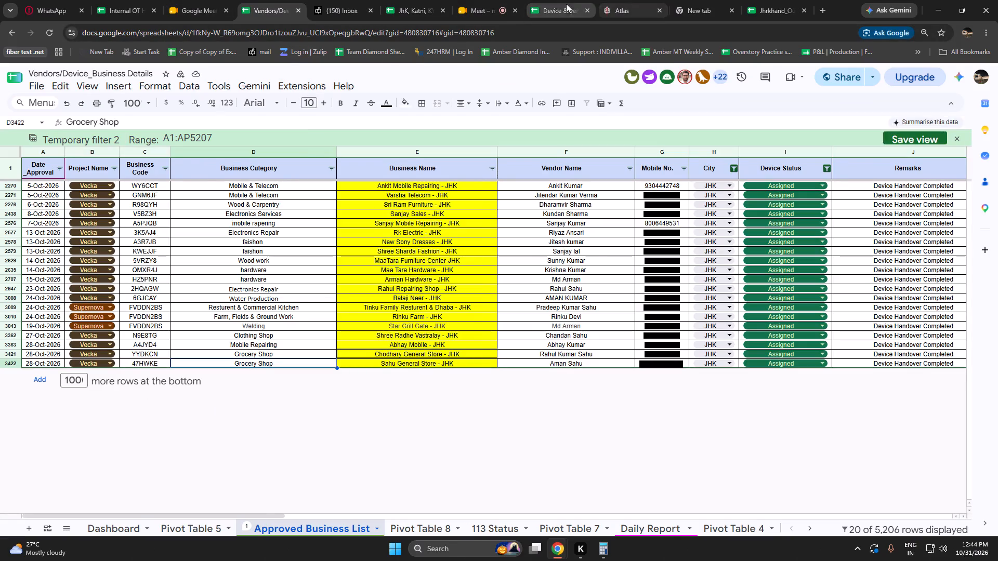
click(405, 0)
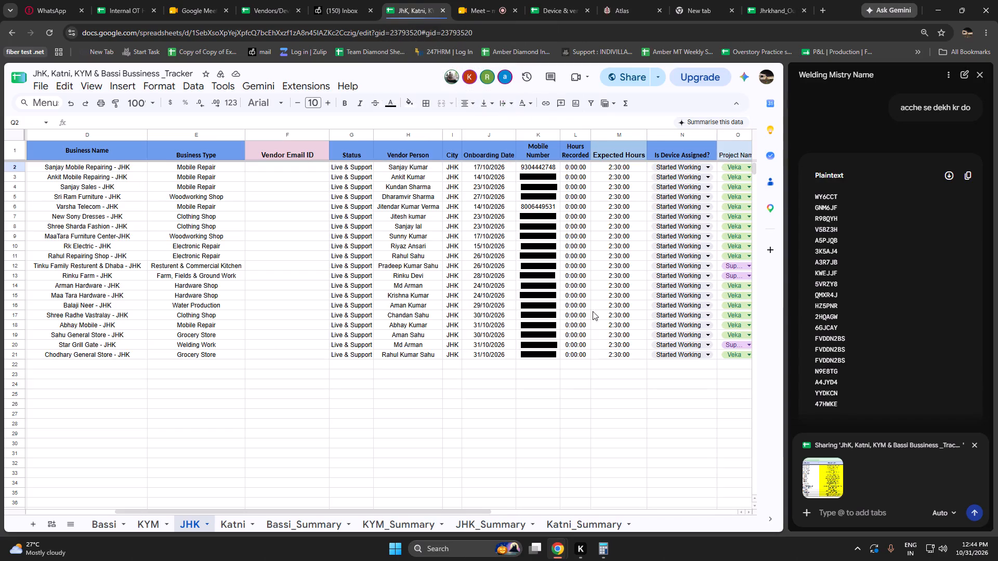
Send Gemini "mujhe ye sheet me jo series me h wo series me chiye yaar sheet me jo series me name h uska find krne same order medo".
click(832, 508)
text(mujhe ye sheet me jo series me h u)
key(BackSpace)
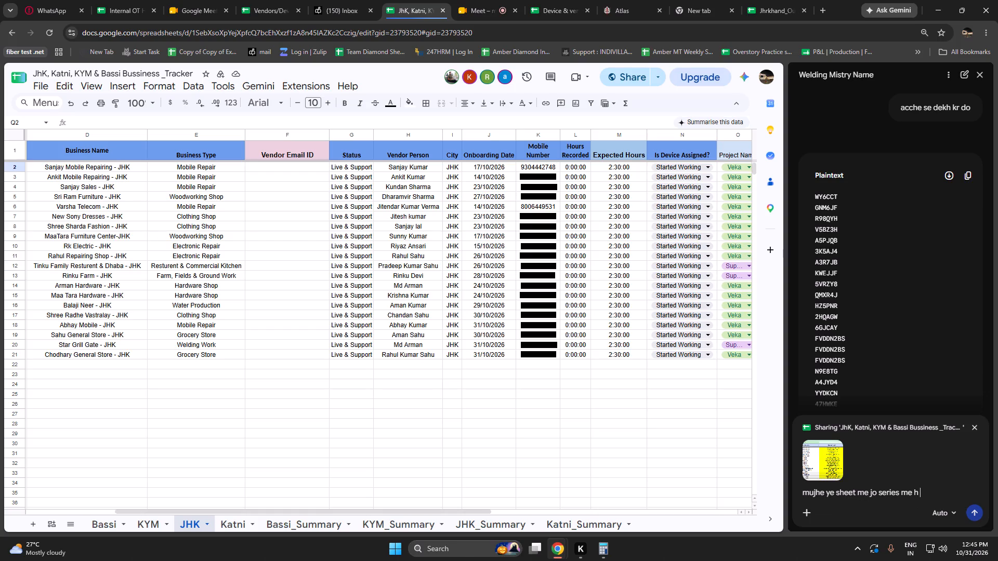
text(wo)
key(space)
text(series me chiye yaar)
key(space)
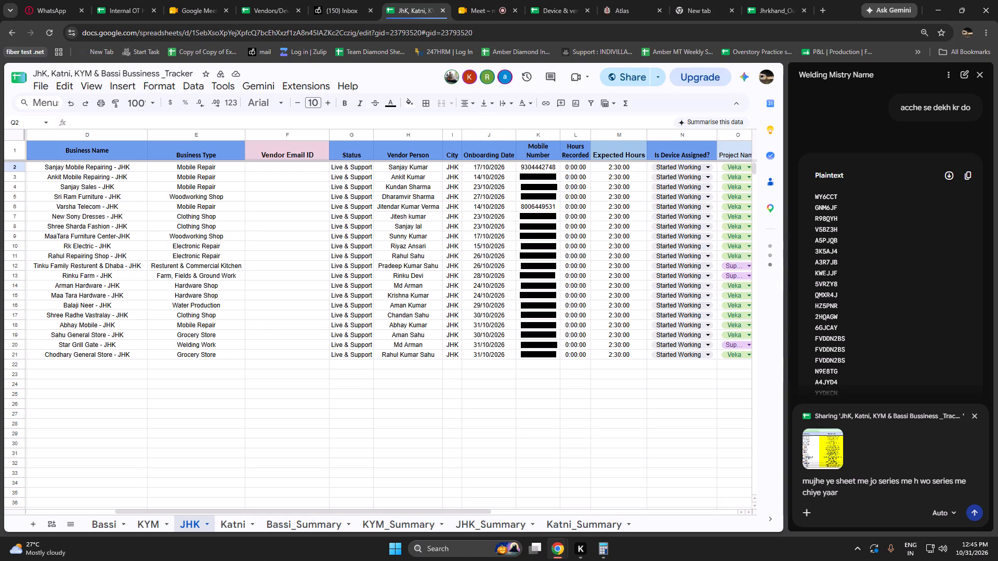
text(sheet me)
key(space)
text(jo series me name h uska find ik)
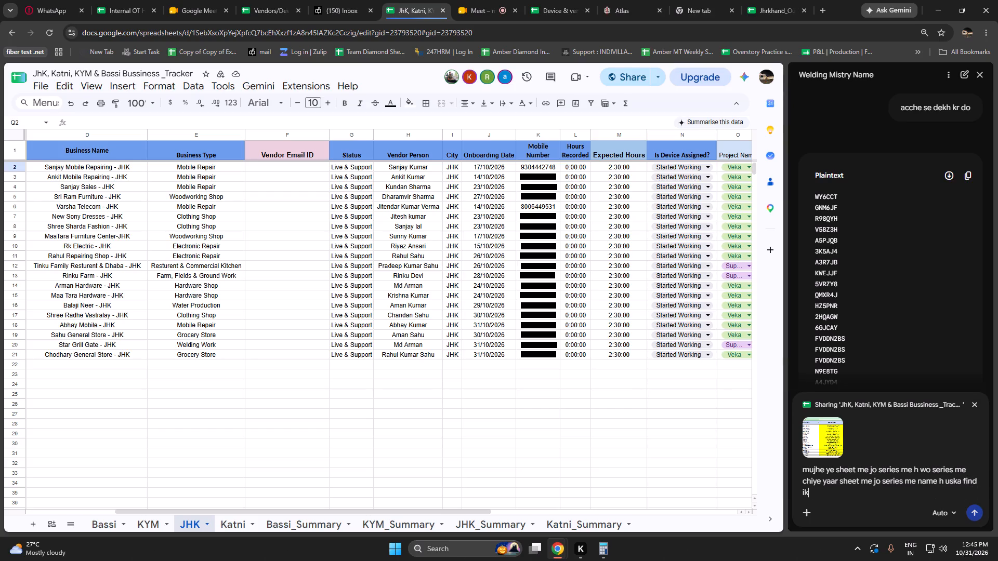
key(BackSpace)
key(BackSpace)
text(krne same order medo)
key(Return)
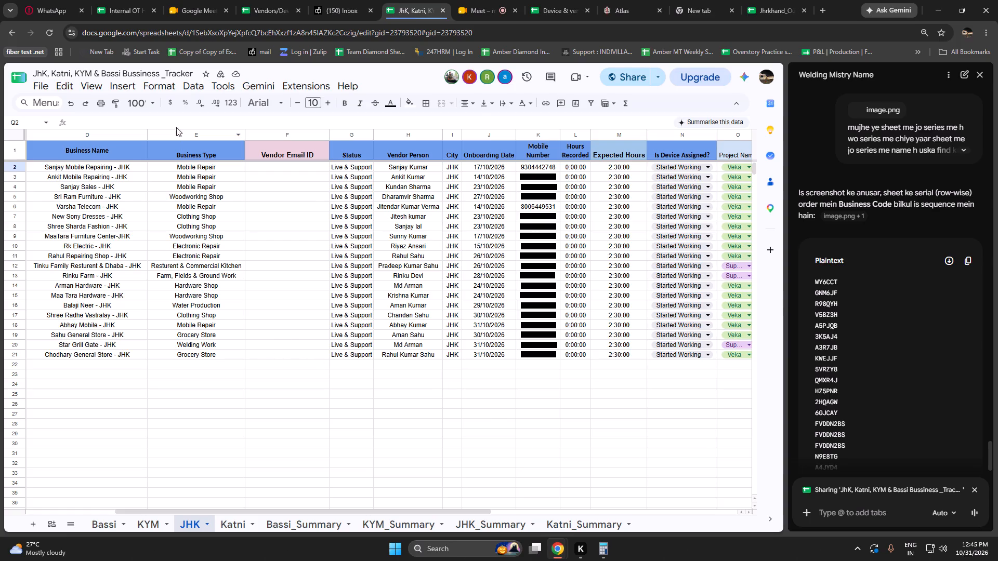
click(255, 0)
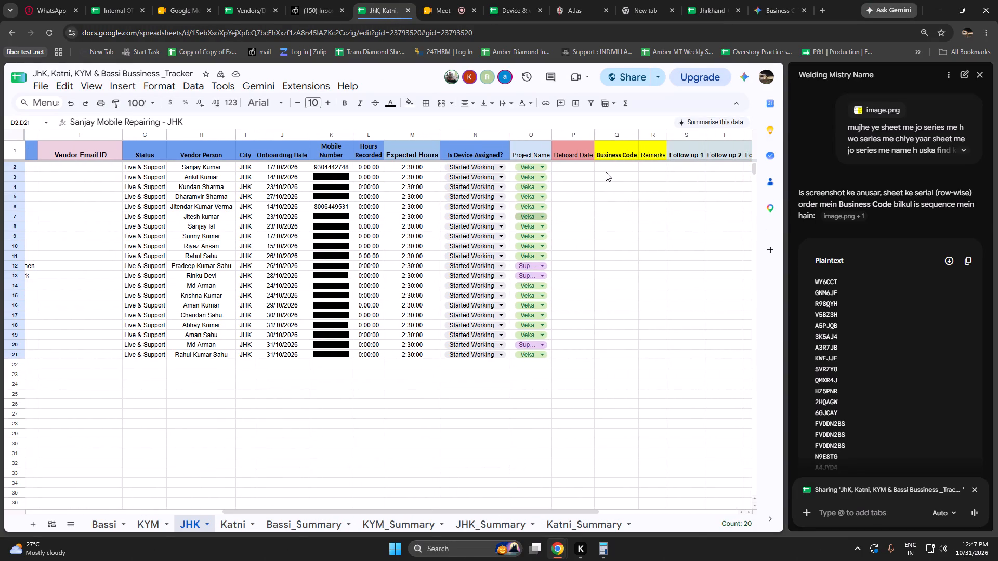
click(608, 171)
key(ctrl+shift+v)
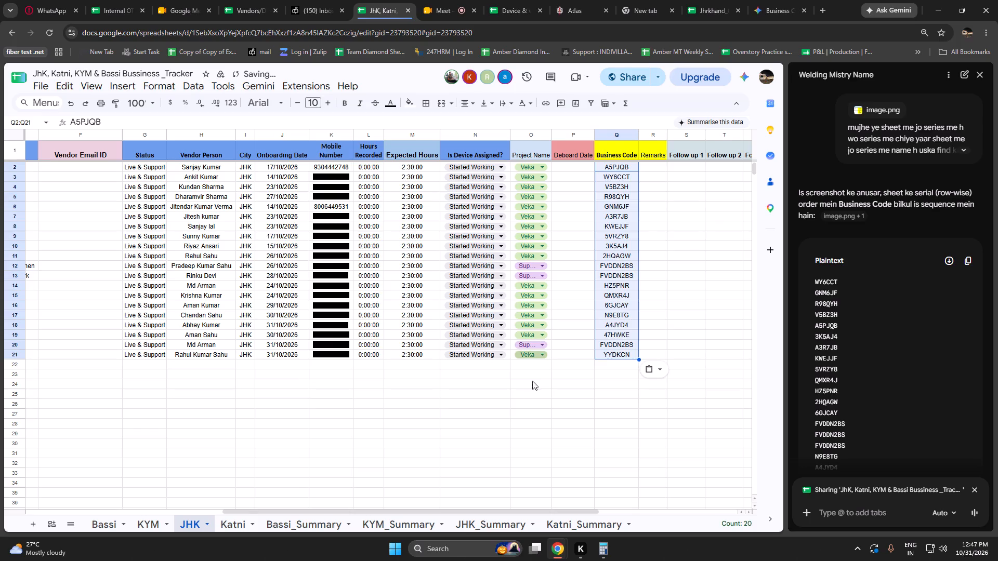
click(487, 424)
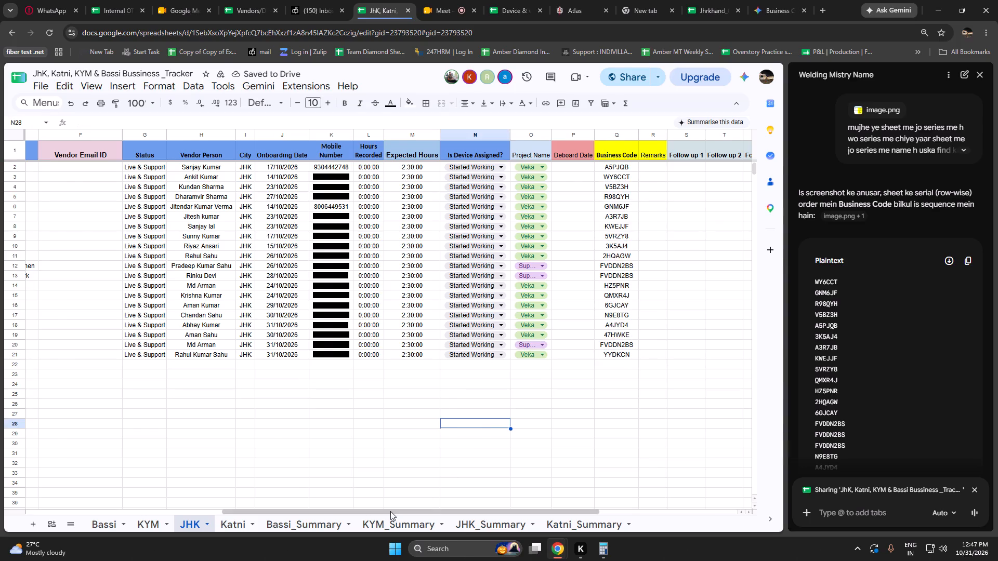
Copy the Email column cells C2:C30 from the Daily Report - Businesses sheet of Device & vendar management.
drag(390, 511, 292, 505)
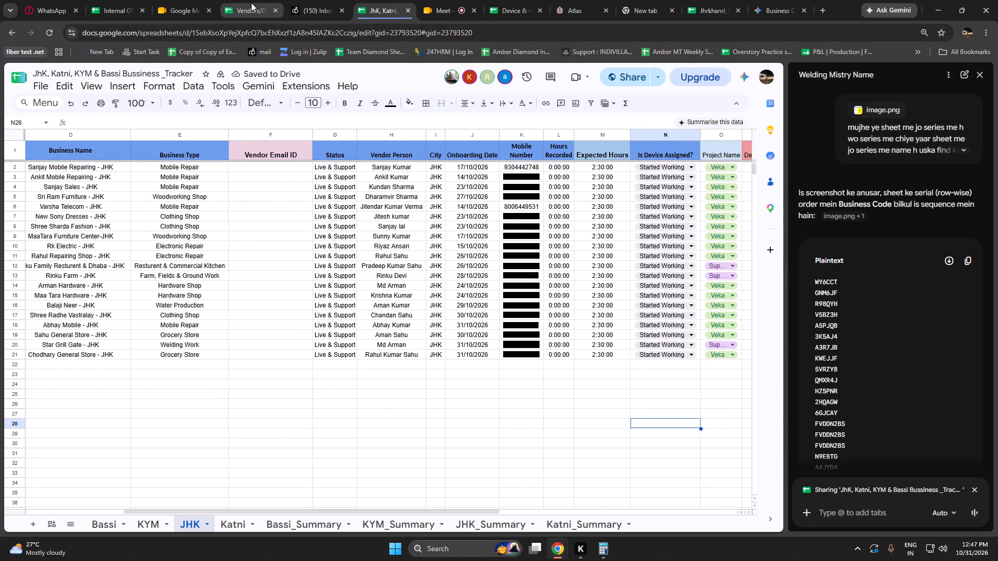
click(251, 2)
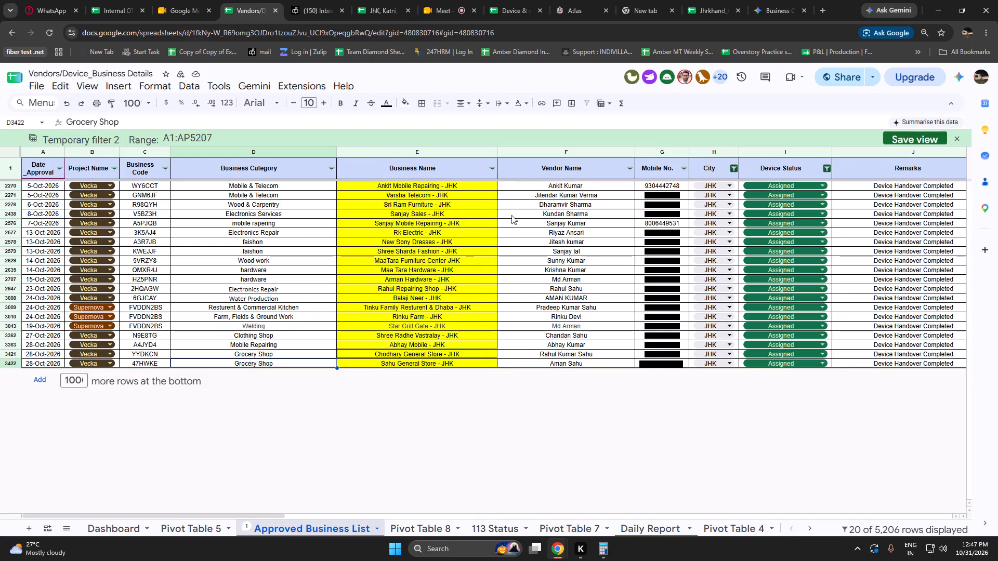
click(703, 0)
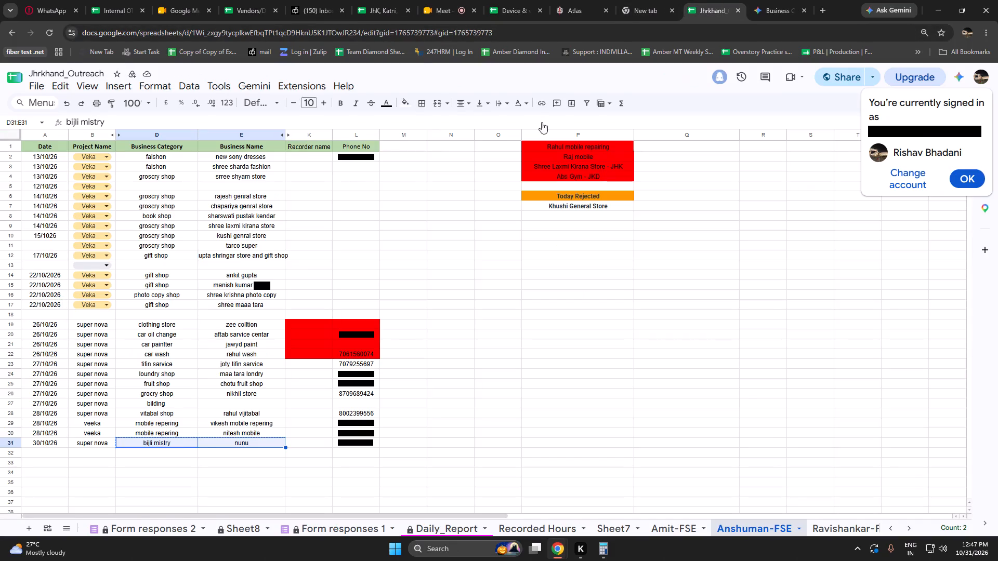
click(519, 5)
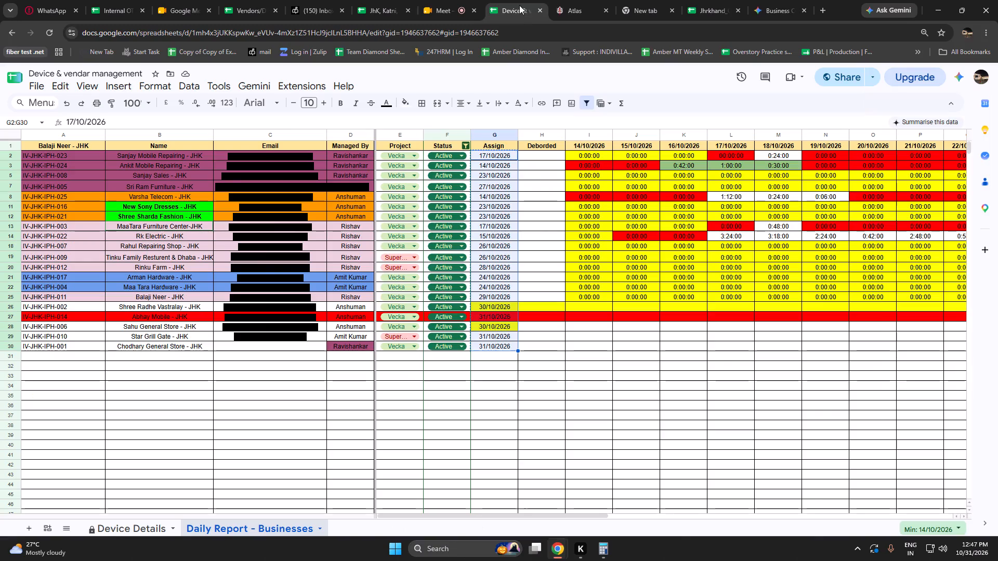
drag(259, 158, 262, 348)
key(ctrl+shift+c)
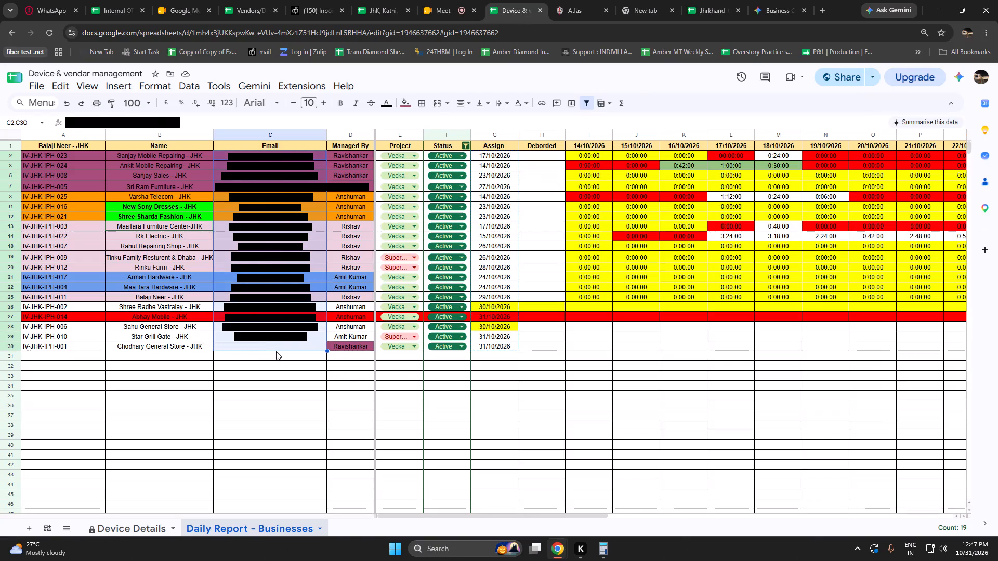
key(ctrl+c)
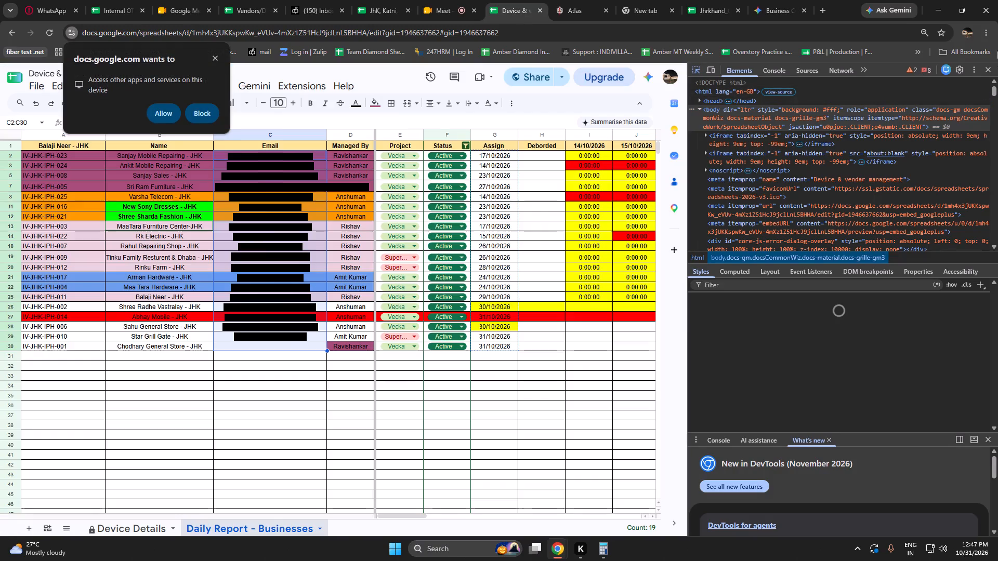
click(986, 71)
key(ctrl+c)
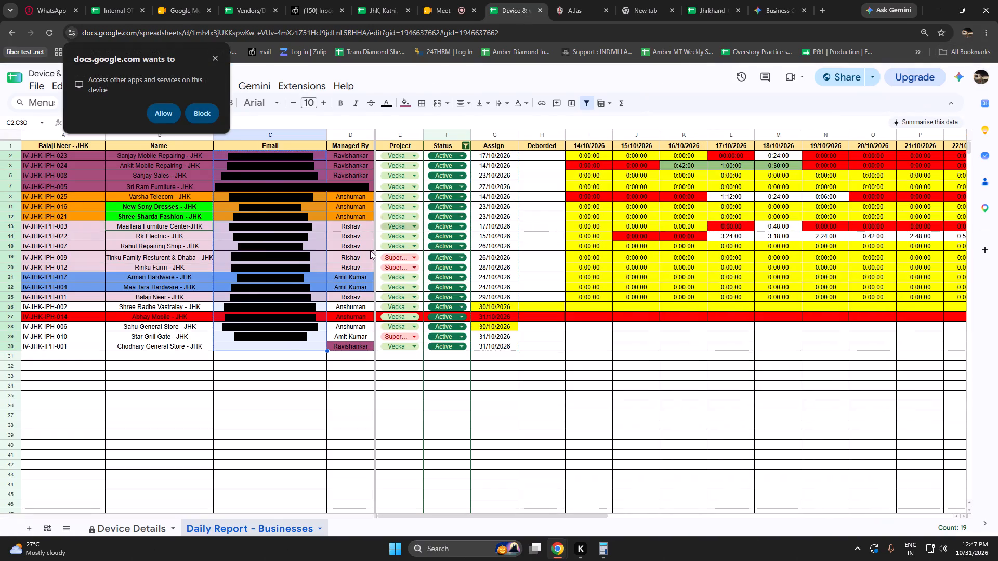
Paste the copied emails as values into the JHK tracker's Vendor Email ID column, starting at F2.
click(715, 0)
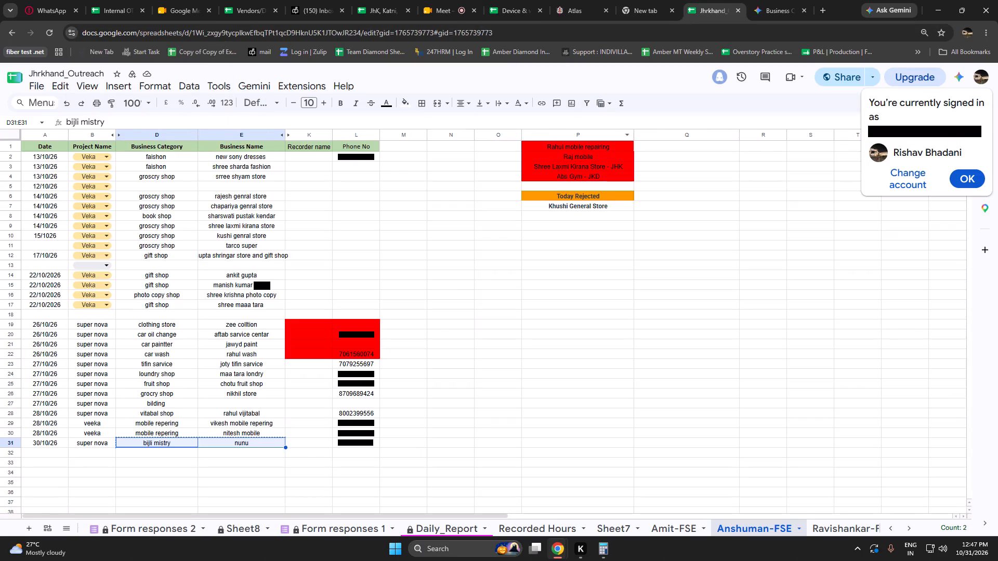
click(509, 0)
click(242, 0)
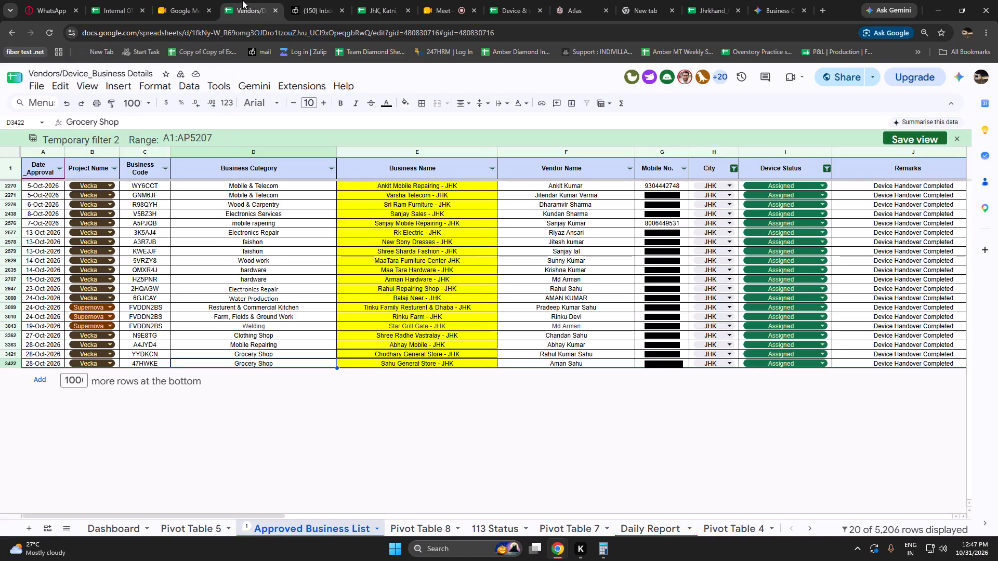
click(371, 0)
click(251, 169)
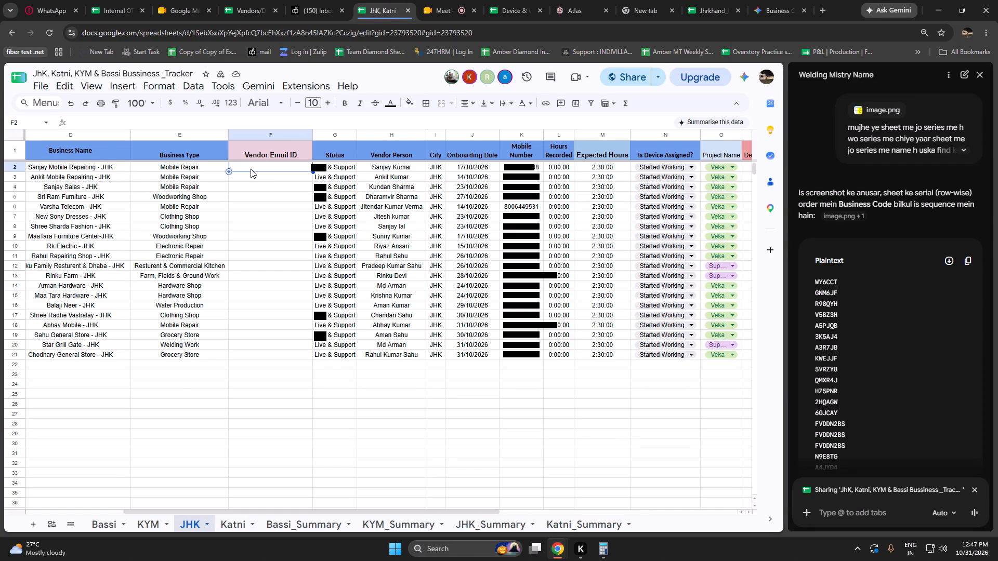
key(ctrl+shift+v)
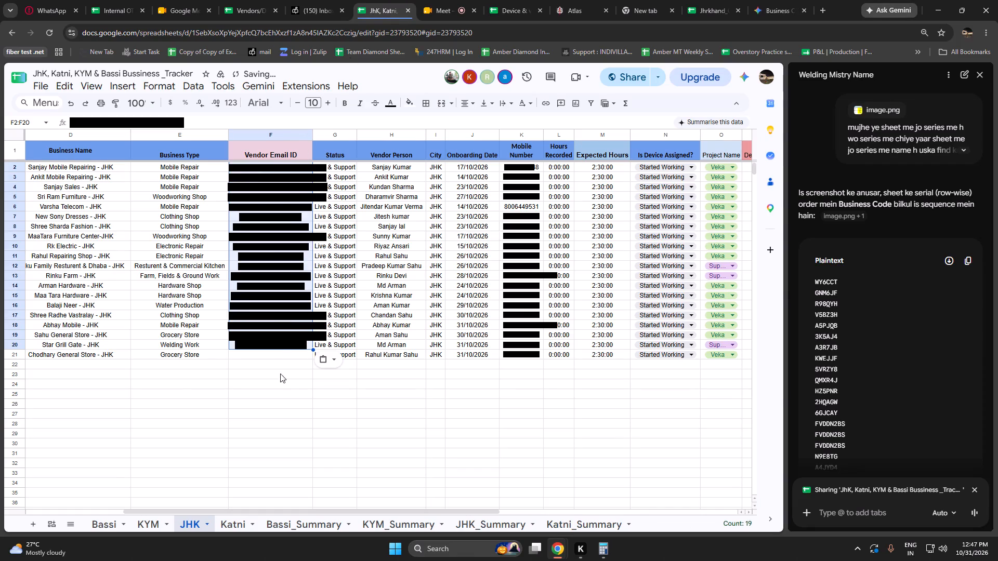
click(280, 401)
Widen the Vendor Email ID column so the email addresses fit.
drag(313, 133, 329, 133)
click(329, 133)
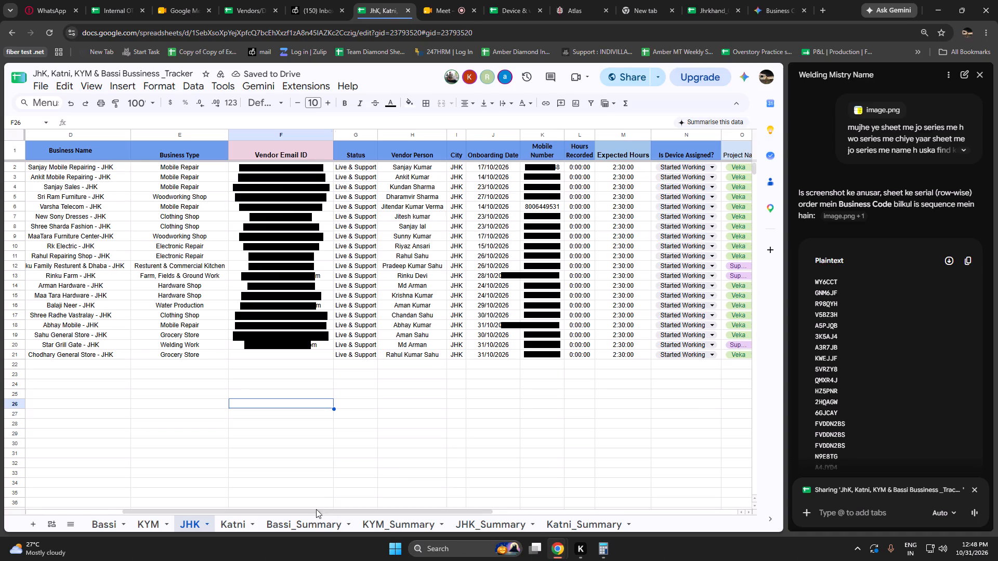
Look across the JHK tracker's columns and close the Gemini side panel.
drag(310, 512, 481, 496)
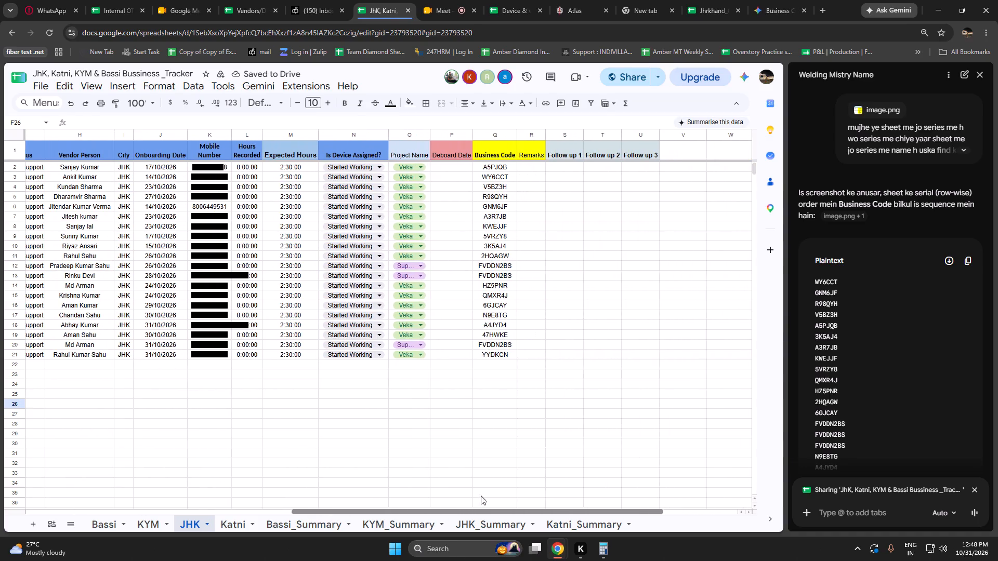
drag(481, 496, 537, 483)
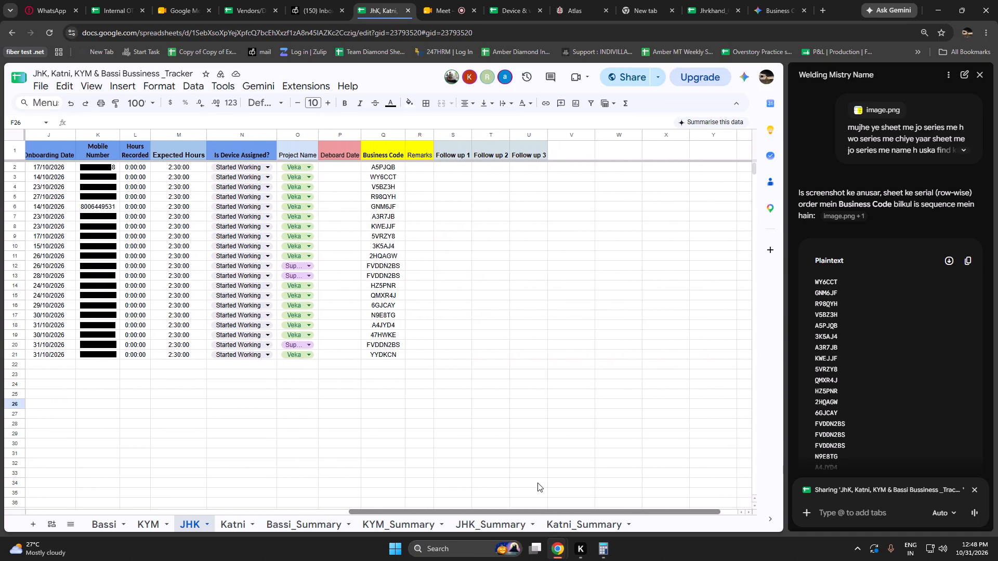
drag(537, 483, 394, 473)
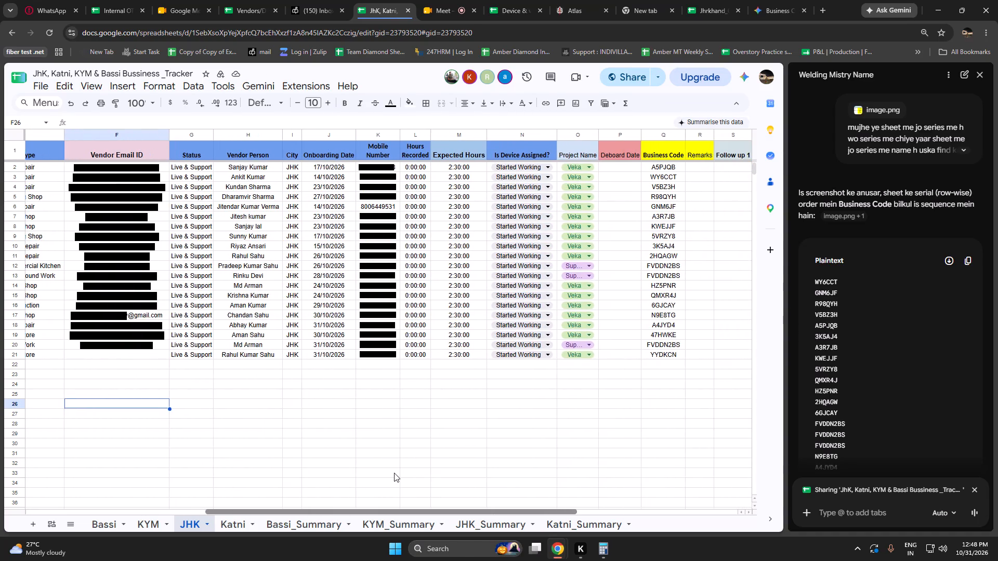
drag(394, 473, 424, 461)
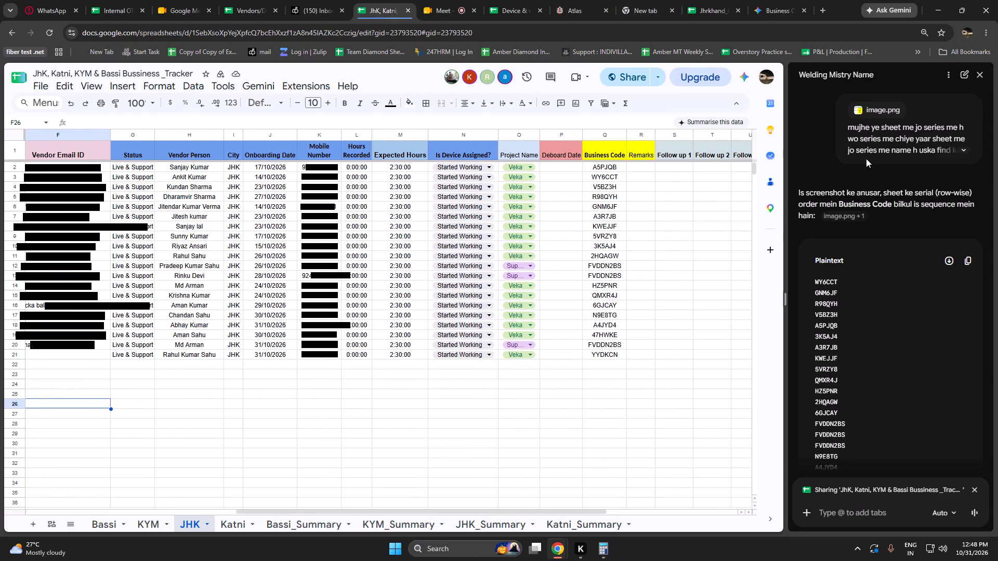
click(986, 69)
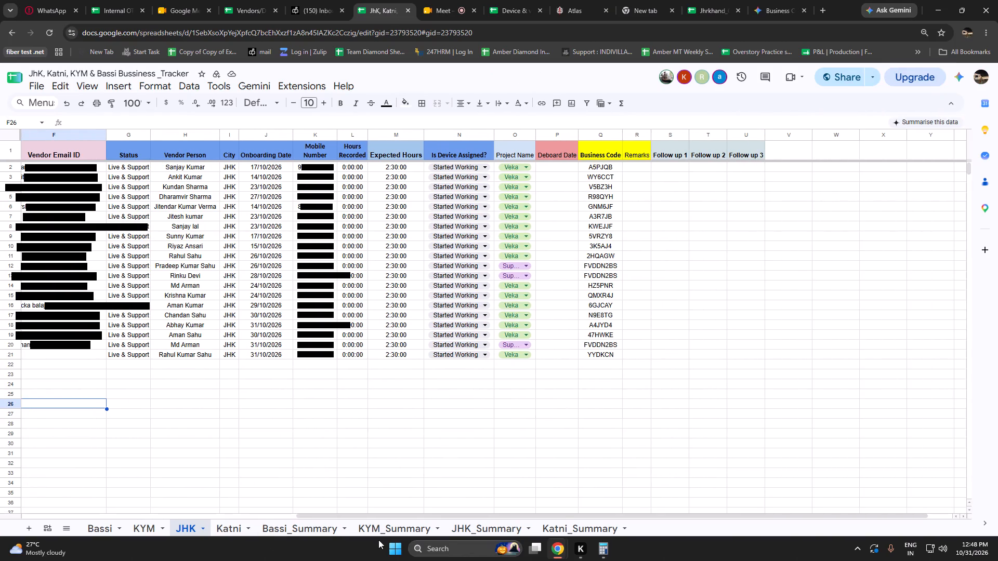
Enter Ravishankar as Device Handler Name in C2 and fill it down to C5.
click(317, 515)
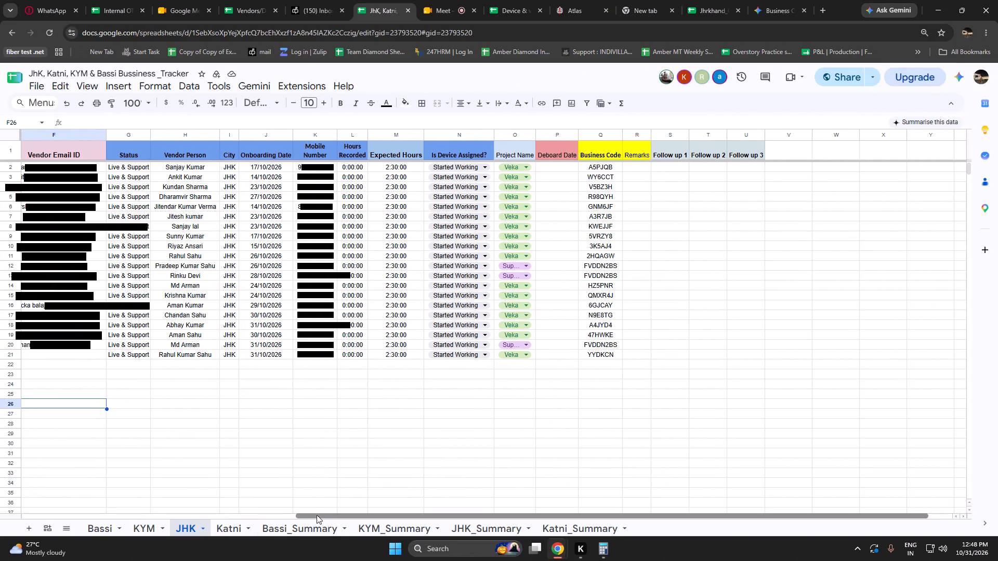
drag(310, 515, 0, 464)
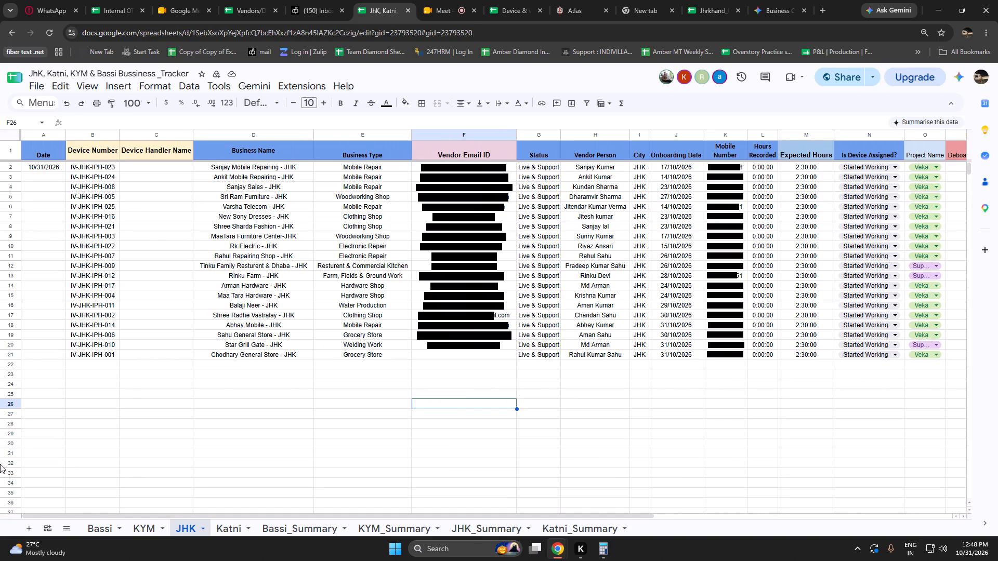
click(139, 164)
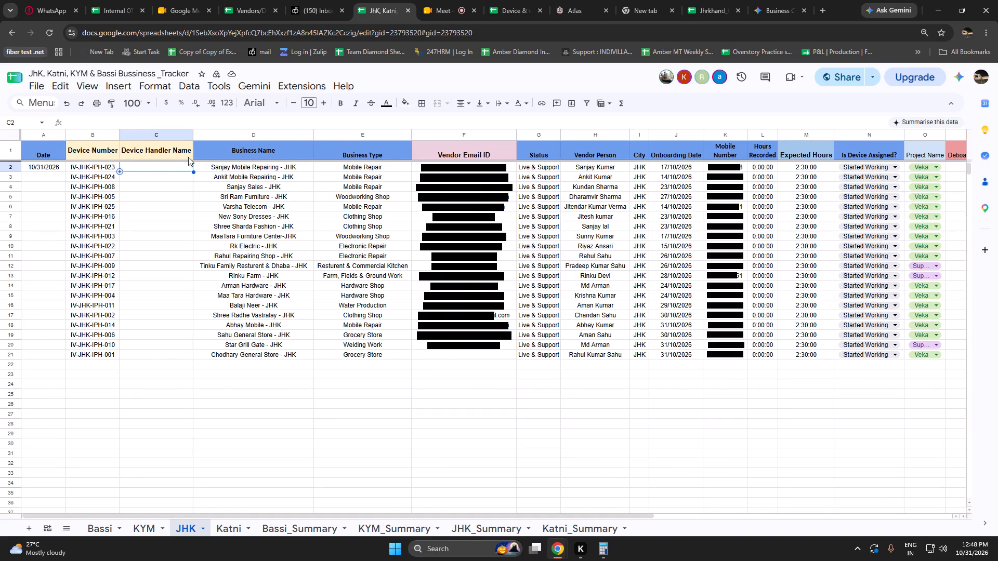
text(Ravishankar)
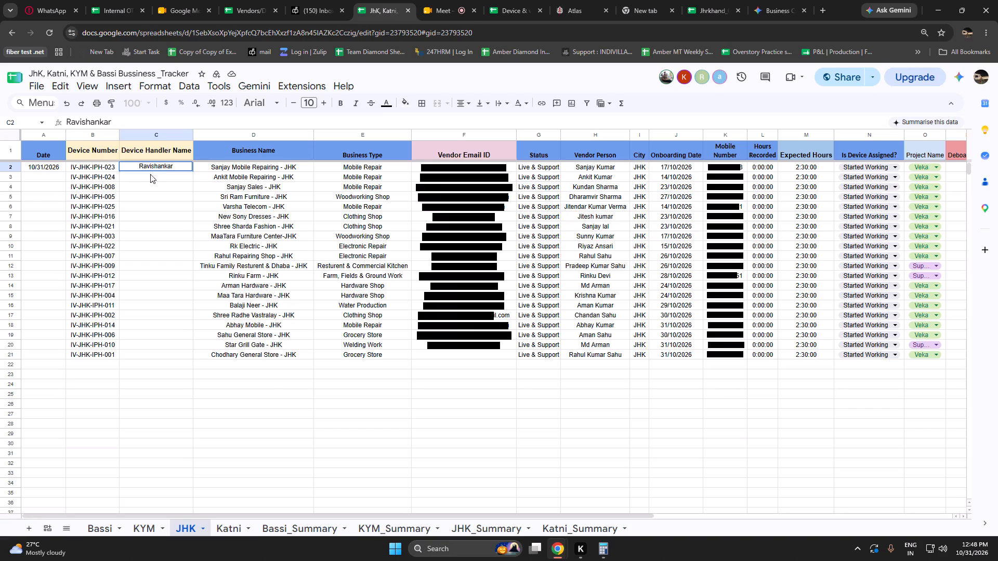
click(151, 173)
drag(151, 167, 151, 186)
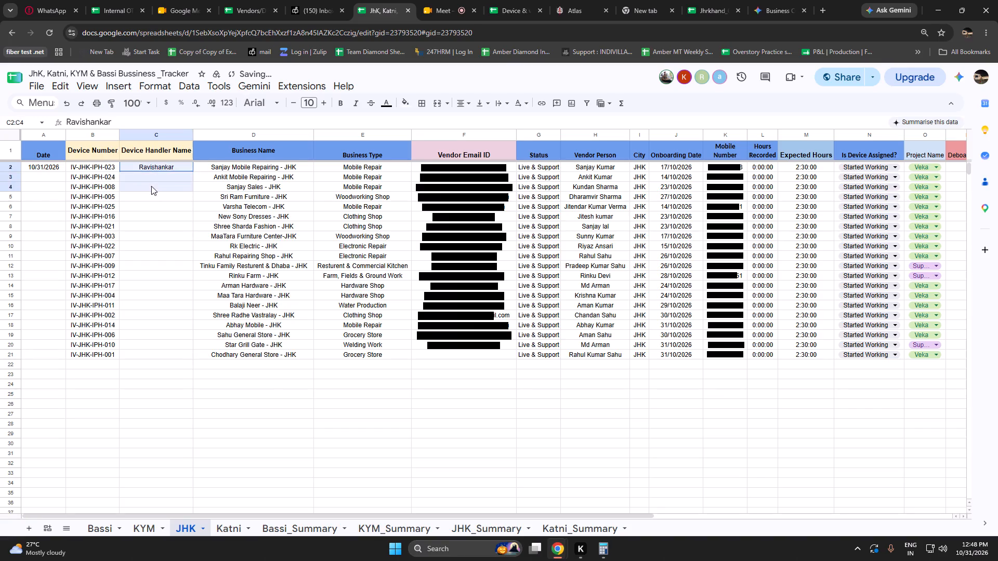
drag(151, 186, 151, 202)
key(ctrl+d)
Enter Anshuman as Device Handler Name in C6 and fill it down to C9.
click(151, 205)
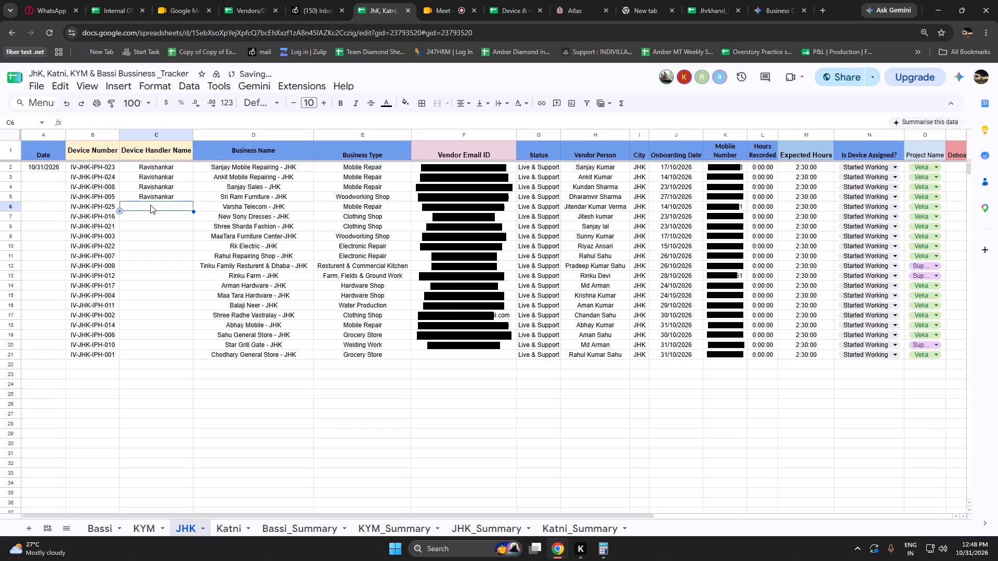
text(Anshuman)
click(142, 236)
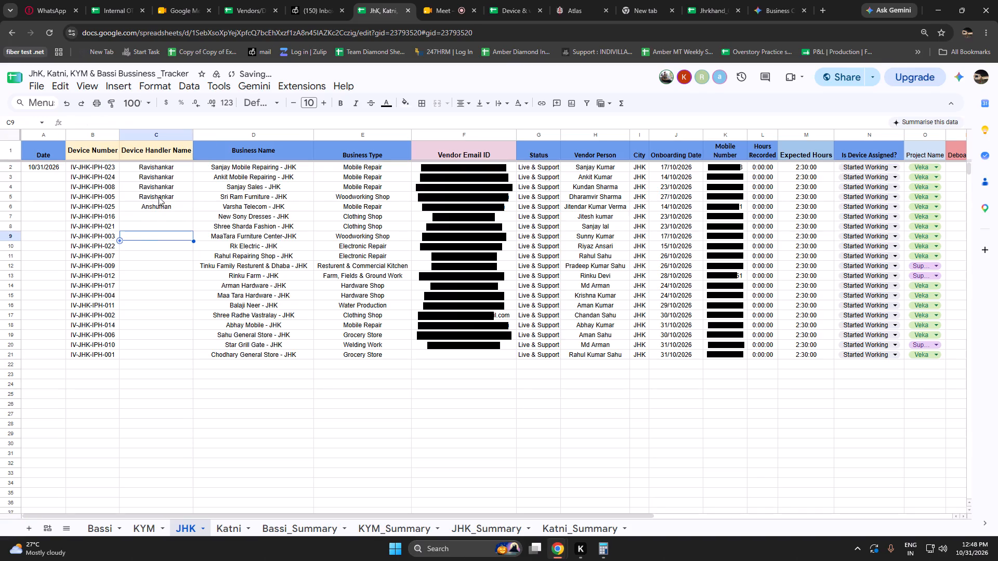
drag(156, 206, 149, 236)
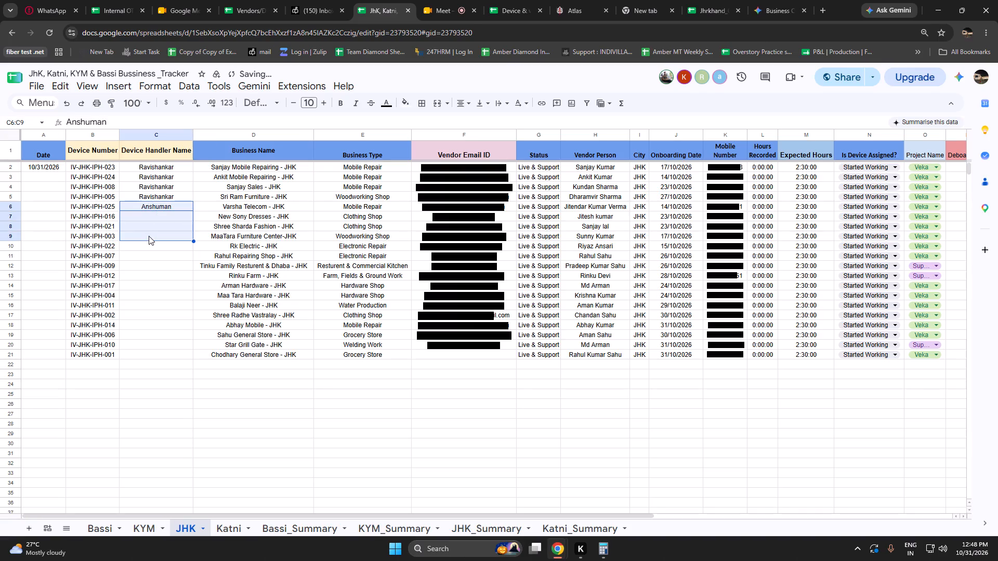
key(ctrl+d)
click(162, 288)
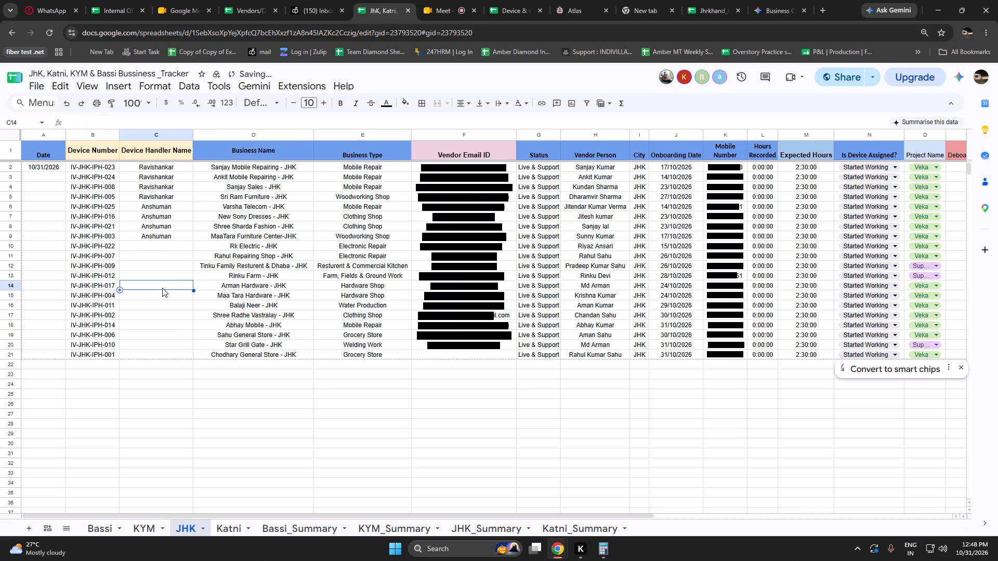
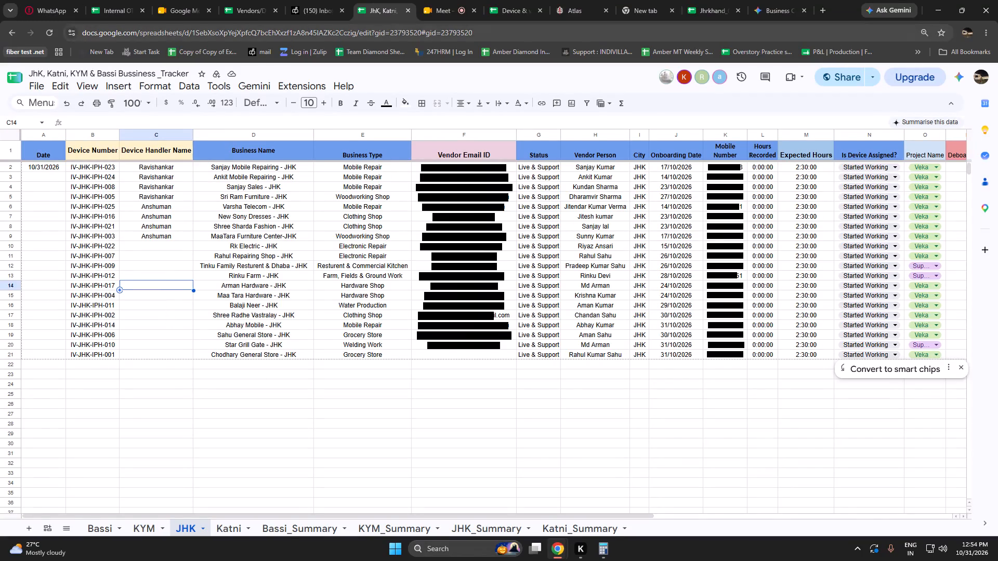
Copy the business name Chodhary General Store - JHK from the Approved Business List in the Vendors/Device_Business Details spreadsheet.
click(247, 4)
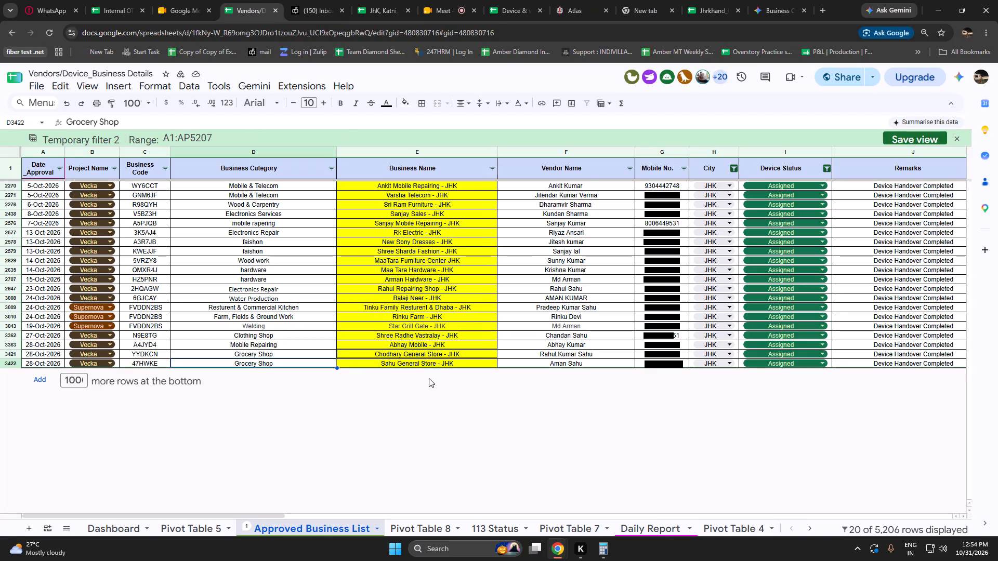
click(411, 351)
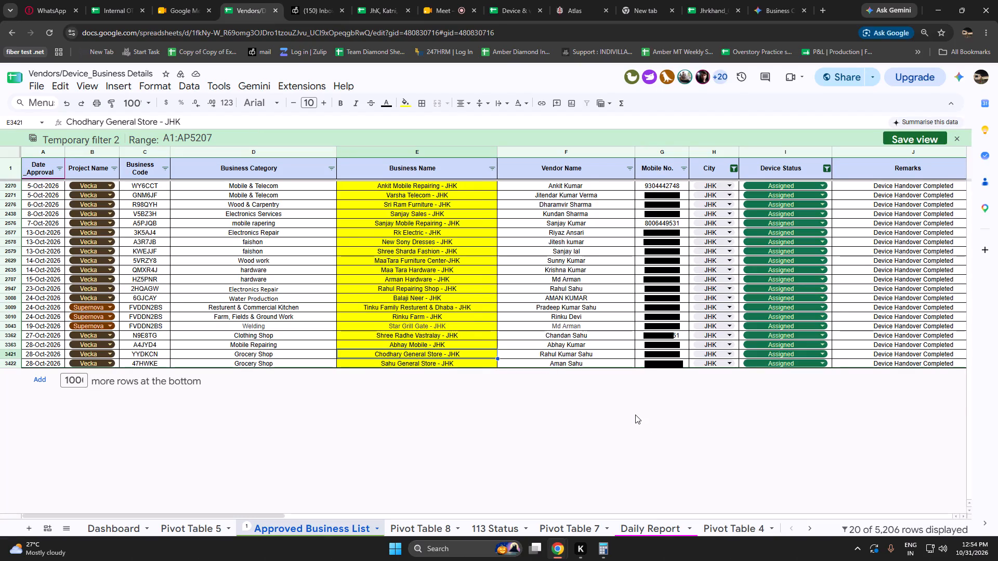
key(ctrl+c)
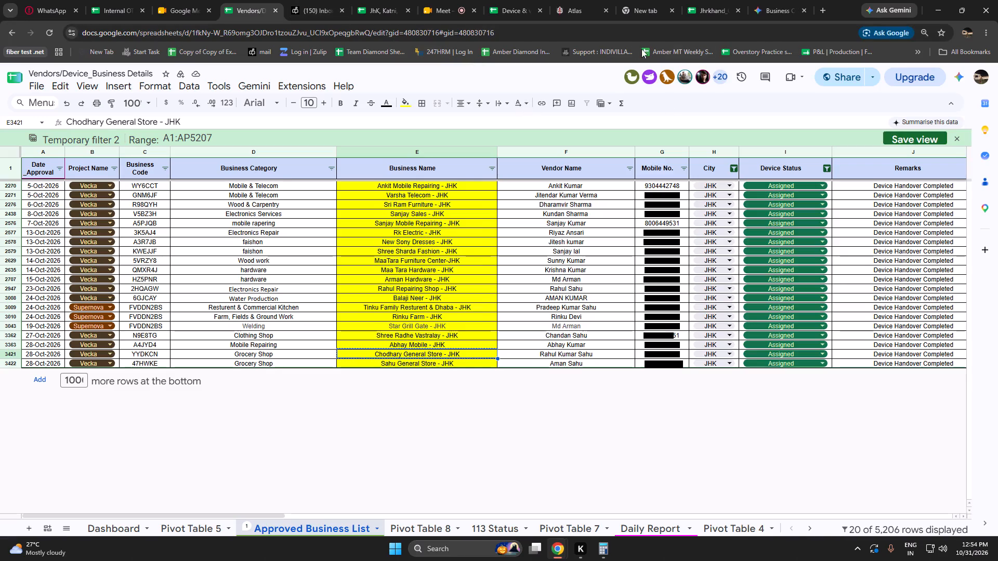
In the Atlas sales dashboard, search for Chodhary General Store - JHK and check the assigned users in its business details.
click(575, 5)
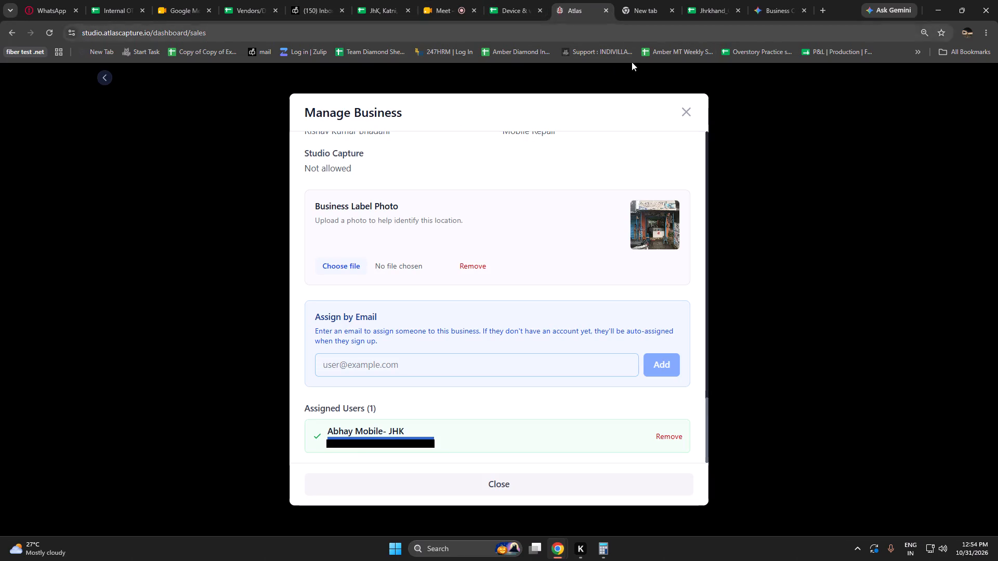
click(686, 110)
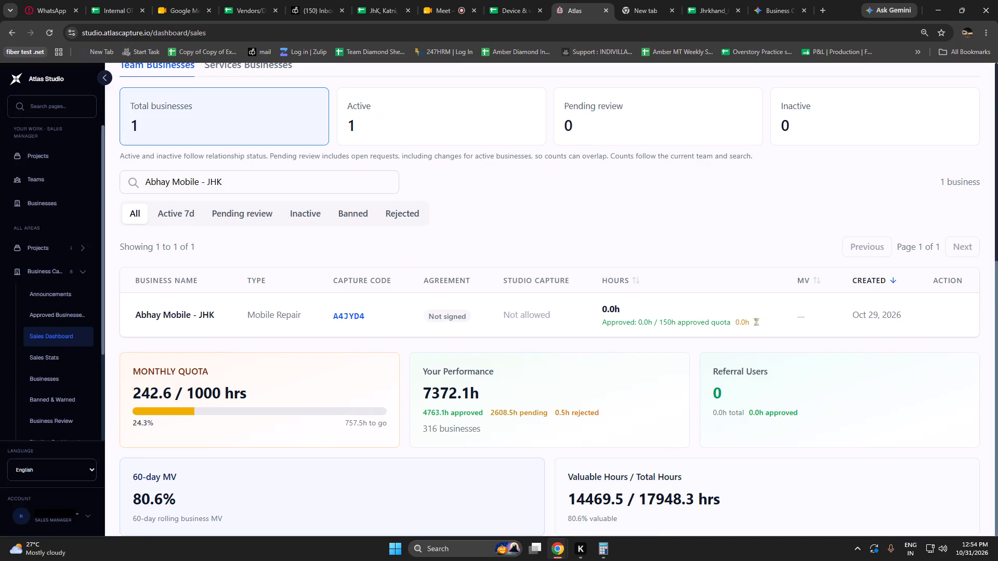
drag(268, 187, 75, 176)
key(ctrl+v)
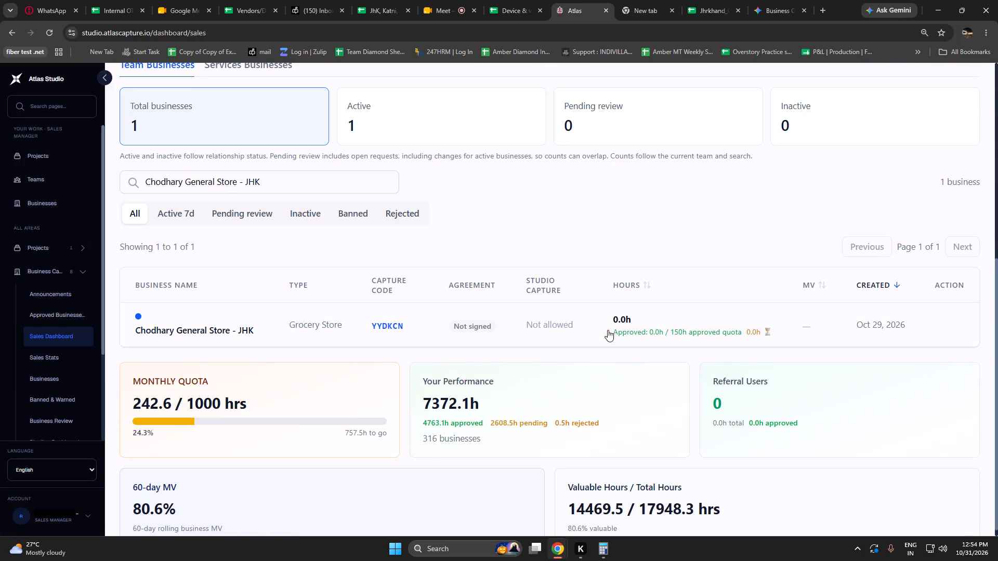
click(615, 316)
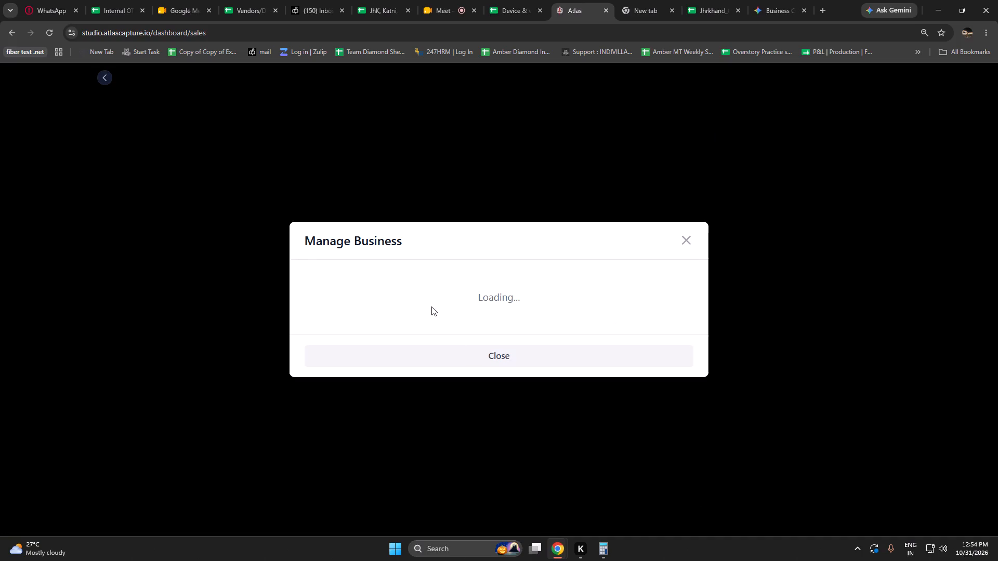
scroll(431, 306, down, 13)
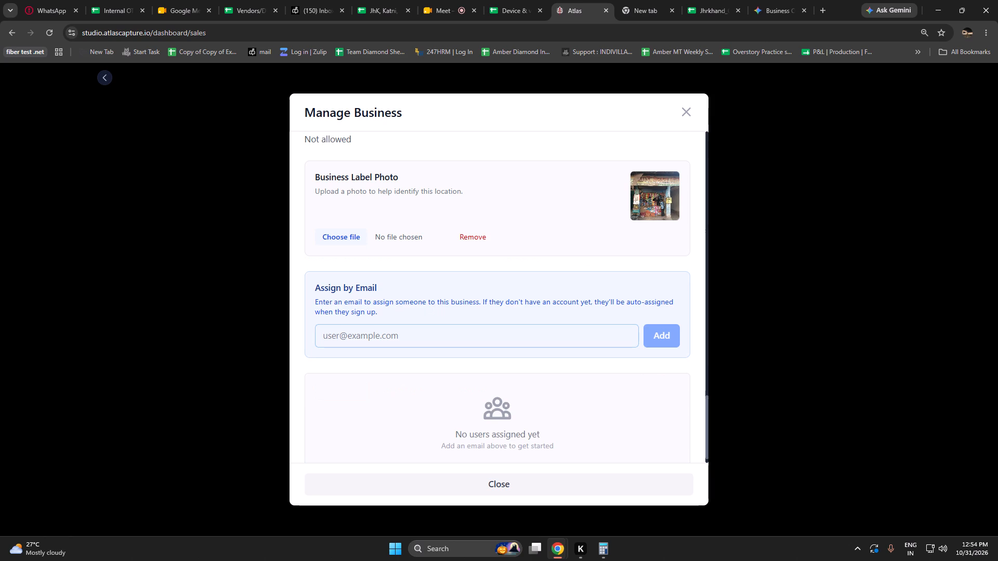
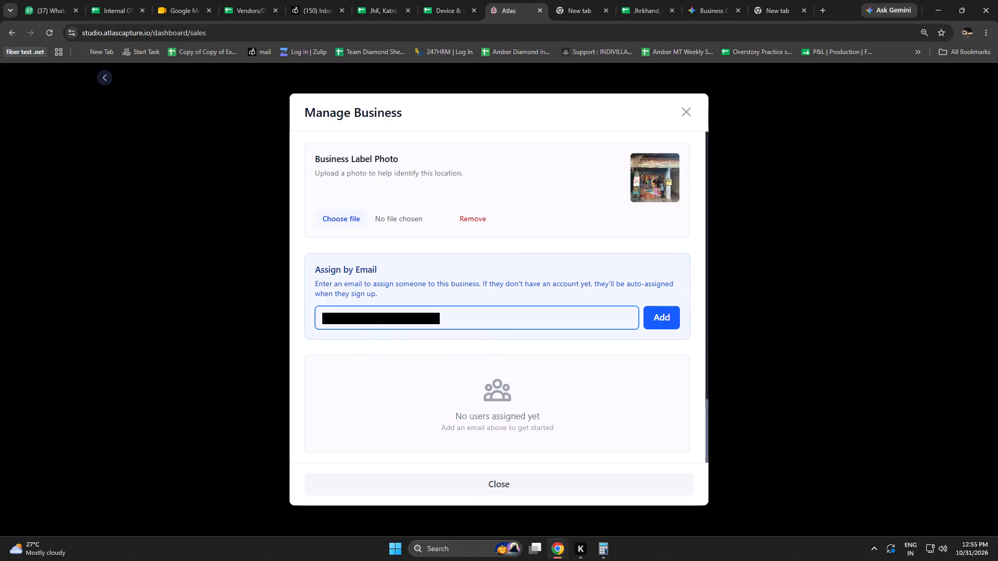
Assign the user whose email is already entered to the business in the Atlas sales dashboard.
click(652, 320)
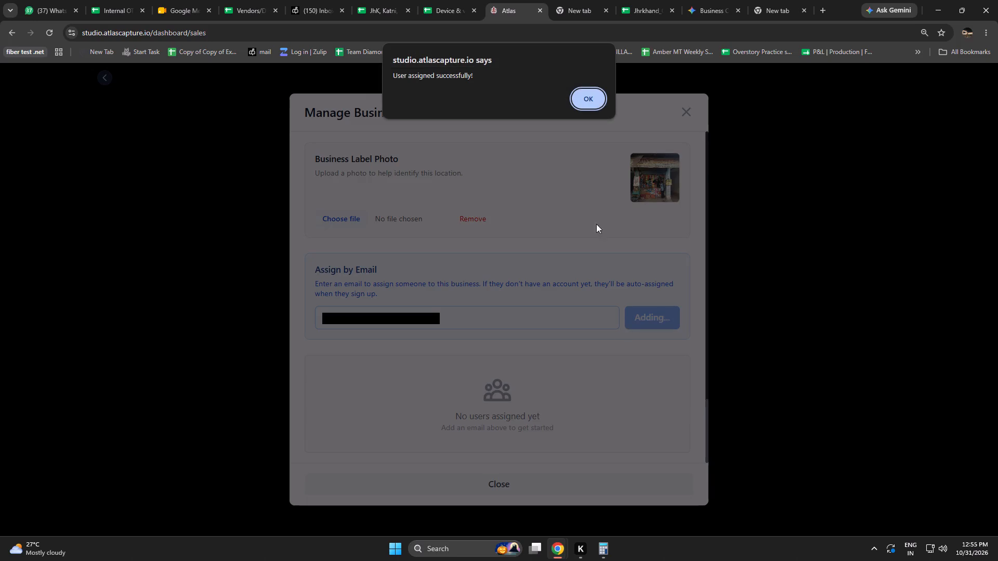
click(594, 102)
scroll(577, 298, down, 2)
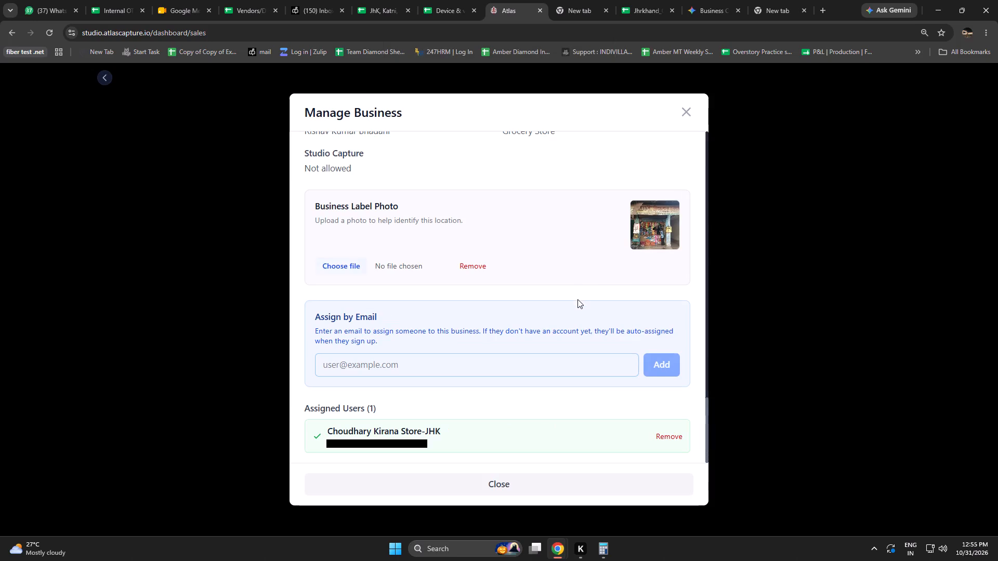
Copy the assigned user's email from the Atlas business record into the JHK tracker's Vendor Email ID cell for Chodhary General Store.
scroll(577, 299, down, 1)
drag(430, 445, 382, 443)
drag(382, 443, 326, 456)
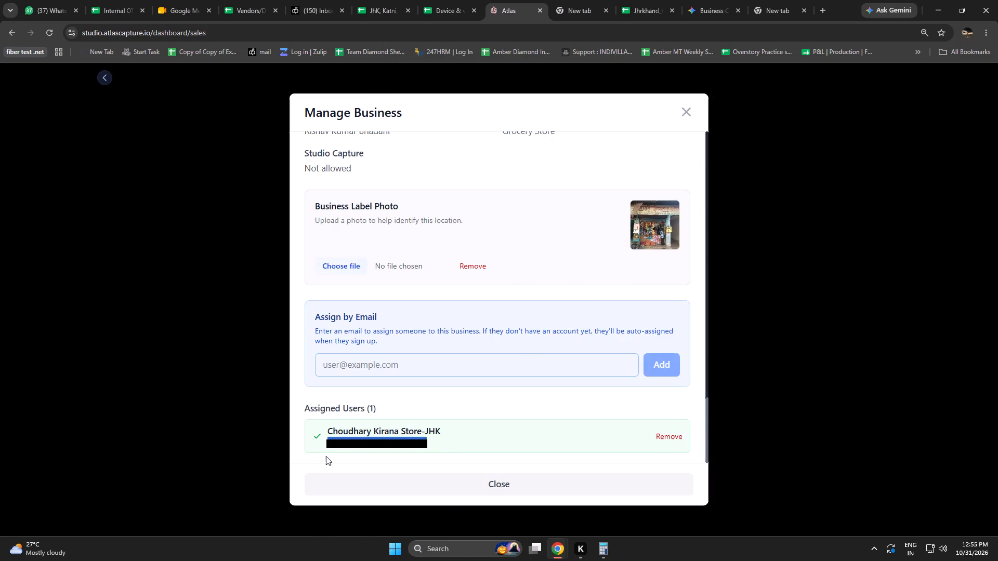
key(ctrl+c)
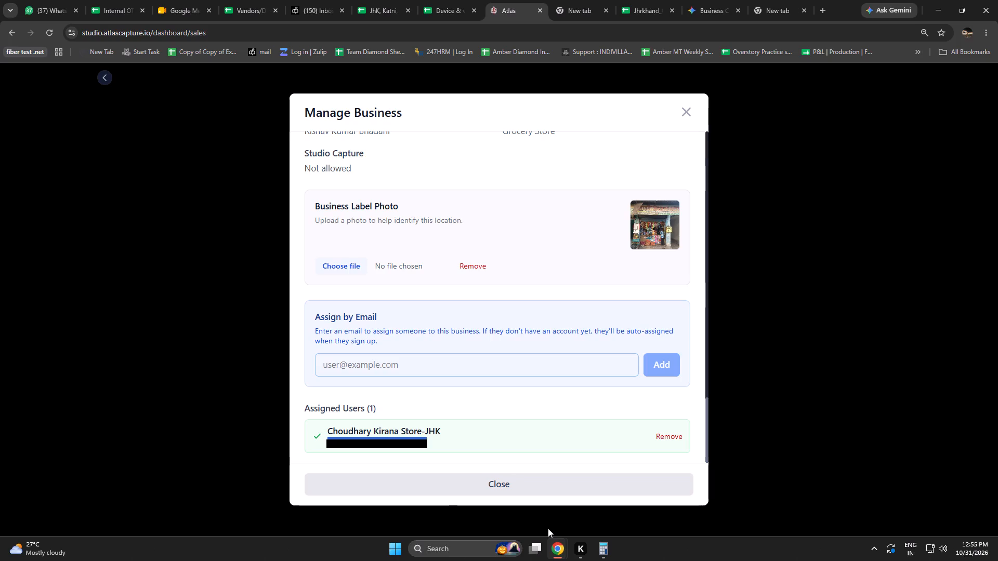
click(373, 0)
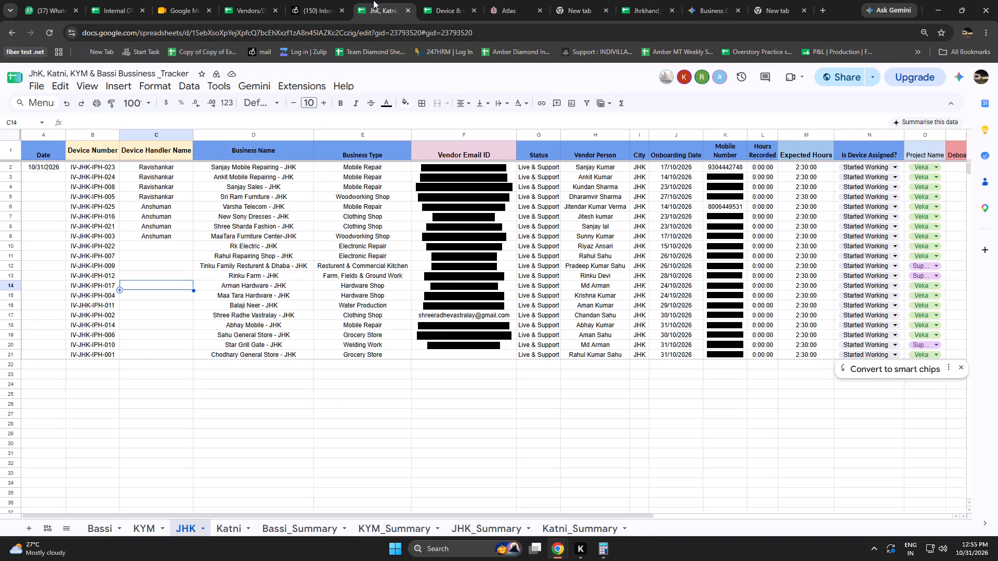
click(421, 356)
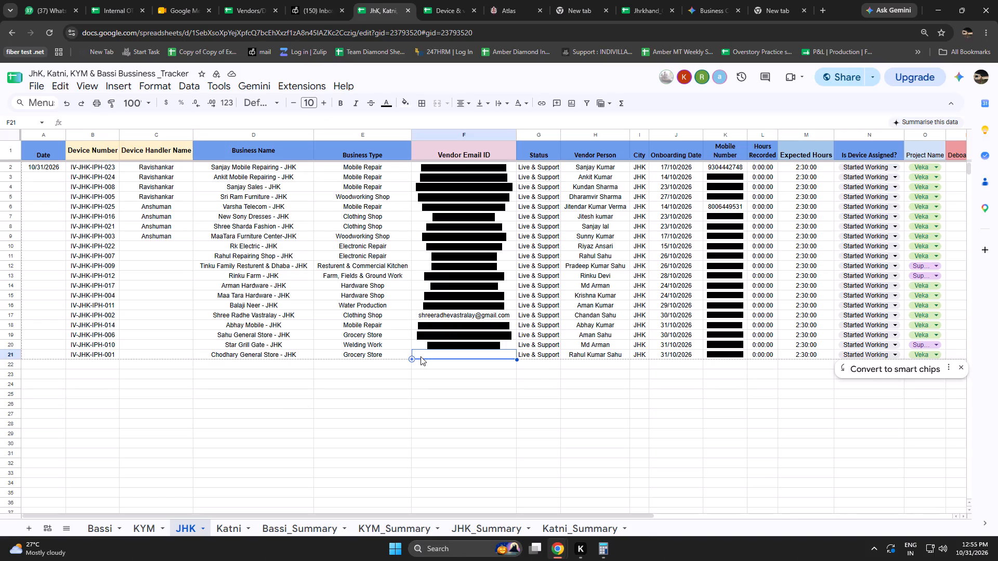
key(ctrl+shift+v)
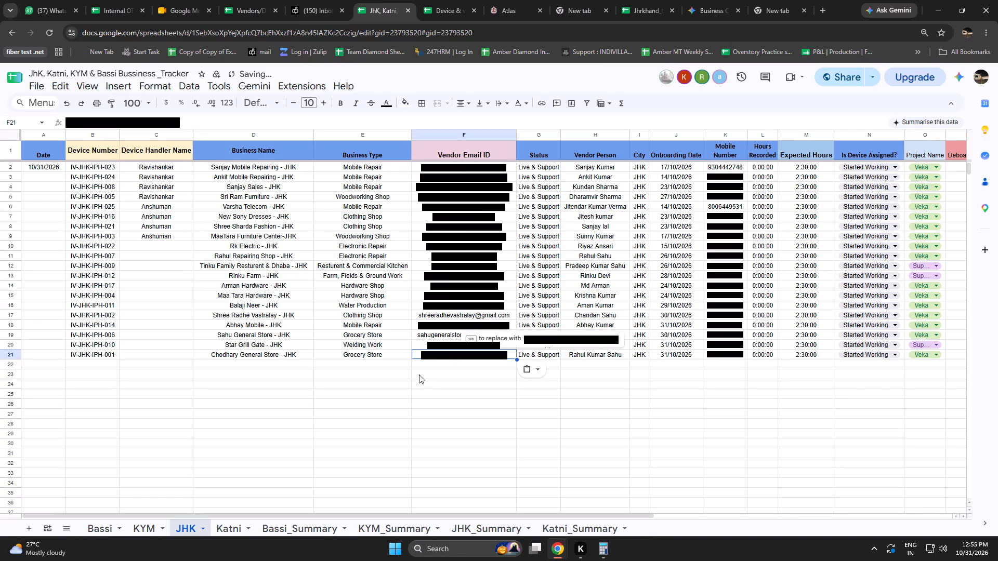
click(417, 402)
Paste the same email into Chodhary General Store's Email cell on the Daily Report - Businesses sheet and centre-align it.
click(439, 0)
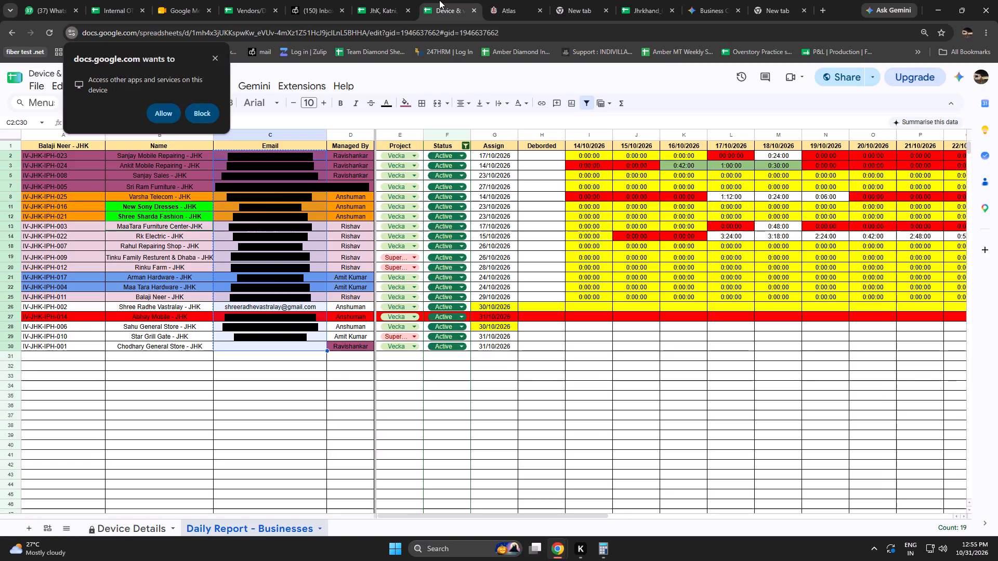
click(268, 348)
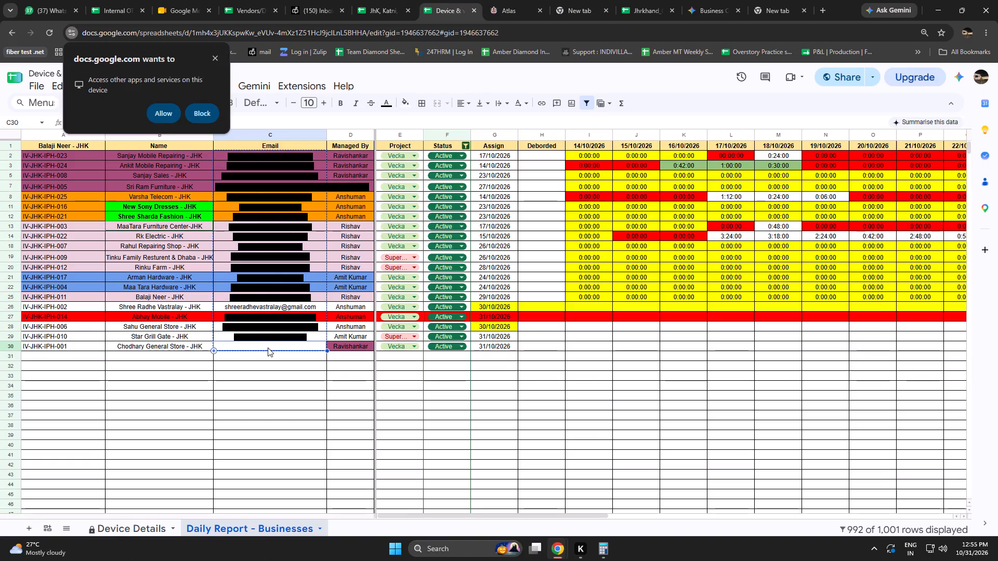
key(ctrl+shift+v)
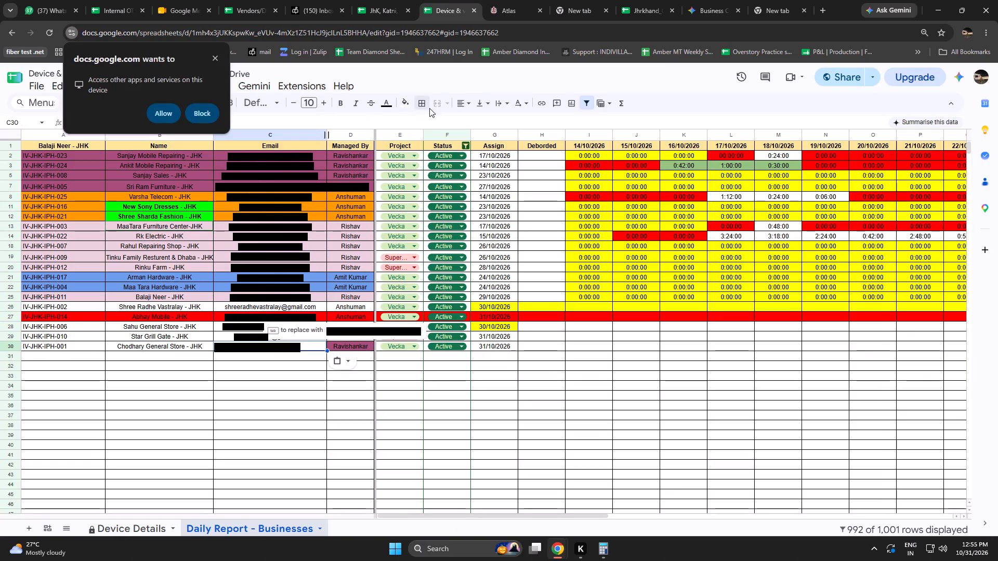
click(461, 107)
click(477, 121)
click(526, 380)
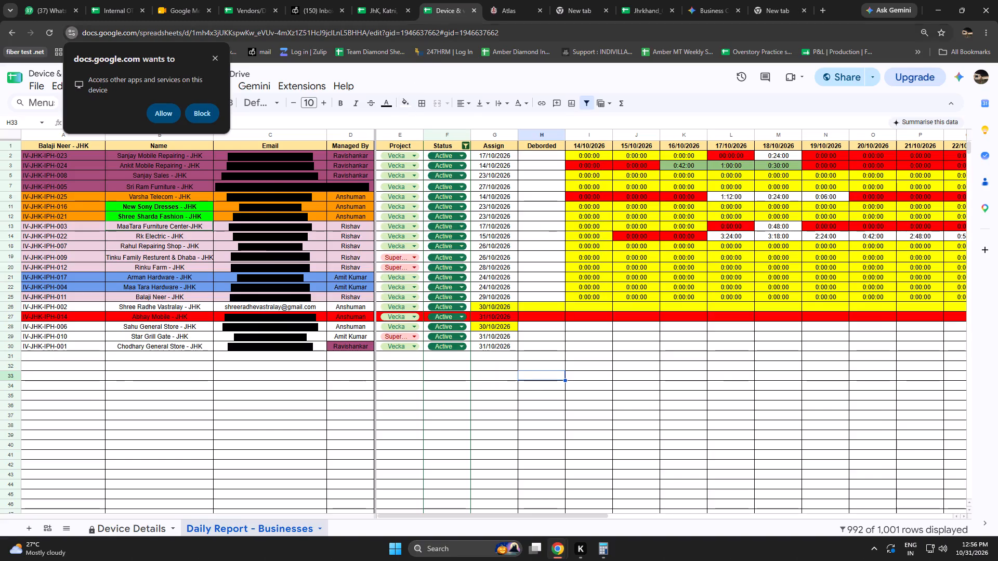
In the JHK tracker, enter the date 10/31/2026 in the first row and fill it down to Chodhary General Store.
click(384, 0)
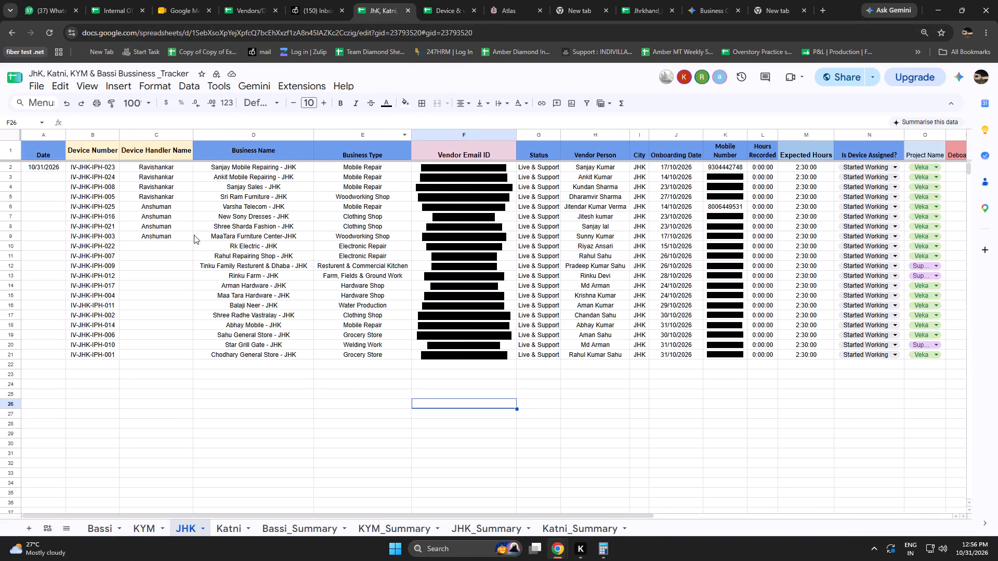
drag(263, 517, 270, 517)
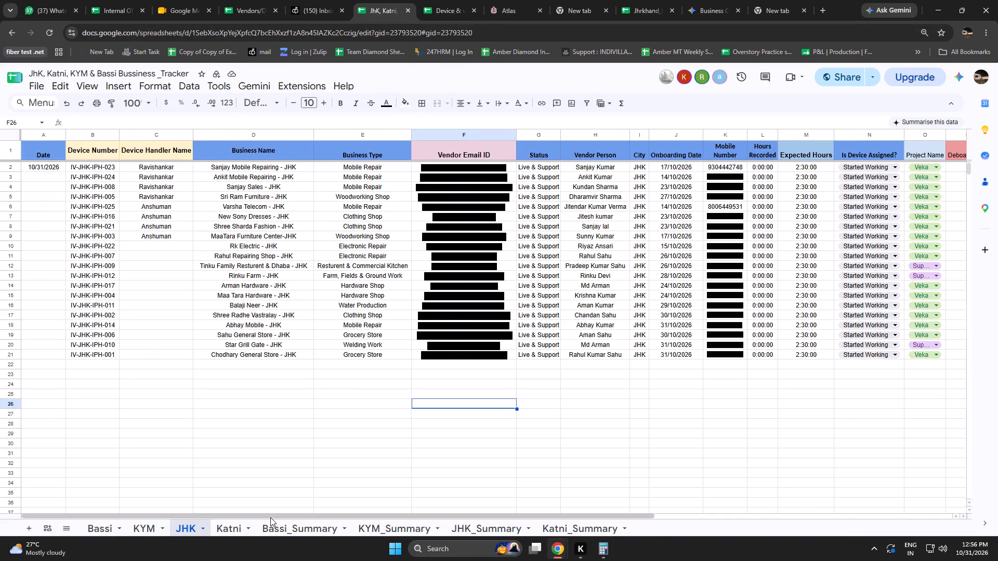
drag(270, 517, 212, 484)
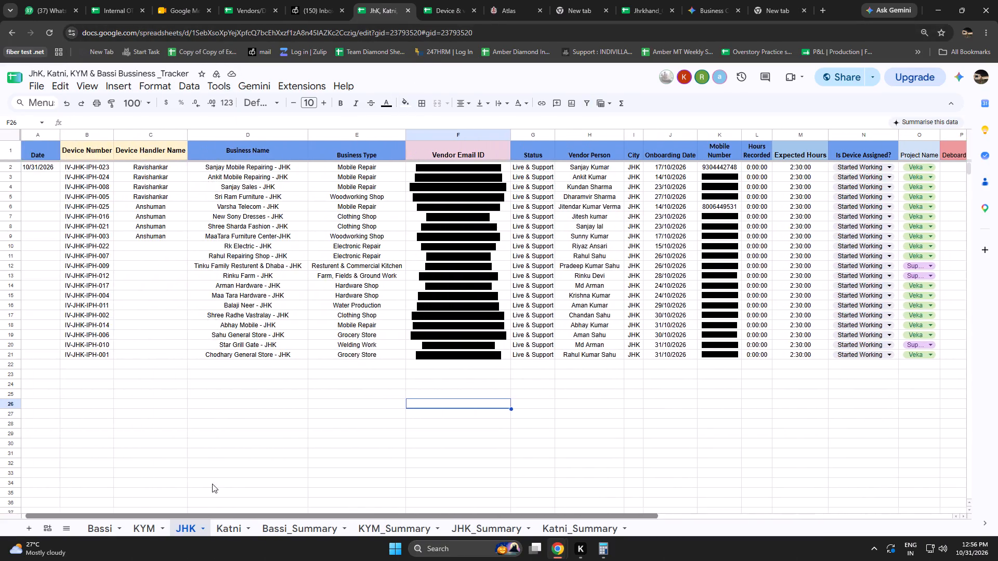
drag(212, 484, 182, 482)
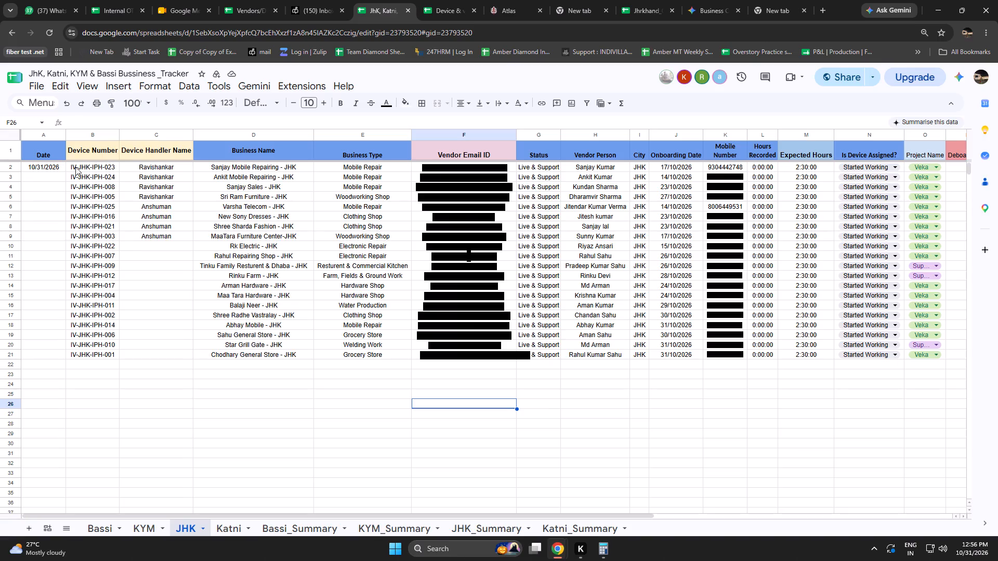
click(54, 170)
key(ctrl+semicolon)
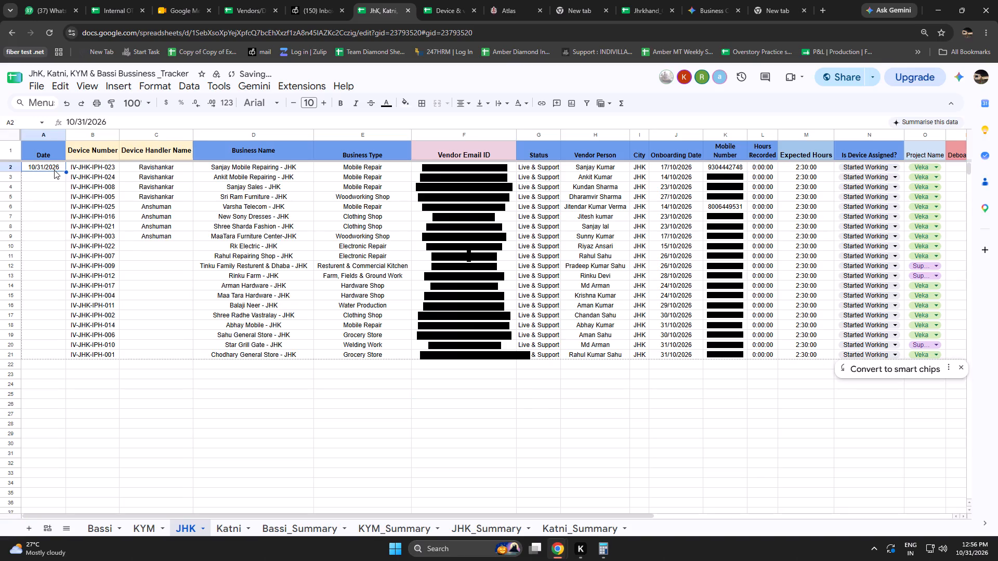
drag(54, 170, 56, 359)
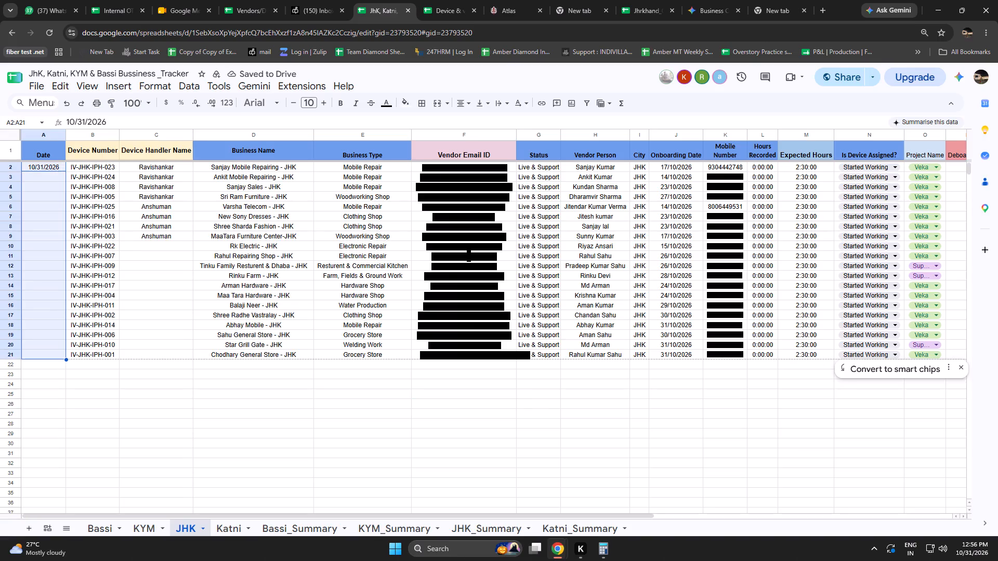
key(ctrl+d)
click(112, 414)
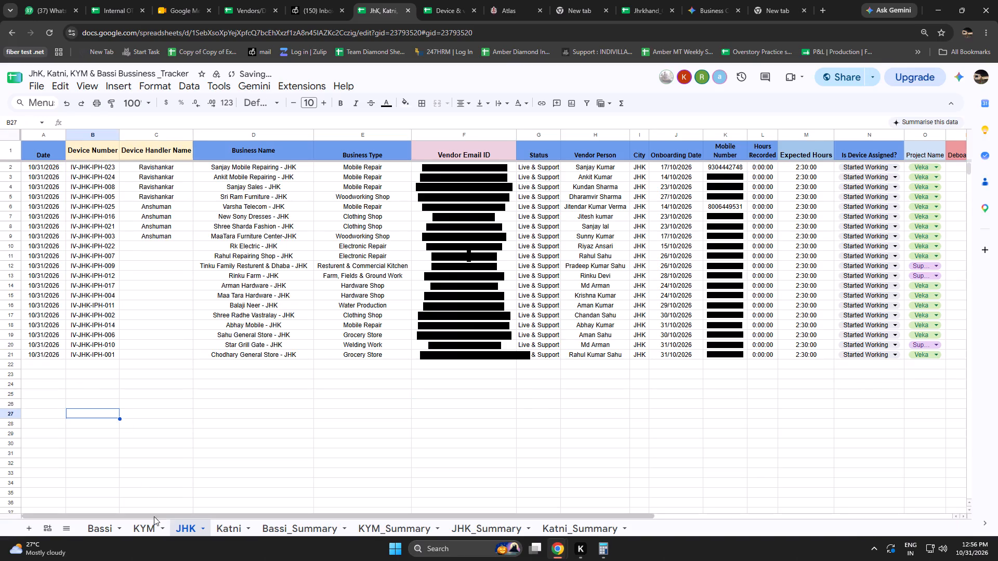
Fill the handler name Anshuman down to the Rk Electric and Rahul Repairing Shop rows.
drag(154, 516, 142, 513)
click(144, 245)
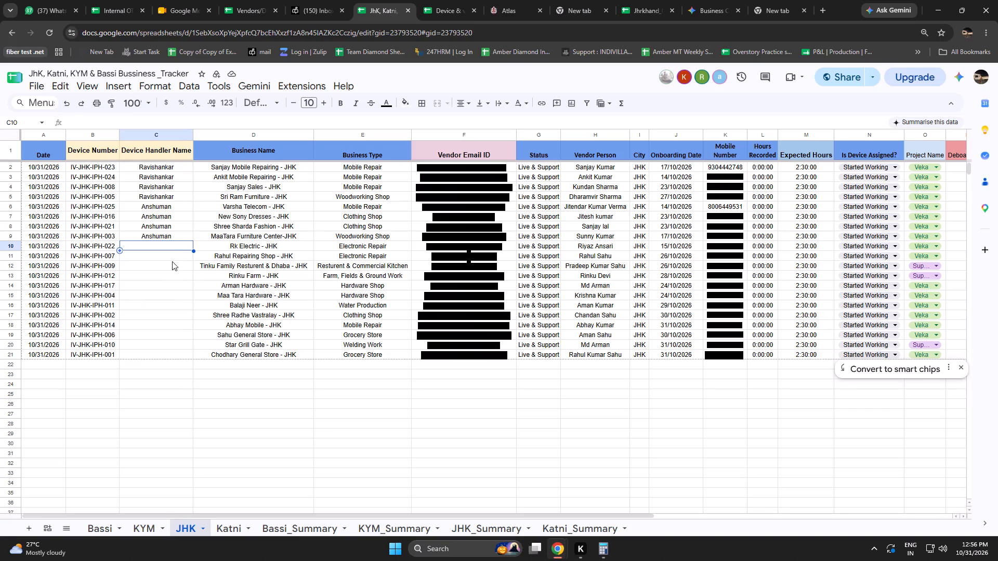
drag(165, 233, 165, 255)
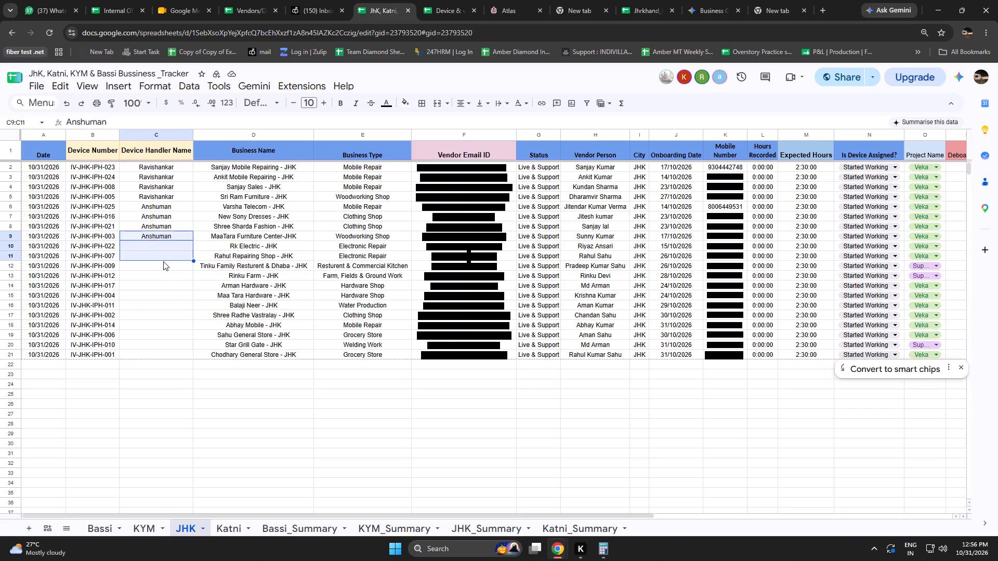
key(ctrl+d)
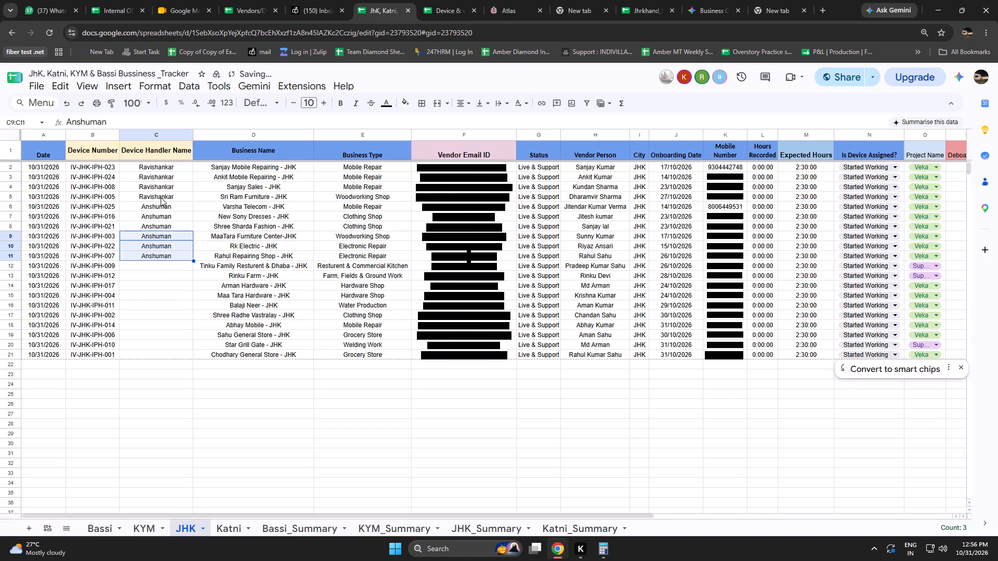
Copy the handler name Ravishankar to the Tinku Family Resturent & Dhaba and Rinku Farm rows.
drag(161, 187, 155, 194)
key(ctrl+c)
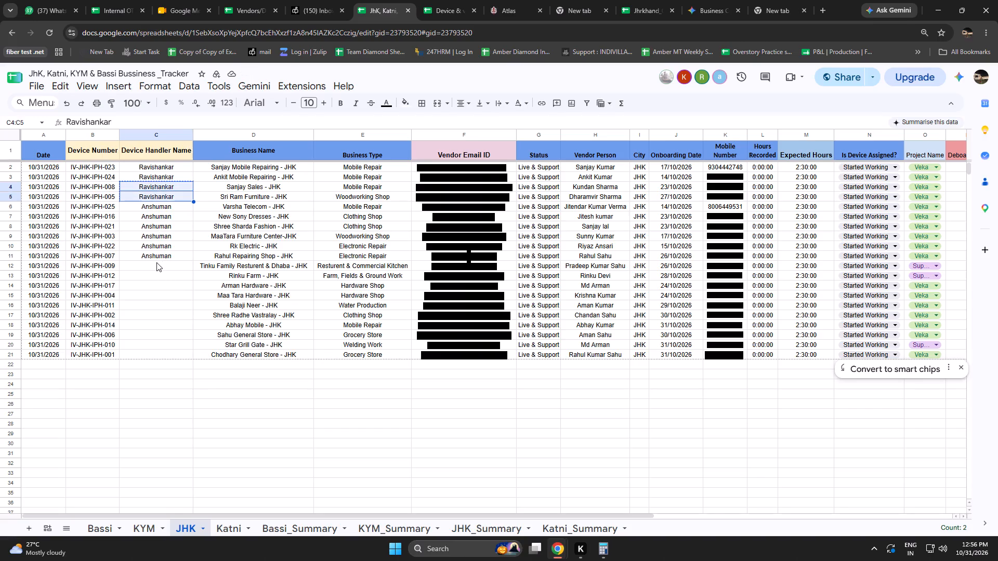
click(156, 262)
key(ctrl+v)
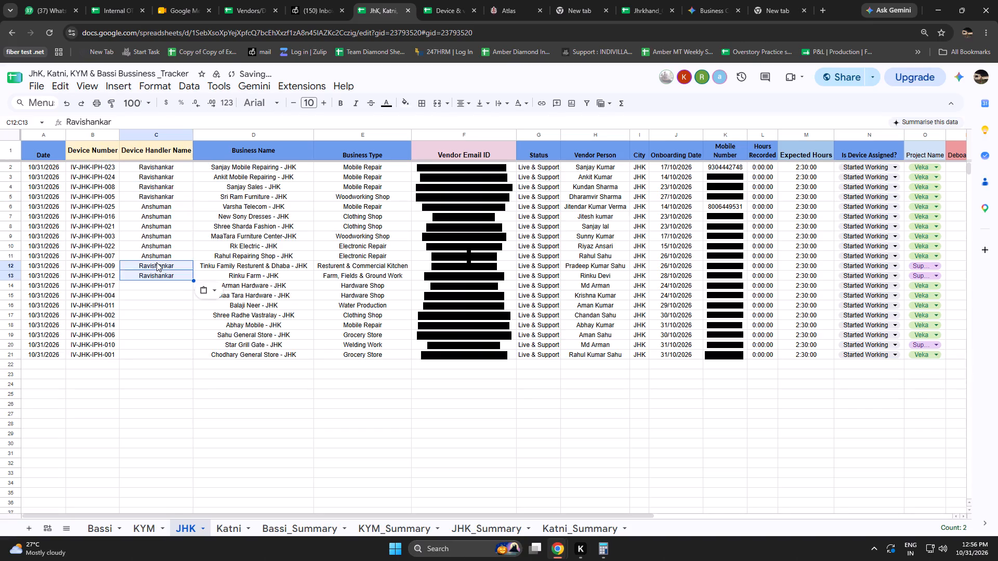
Enter handler Amit's full name for Arman Hardware and fill it down the Device Handler Name column to Chodhary General Store.
click(161, 300)
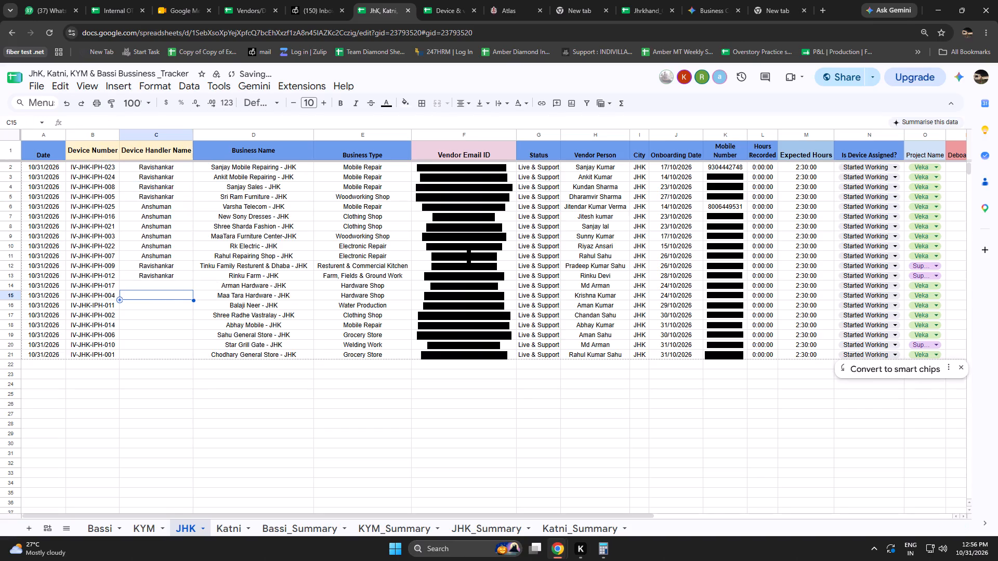
click(157, 291)
click(149, 286)
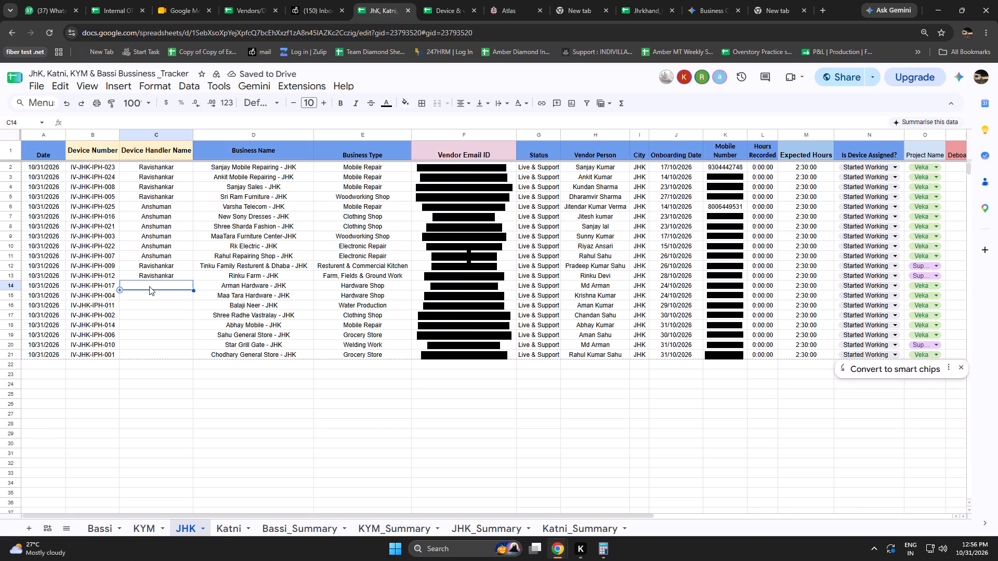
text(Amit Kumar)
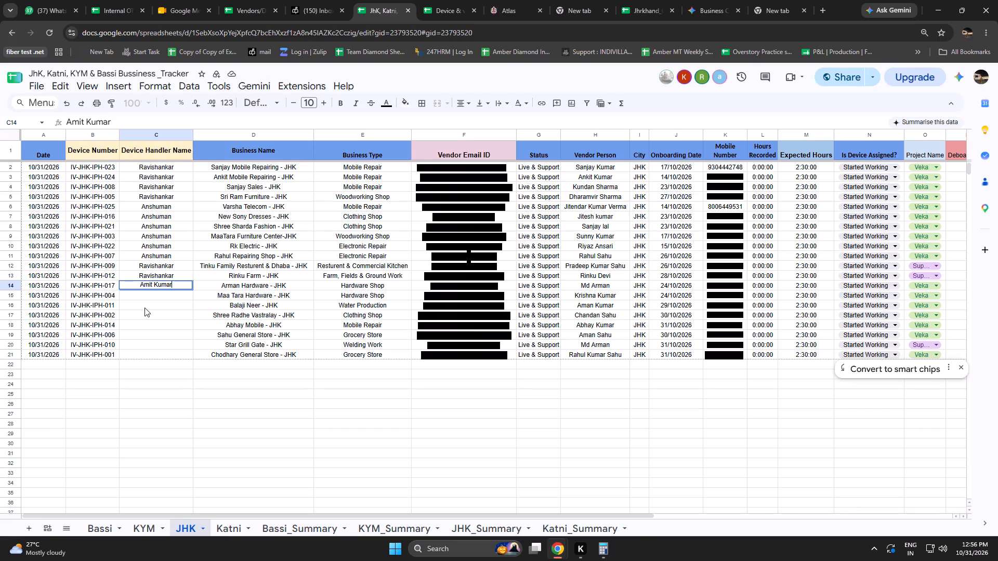
click(145, 308)
drag(147, 283, 140, 358)
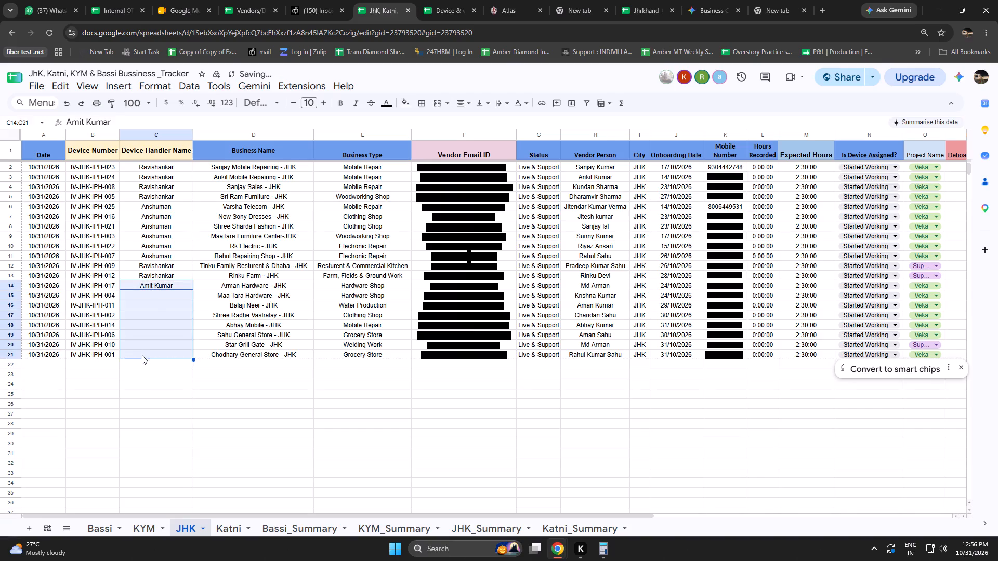
key(ctrl+d)
click(161, 404)
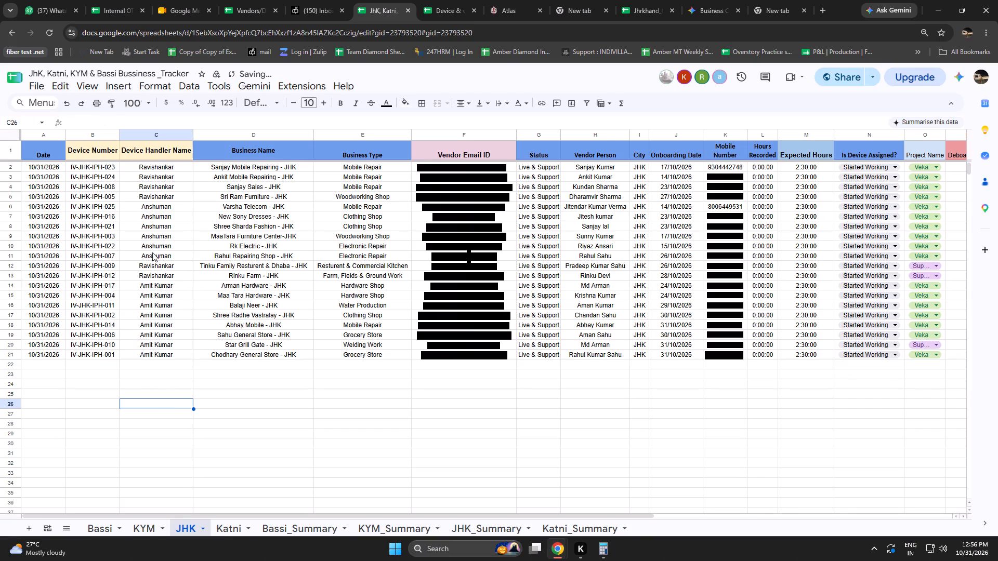
Replace the Device Handler Name for Chodhary General Store with Ravishankar, copied from the Rinku Farm row.
drag(160, 206, 158, 256)
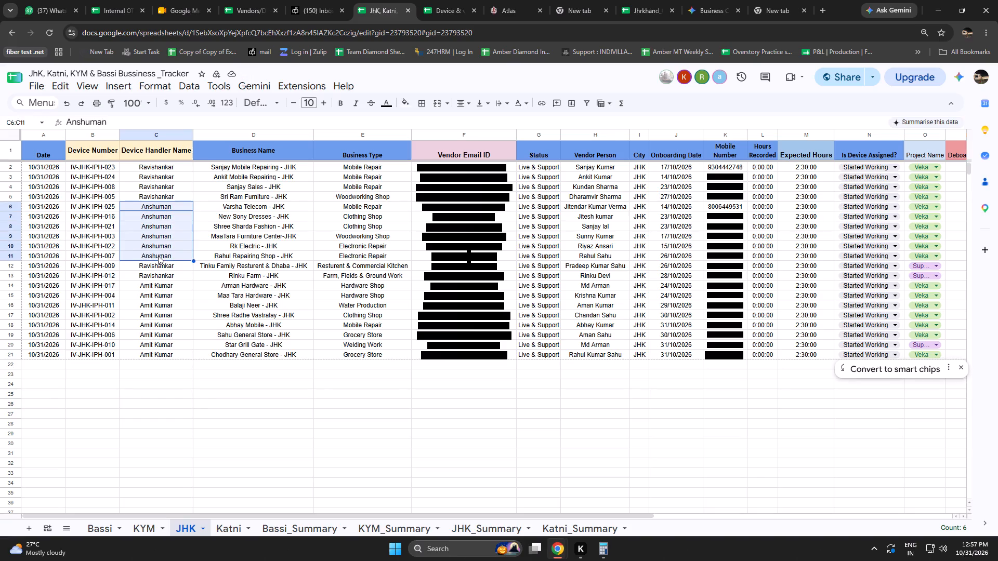
click(153, 353)
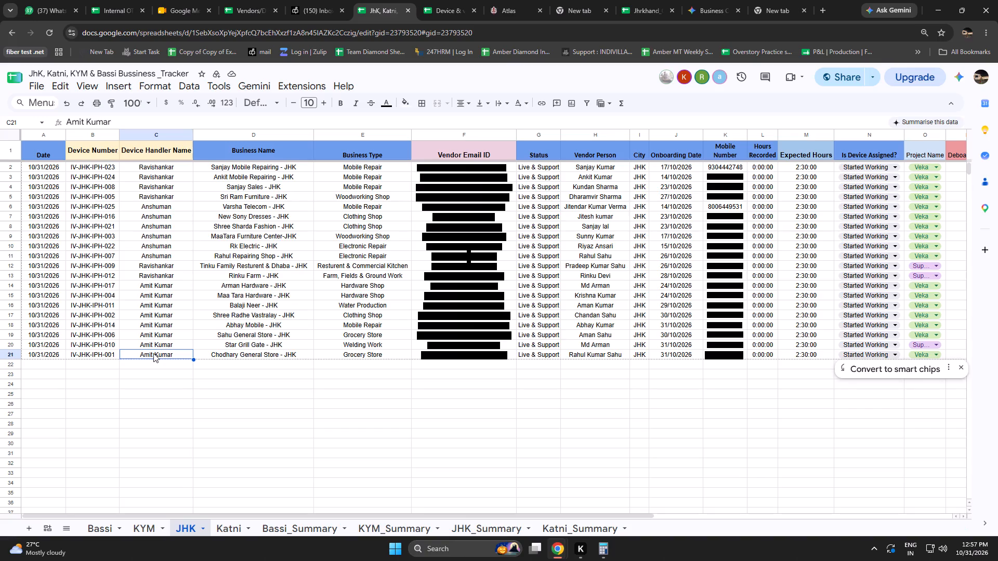
key(BackSpace)
click(161, 276)
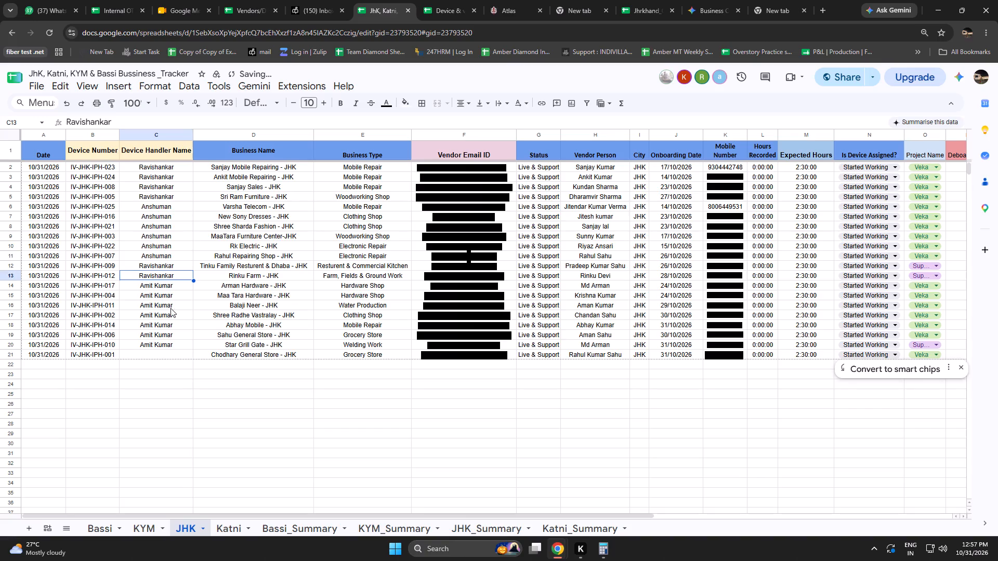
key(ctrl+c)
click(165, 354)
key(ctrl+v)
click(165, 390)
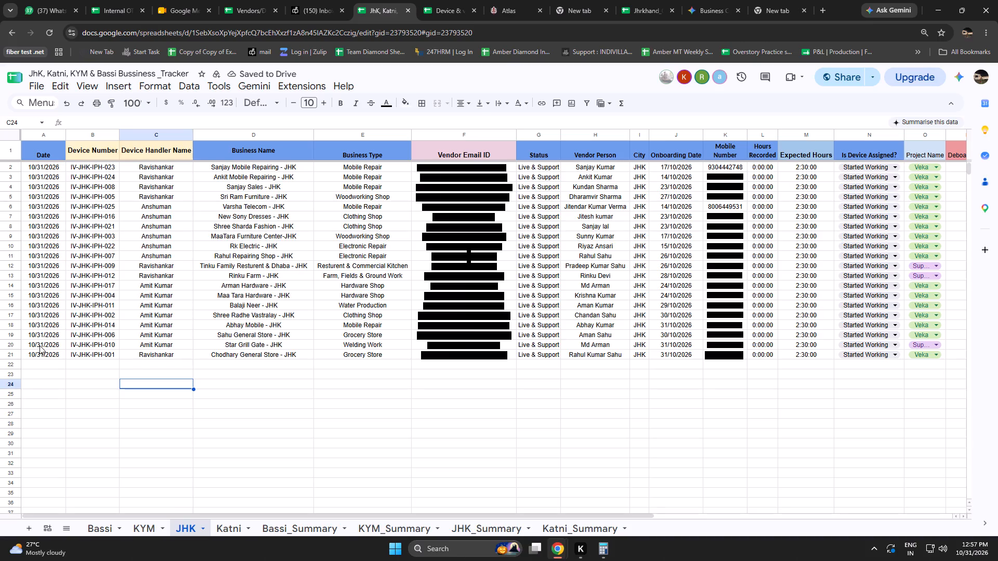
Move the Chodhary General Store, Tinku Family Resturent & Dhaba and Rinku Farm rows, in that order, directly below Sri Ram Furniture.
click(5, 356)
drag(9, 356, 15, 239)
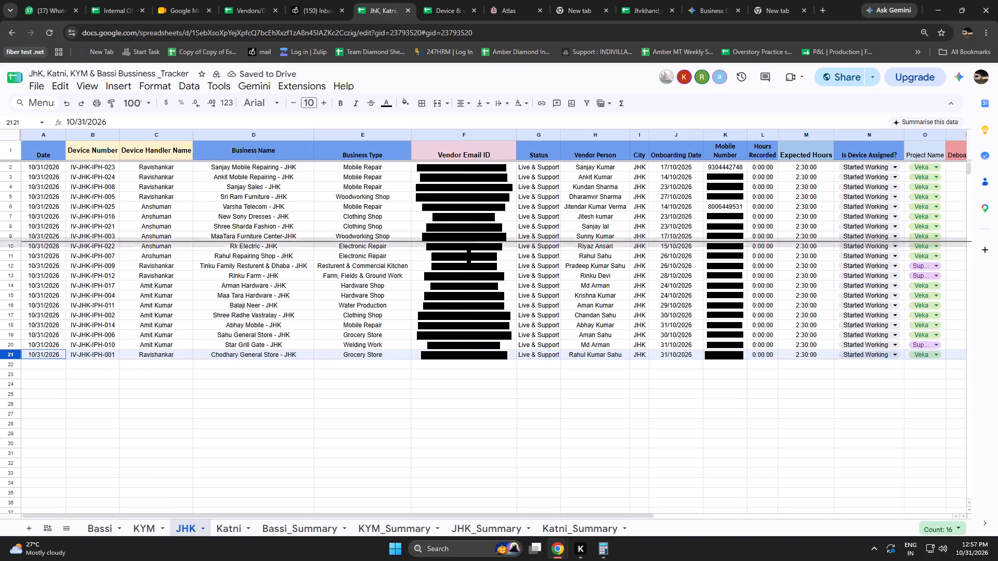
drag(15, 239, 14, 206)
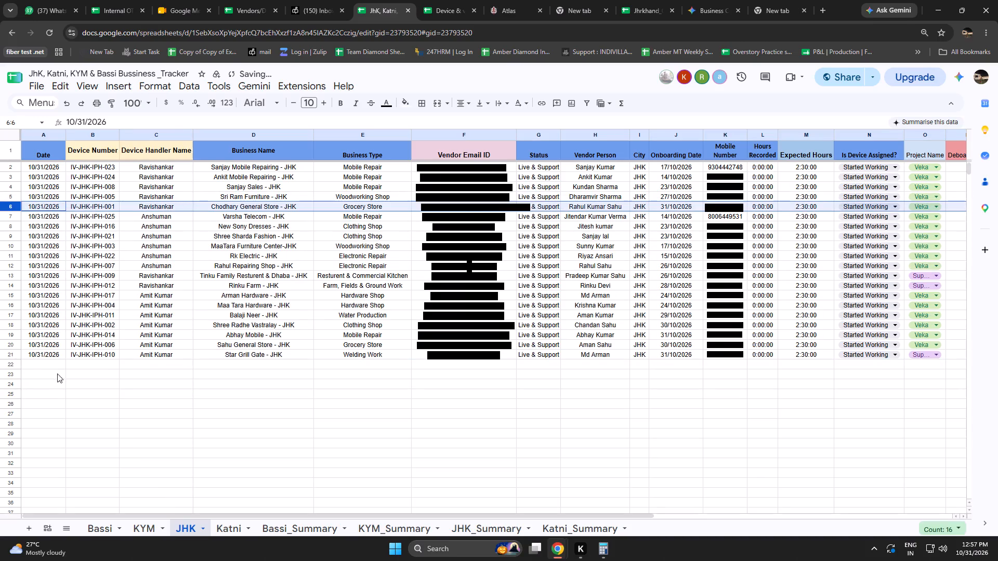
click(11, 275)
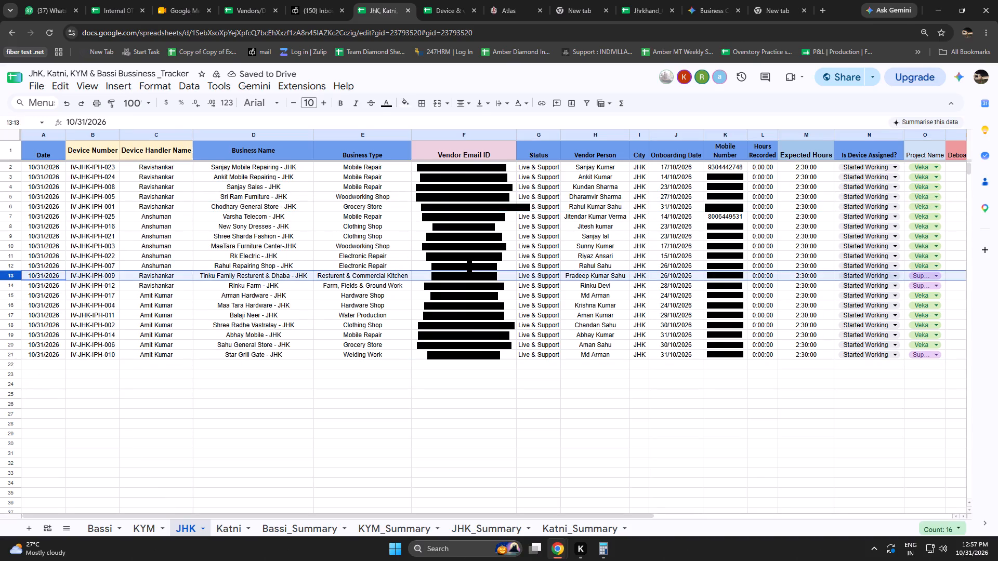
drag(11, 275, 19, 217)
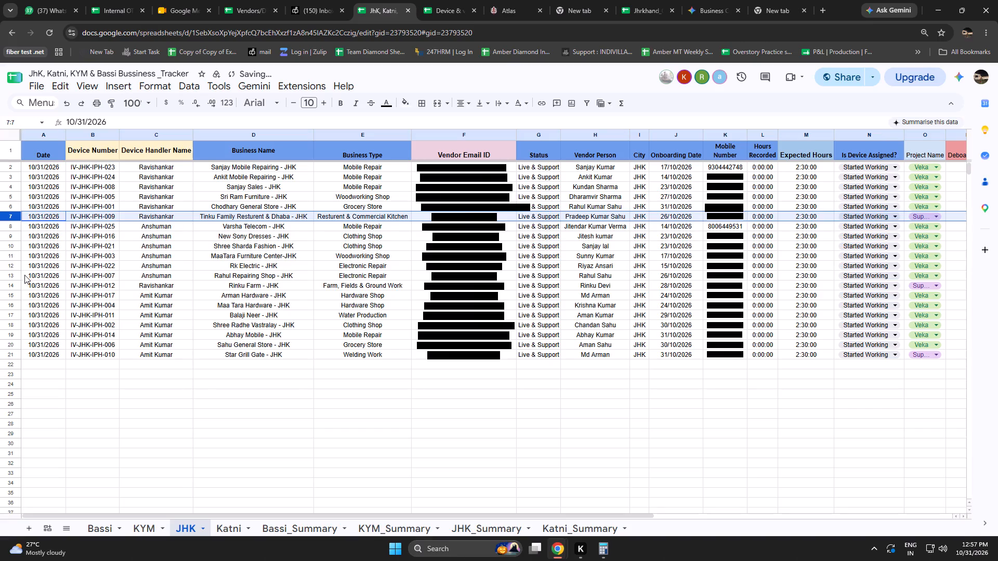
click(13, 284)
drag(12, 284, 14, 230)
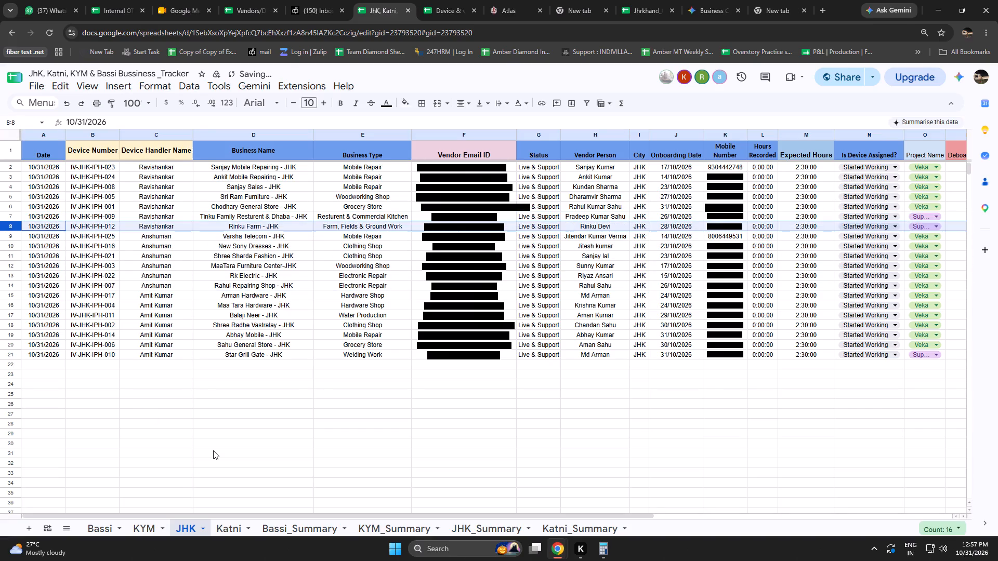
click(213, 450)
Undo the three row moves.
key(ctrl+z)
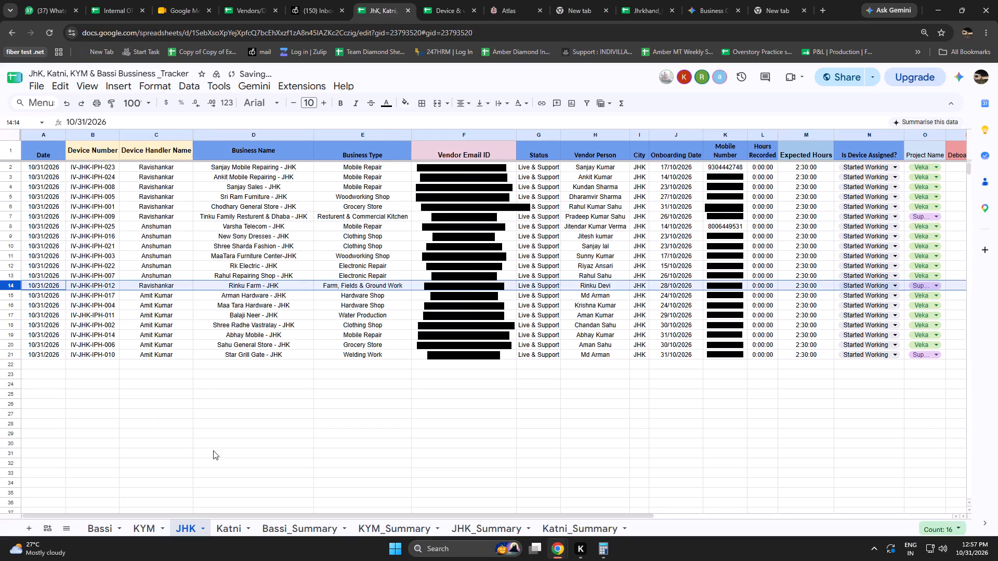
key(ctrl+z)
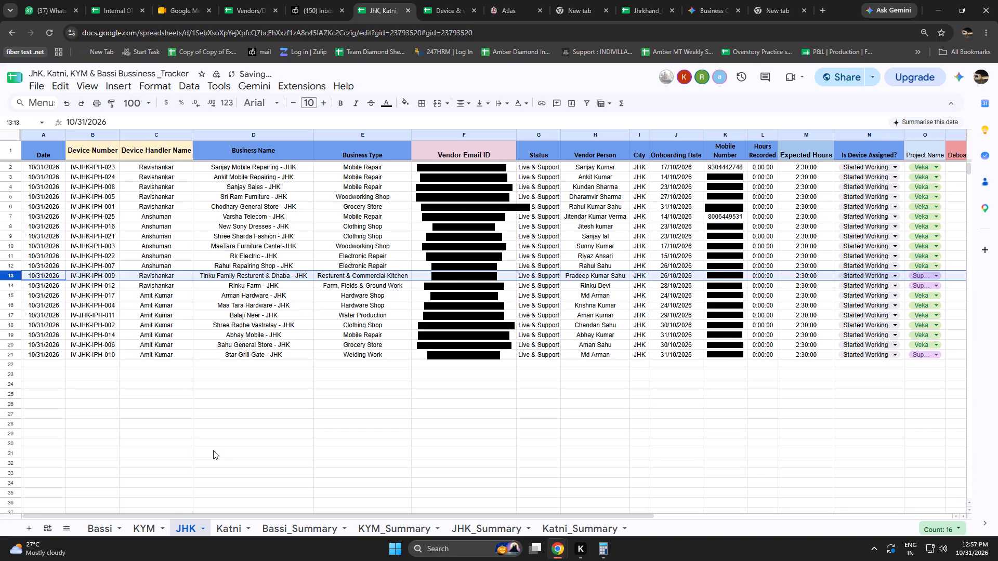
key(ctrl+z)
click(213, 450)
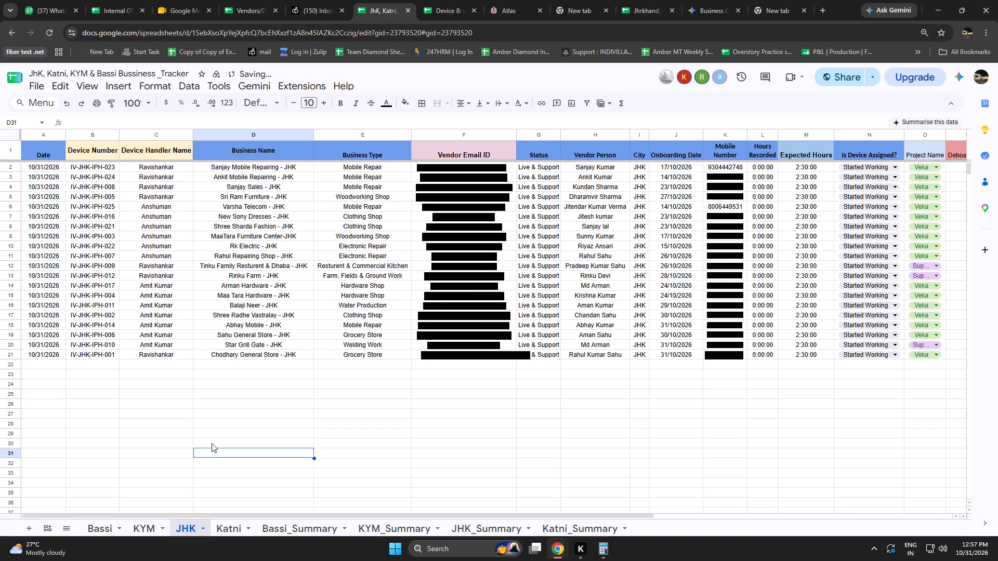
Select the Device Handler Name cells from Sanjay Mobile Repairing to Sri Ram Furniture.
drag(165, 168, 157, 198)
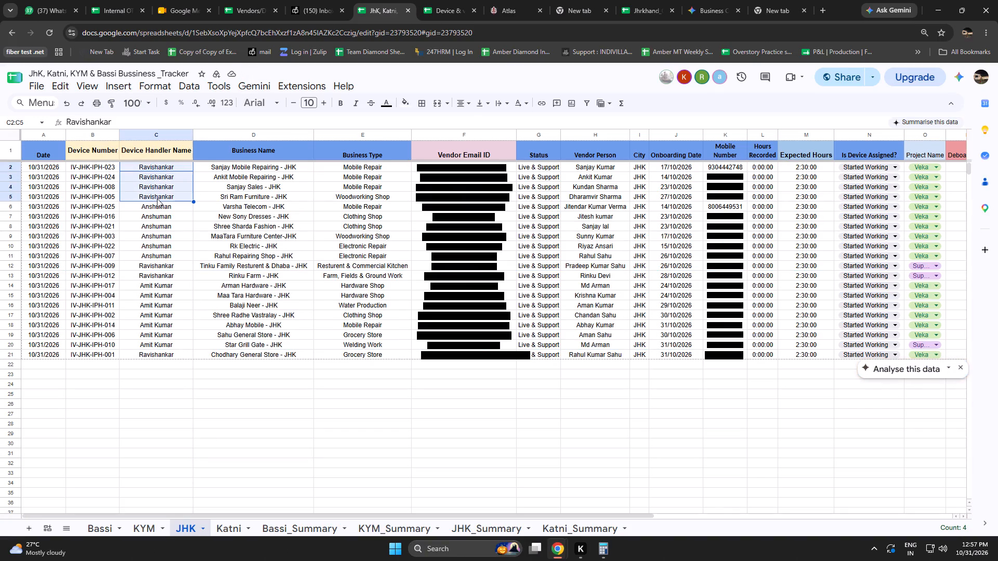
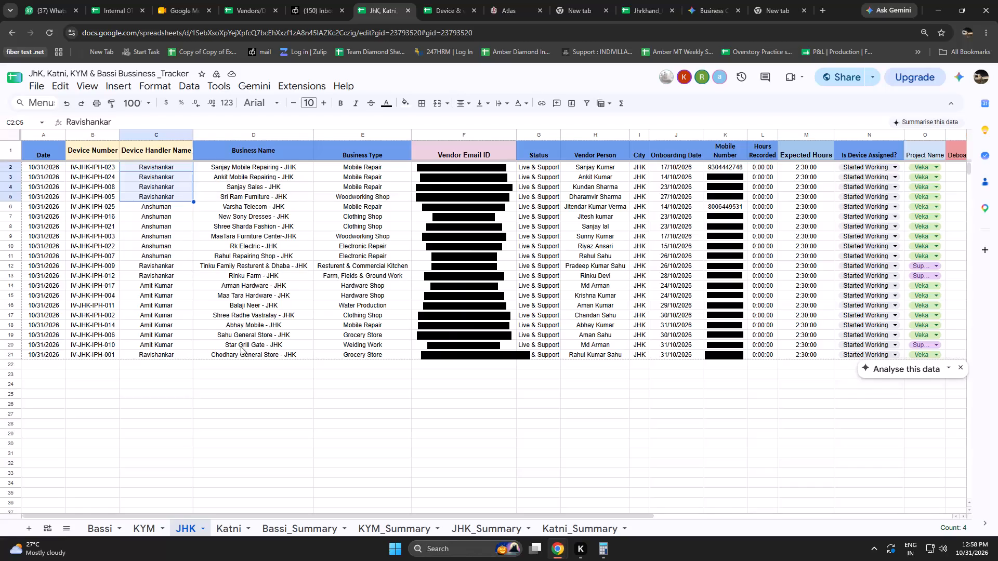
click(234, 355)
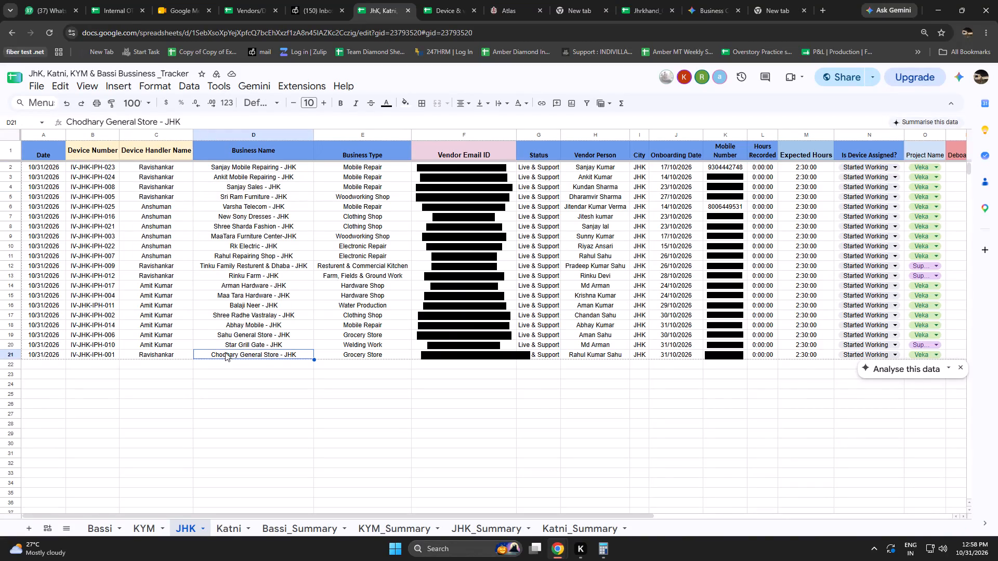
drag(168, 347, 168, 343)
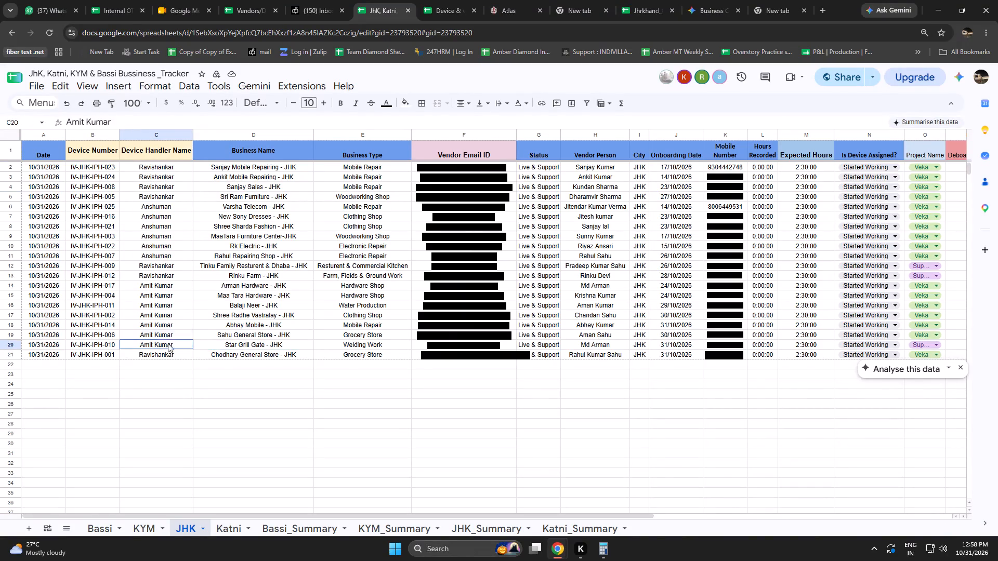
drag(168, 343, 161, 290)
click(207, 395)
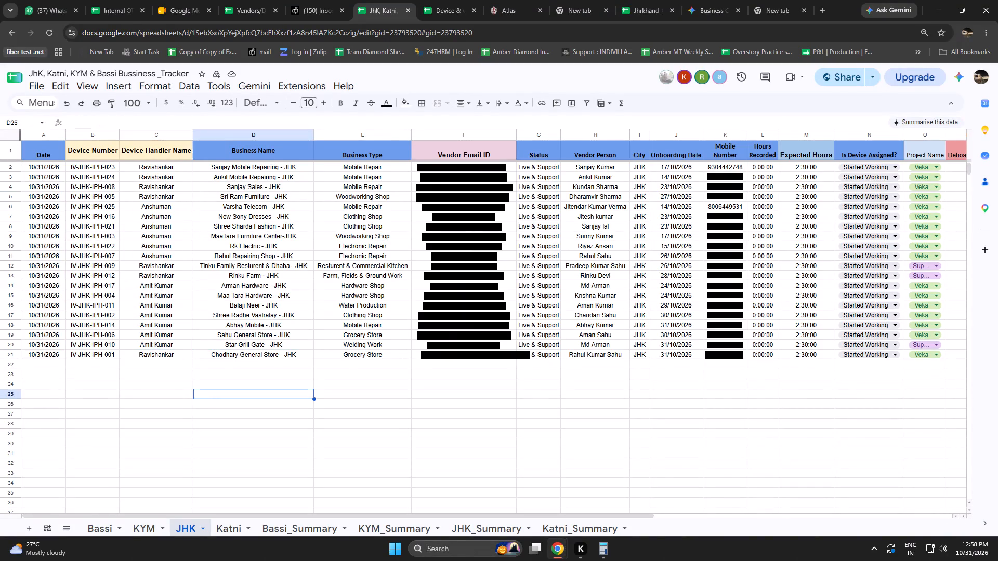
Create a temporary filter over the whole JHK sheet showing only rows whose Device Handler Name is Ravishankar.
click(5, 136)
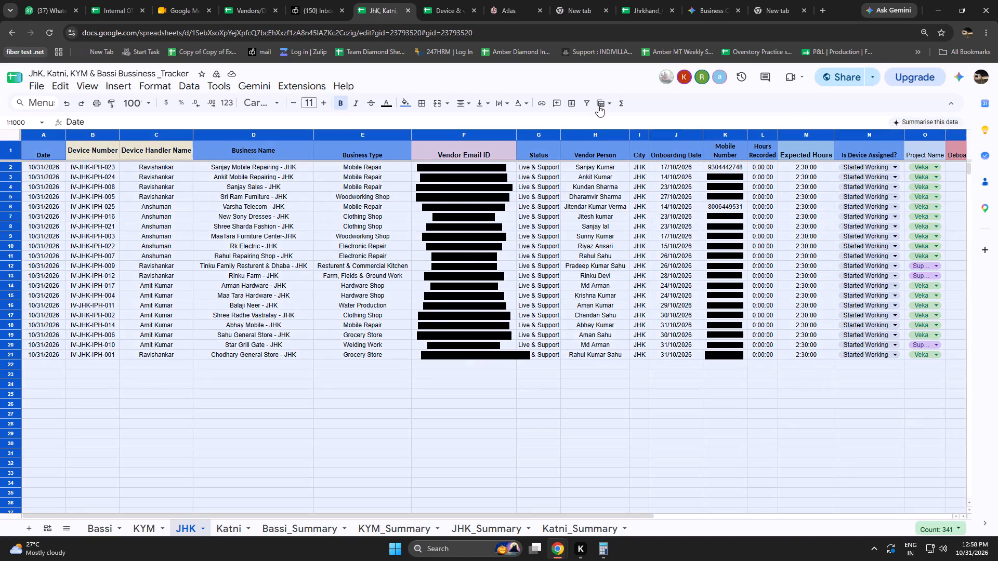
click(598, 105)
click(612, 142)
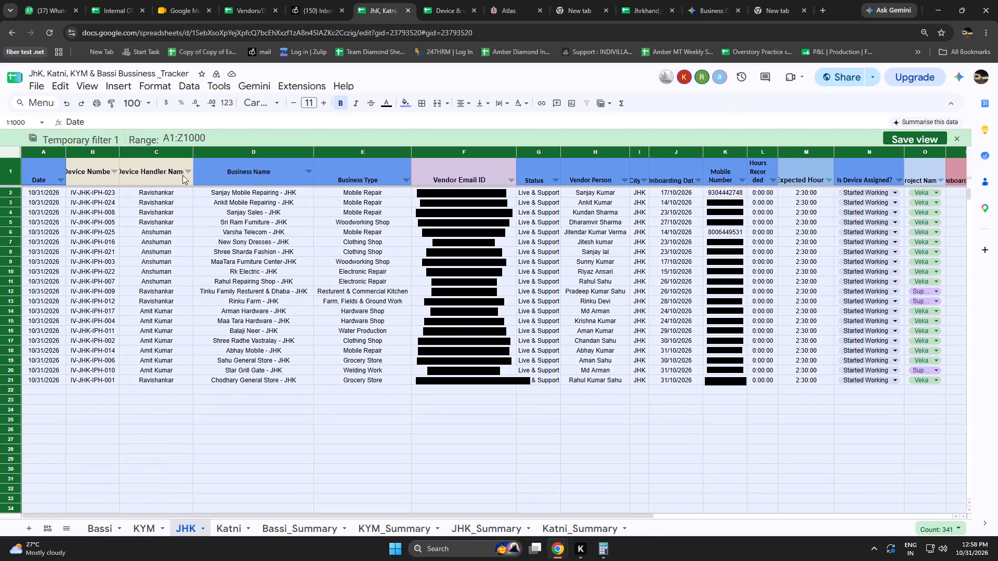
click(187, 170)
click(116, 319)
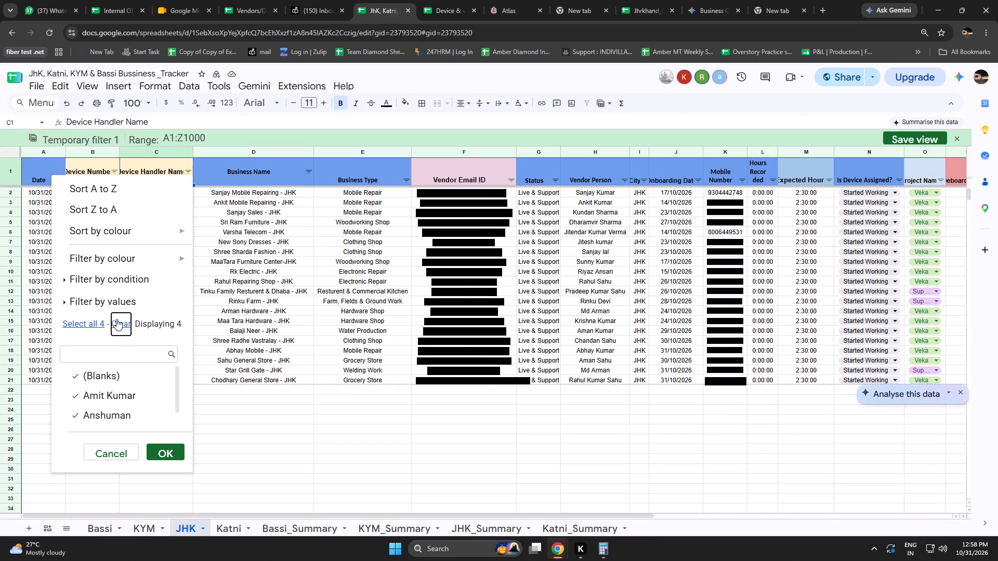
click(112, 346)
text(ra)
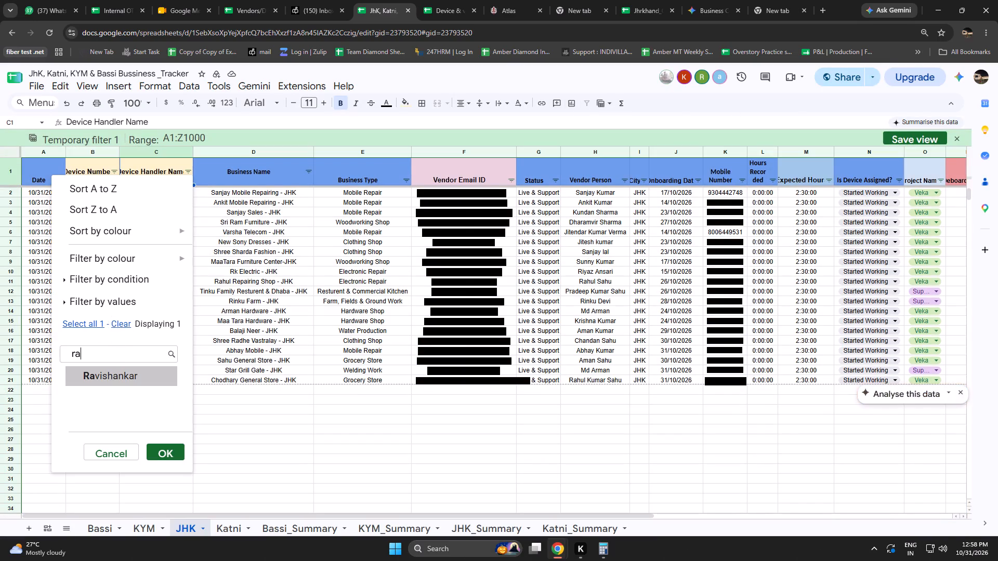
key(v)
click(115, 378)
click(156, 455)
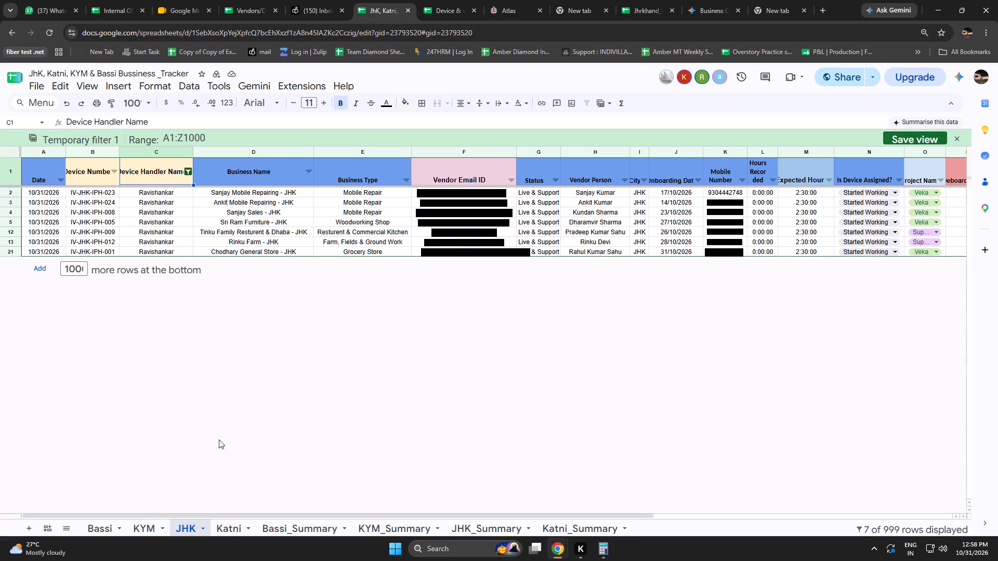
click(290, 416)
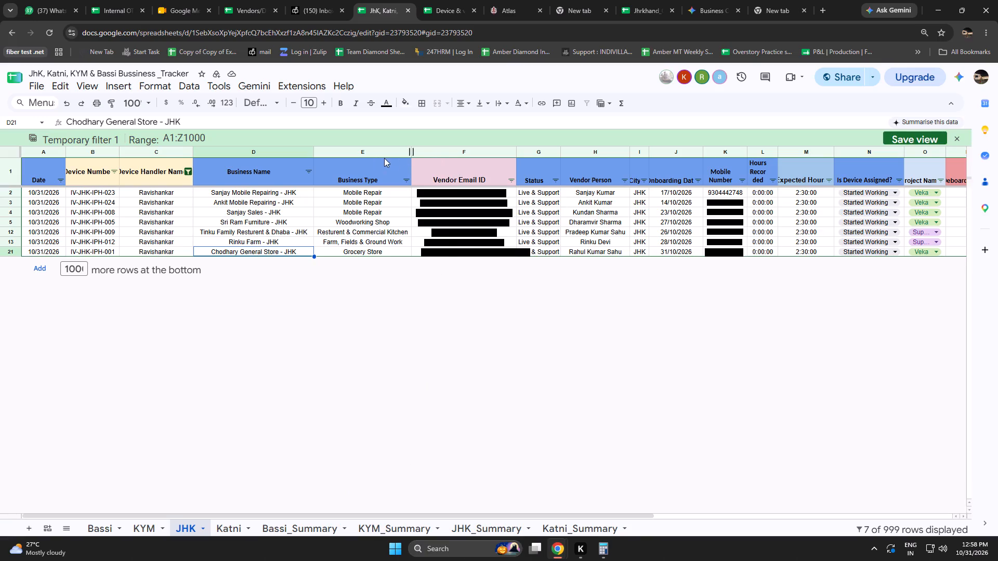
Hide columns F to J, from Vendor Email ID through Onboarding Date, in the filtered JHK sheet.
drag(434, 152, 654, 172)
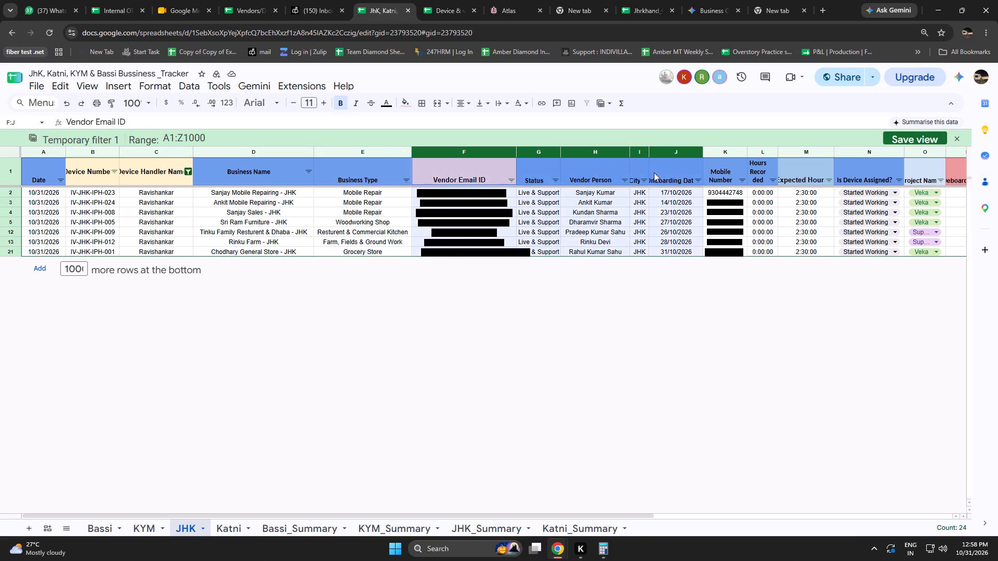
drag(654, 172, 680, 168)
right_click(580, 153)
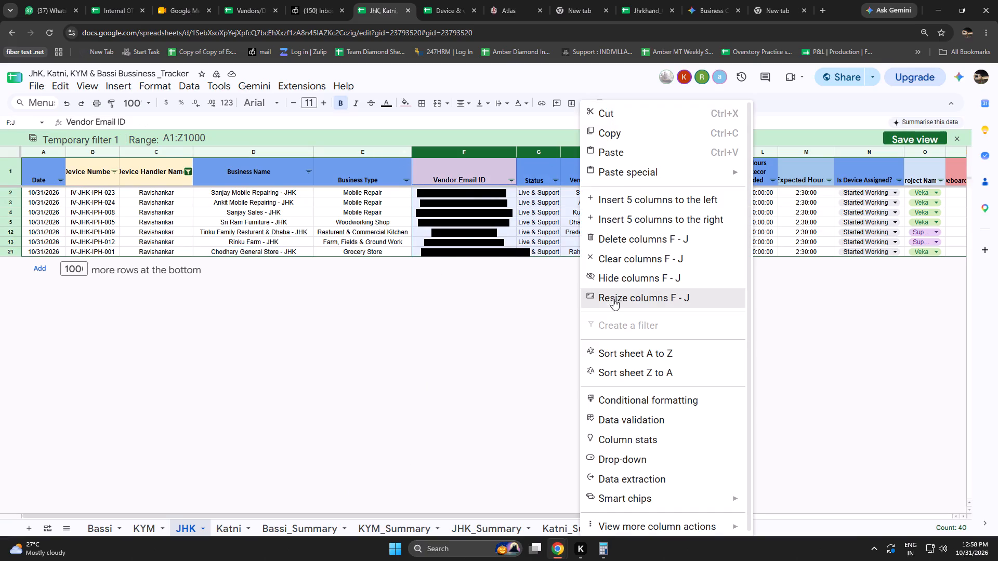
click(627, 279)
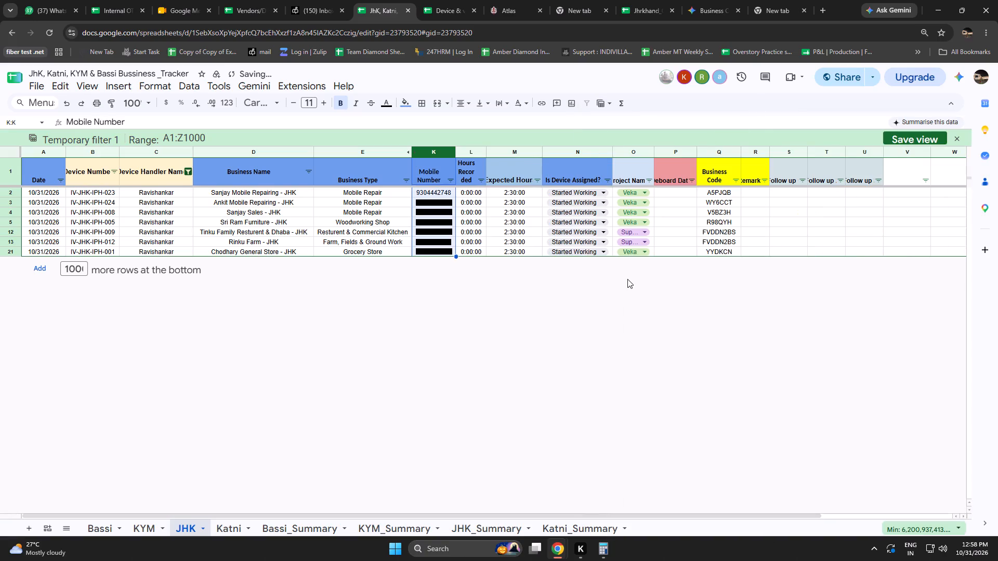
click(540, 362)
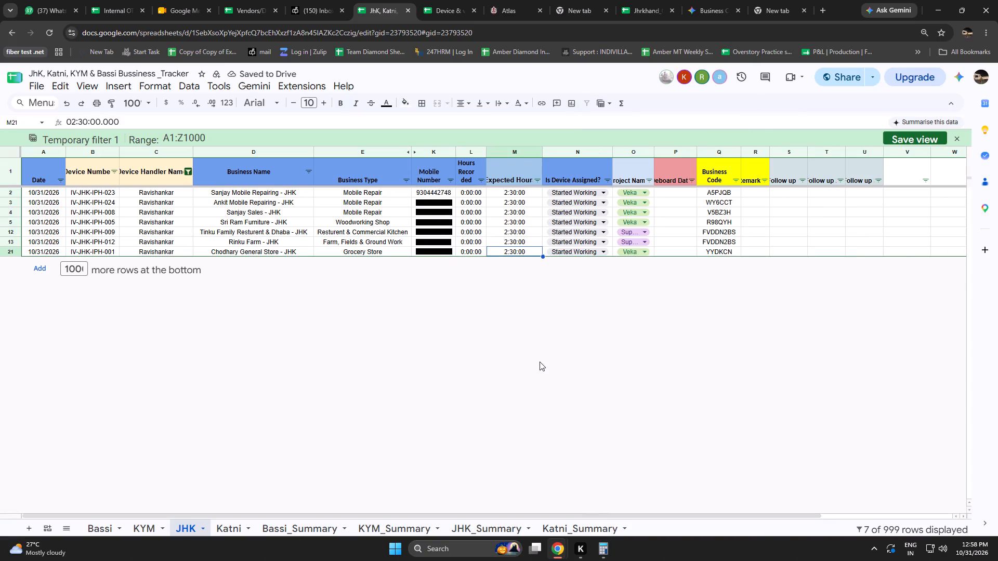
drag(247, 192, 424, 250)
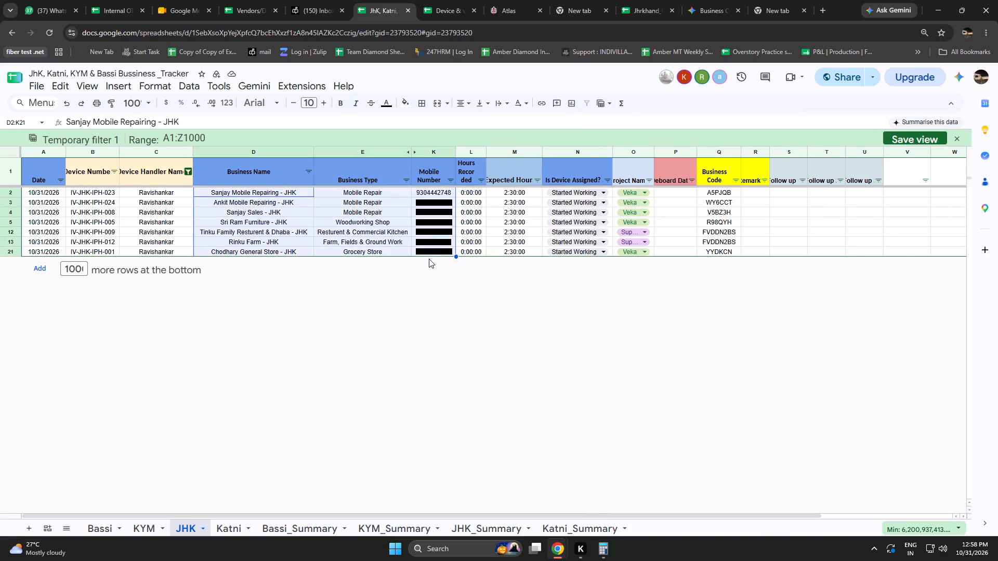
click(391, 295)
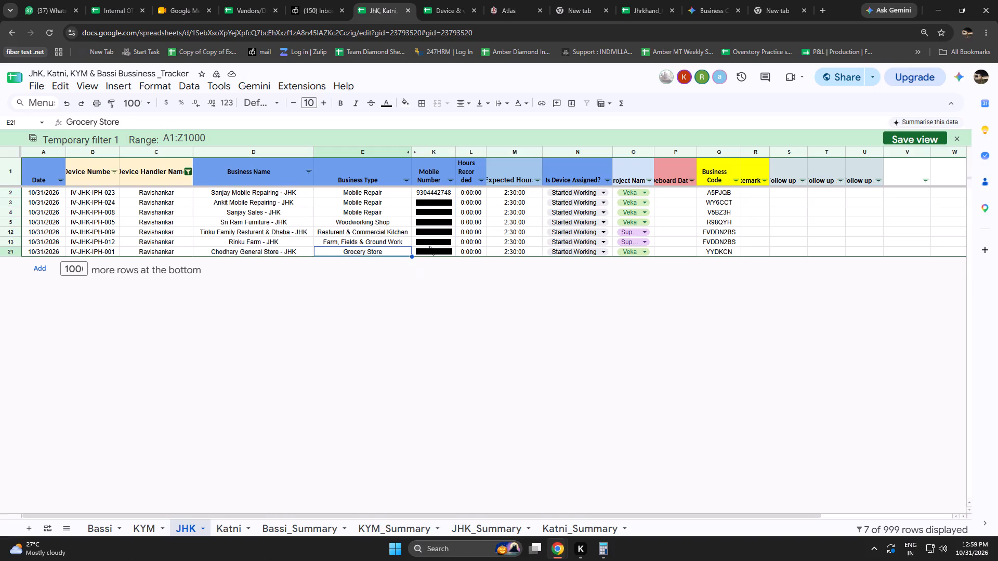
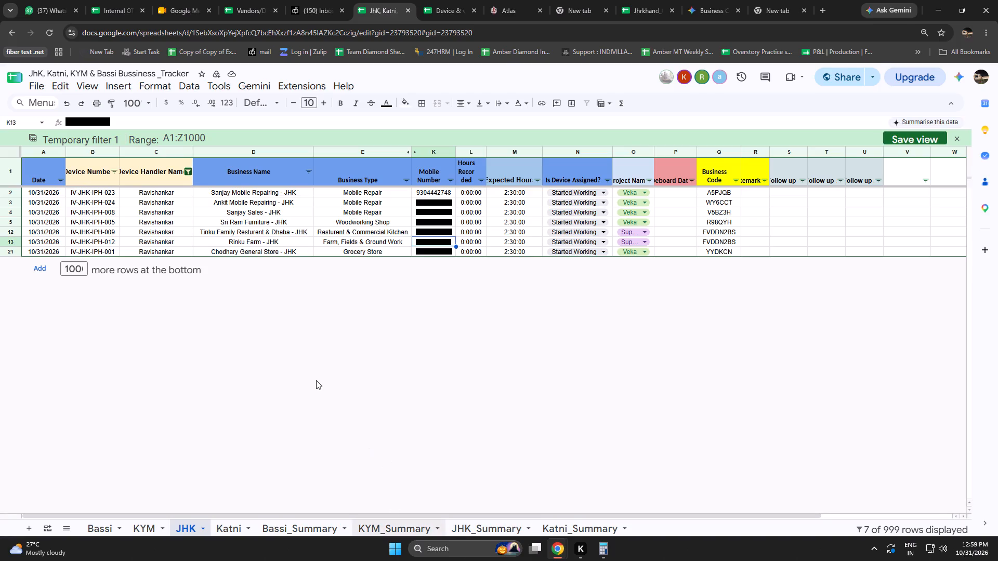
Select the filtered JHK rows from Business Name through Mobile Number, covering the range D2:K21.
click(343, 380)
drag(156, 192, 440, 255)
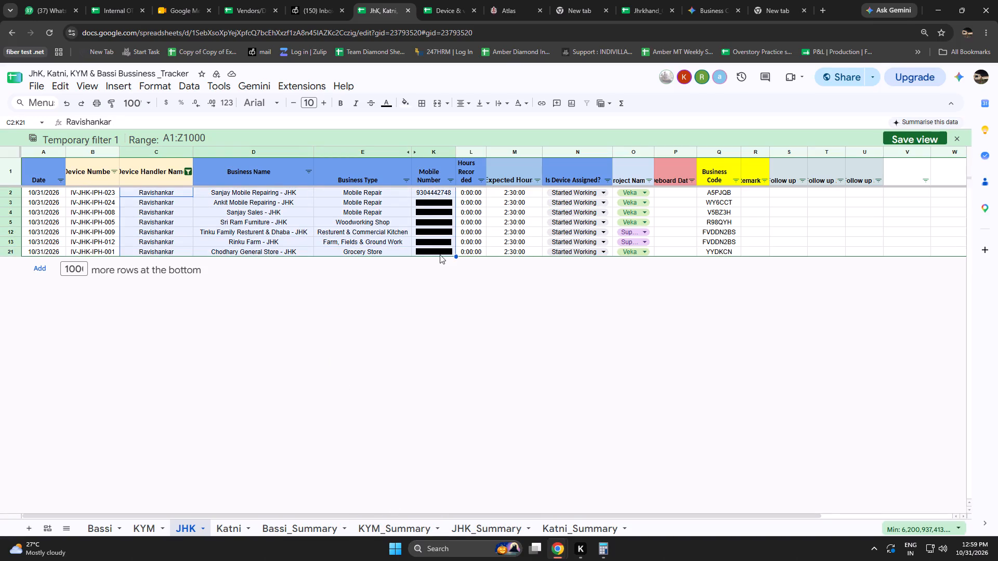
click(371, 335)
drag(231, 196, 406, 266)
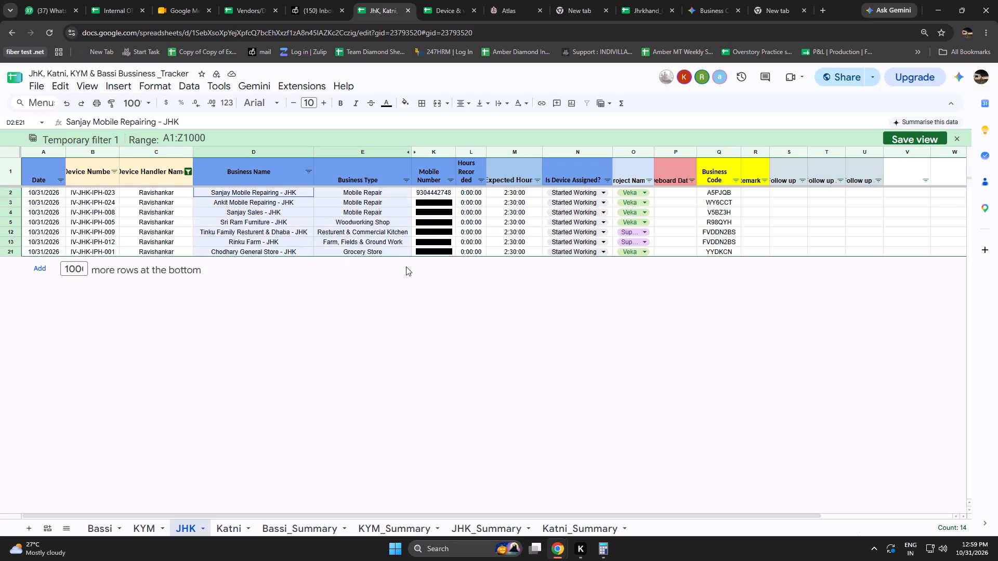
drag(406, 266, 427, 255)
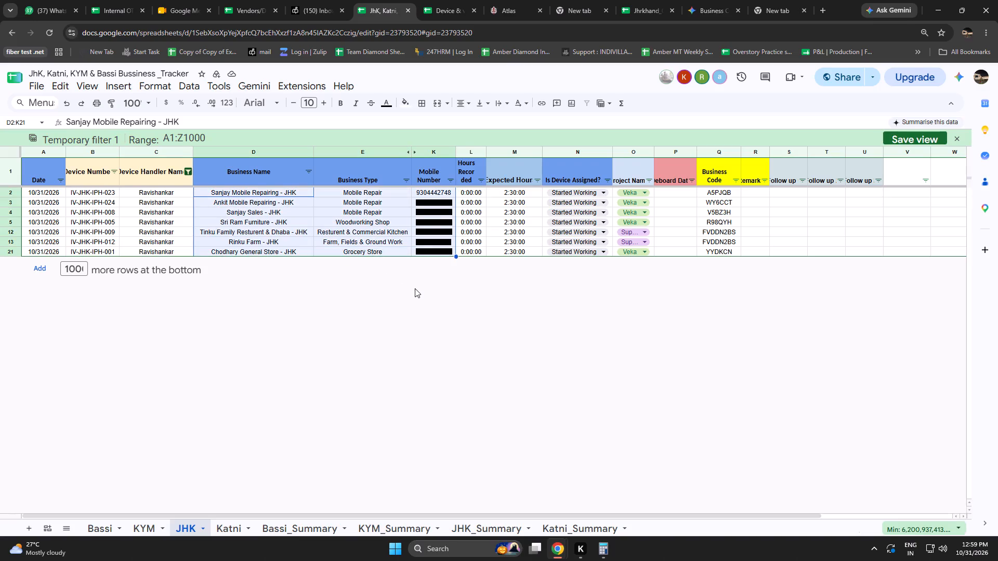
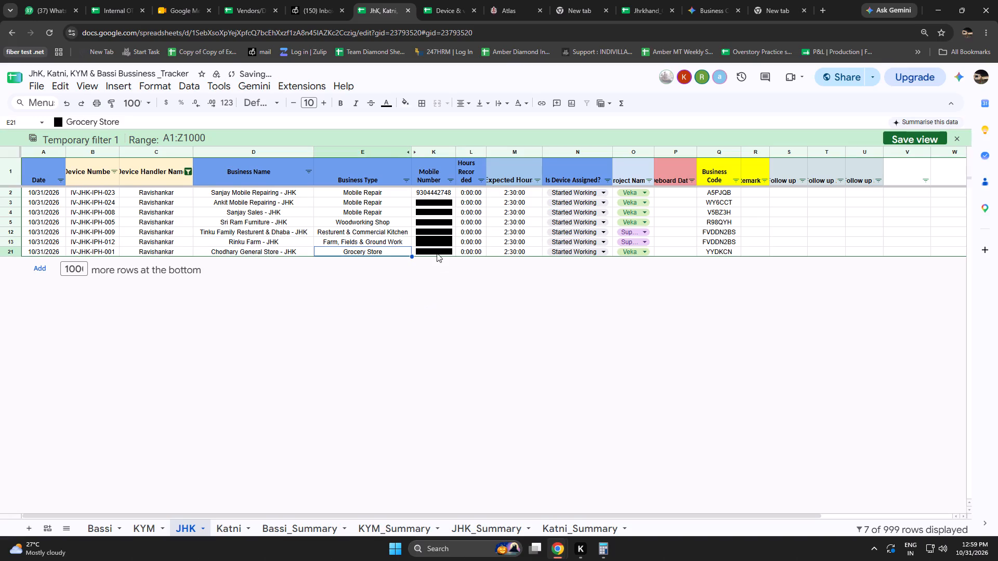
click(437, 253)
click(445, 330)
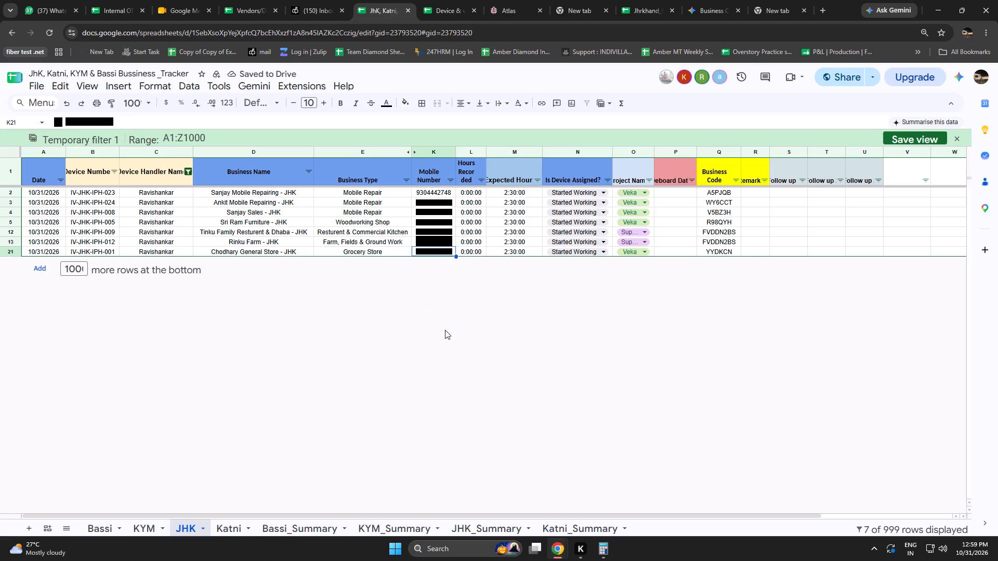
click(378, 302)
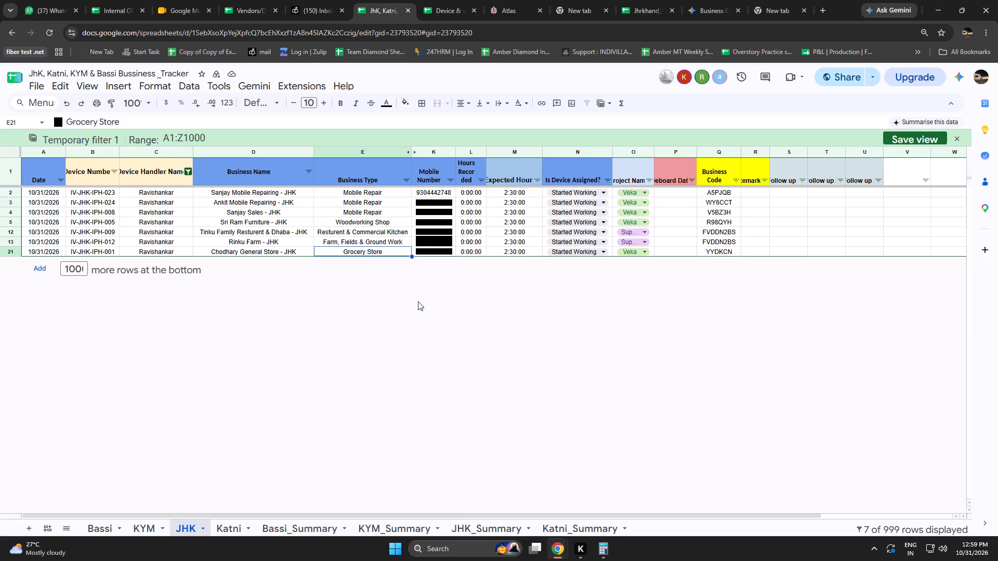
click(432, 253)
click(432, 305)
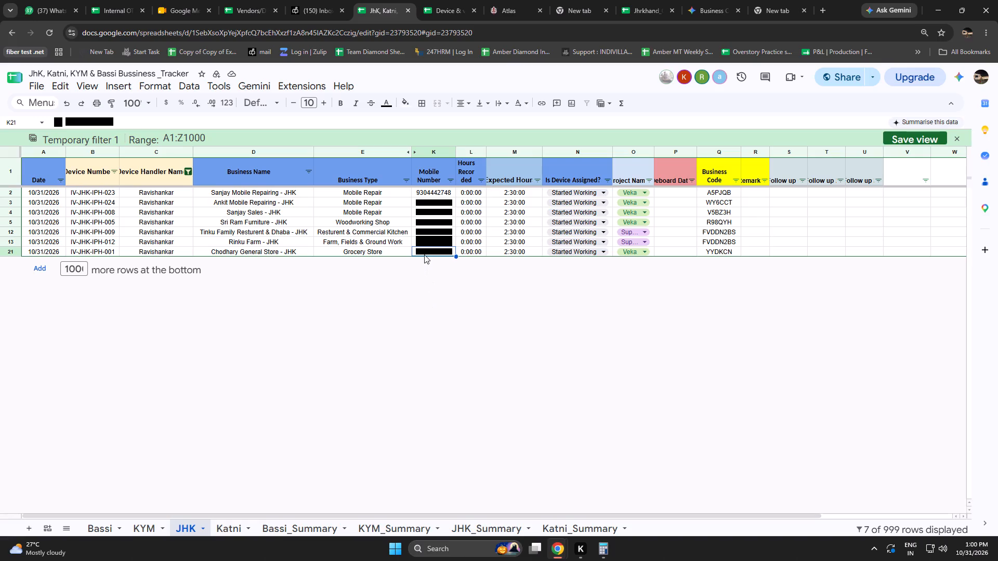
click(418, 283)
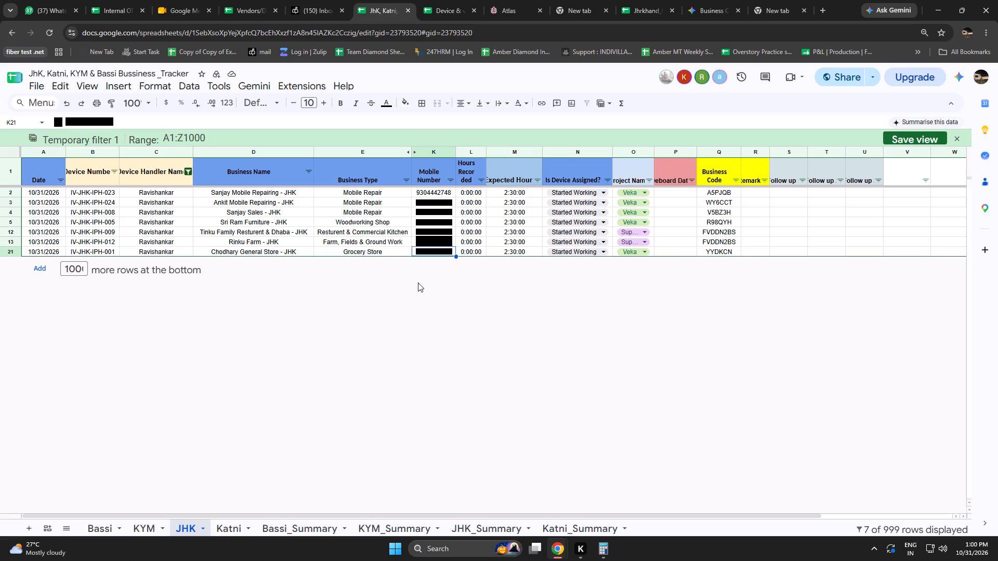
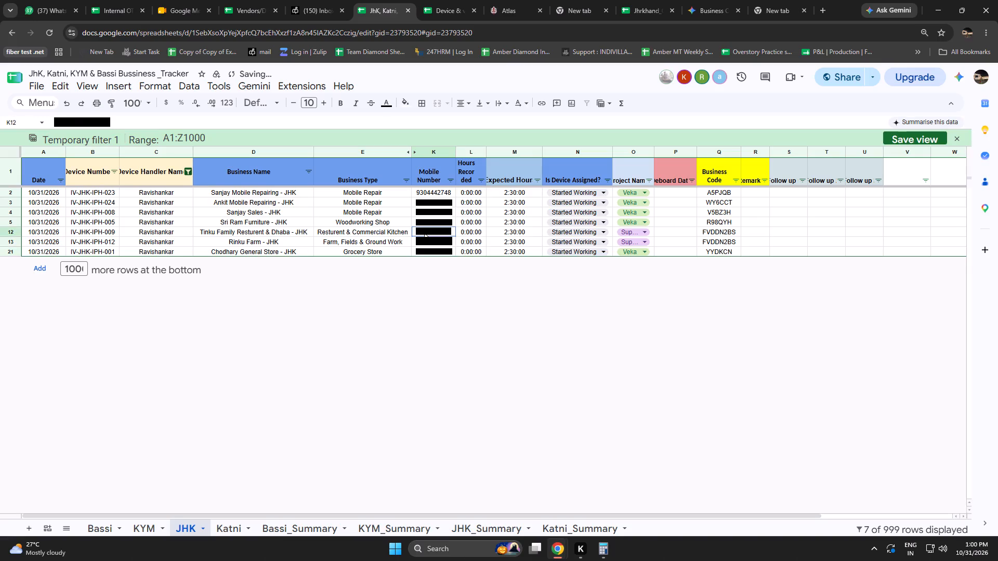
Copy the mobile number of the Tinku Family Resturent & Dhaba - JHK row.
key(ctrl+c)
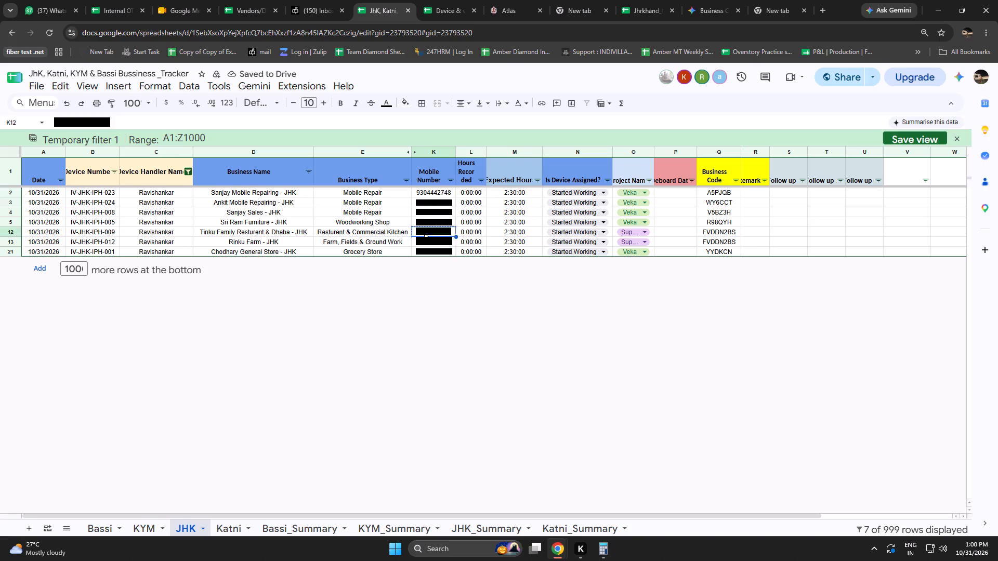
Paste the copied mobile number into the Mobile Number cell of the Chodhary General Store - JHK row.
key(Down)
key(Down)
key(ctrl+v)
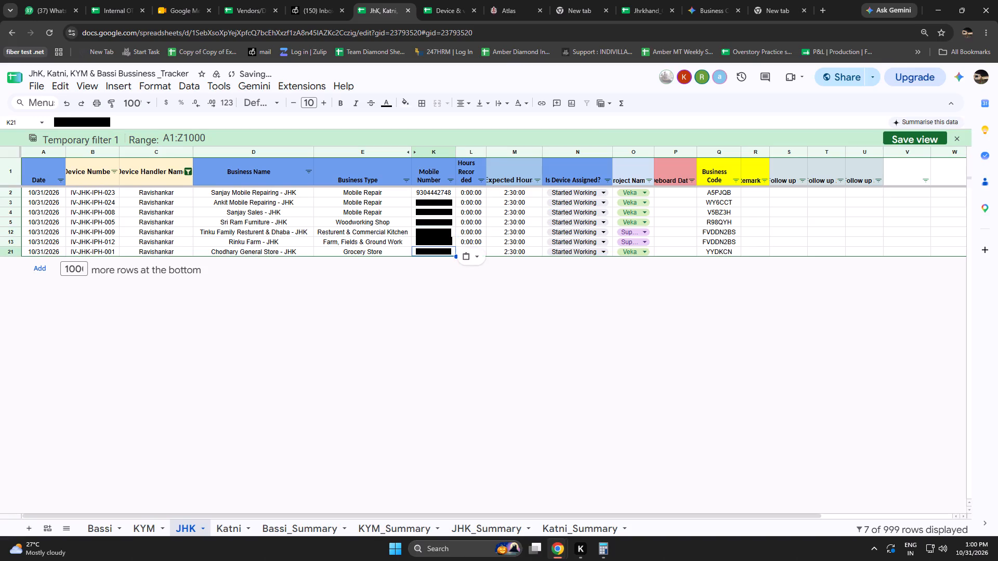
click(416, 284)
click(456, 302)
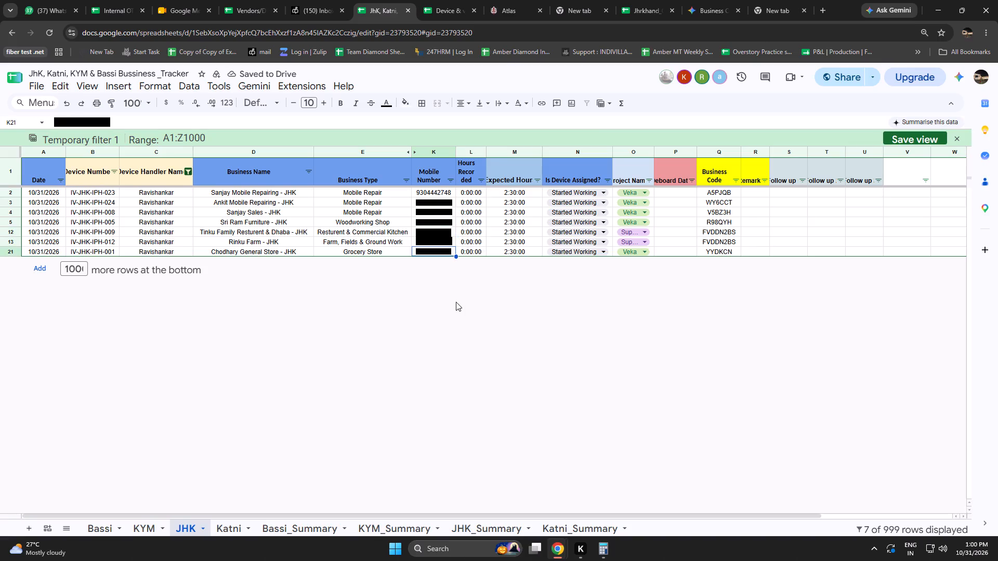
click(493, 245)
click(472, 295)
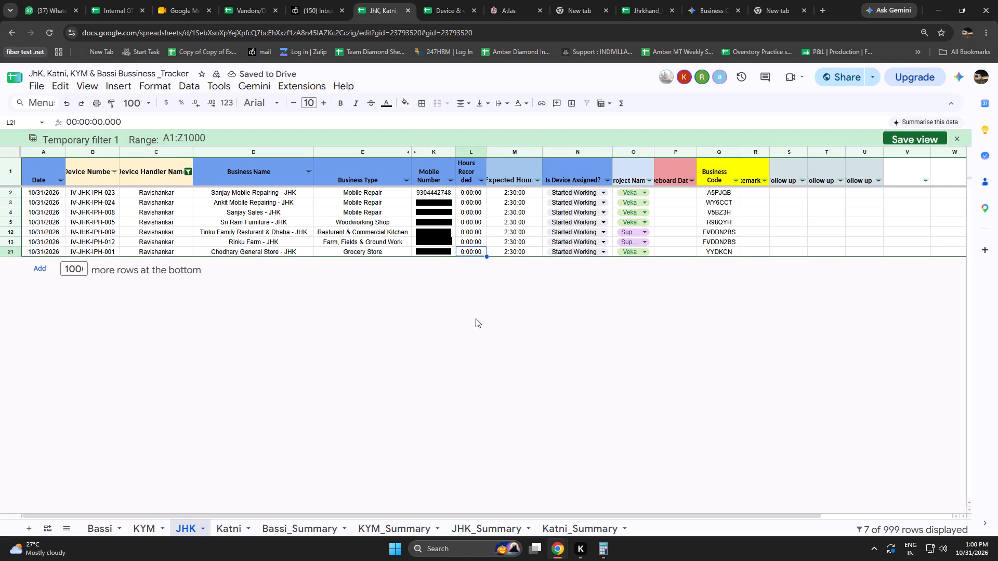
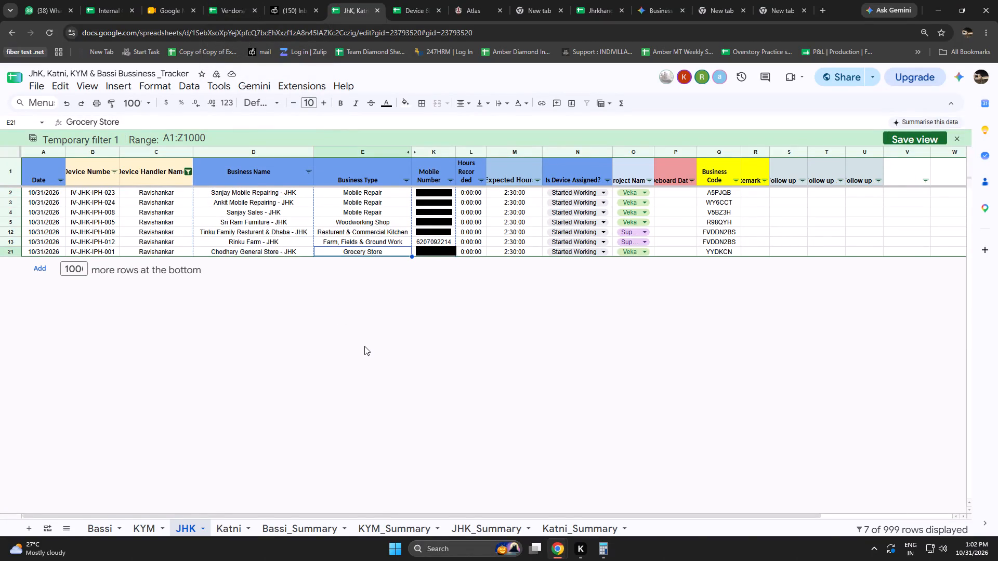
Capture a Snipping Tool screenshot of Ravishankar's filtered JHK rows, framing the area from Business Name into the Mobile Number column, headers included.
key(Escape)
click(364, 346)
key(Print)
drag(192, 155, 439, 278)
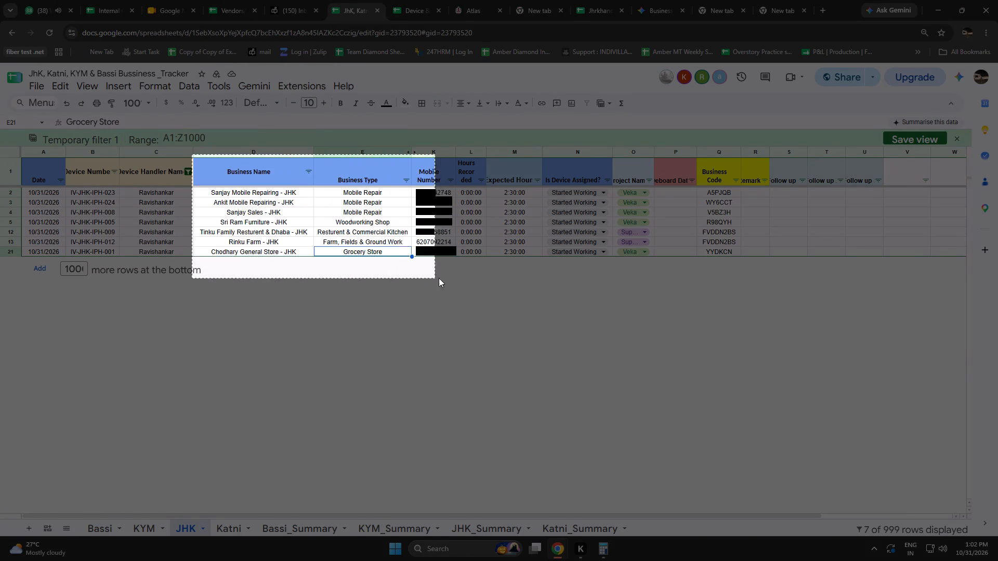
Capture a screen snip of the Business Name, Business Type and Mobile Number columns, from the header row through the Chodhary General Store - JHK row.
drag(439, 278, 457, 255)
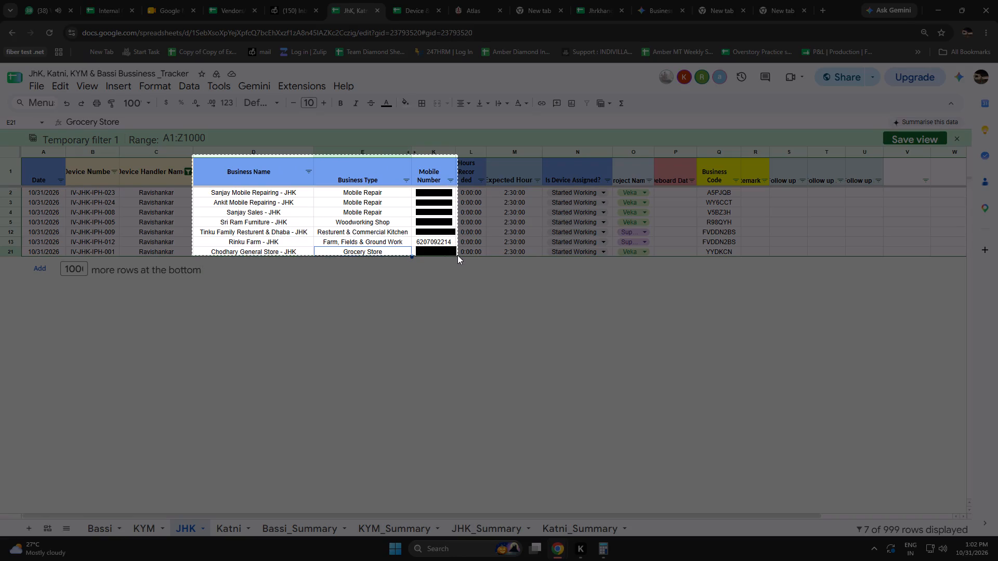
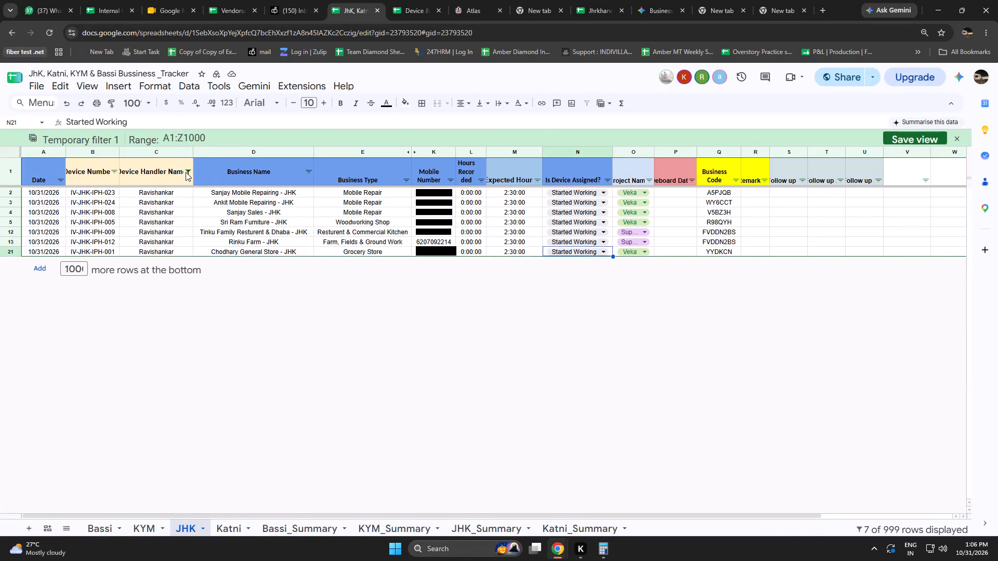
Change the Device Handler Name filter on the JHK sheet to show only Anshuman's rows.
click(115, 378)
scroll(116, 420, down, 1)
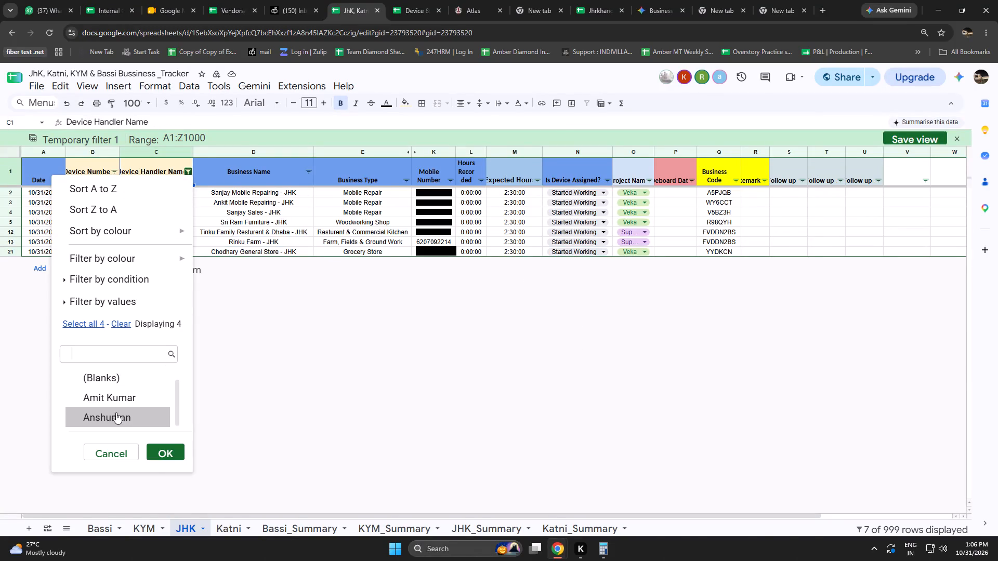
click(116, 412)
click(155, 454)
click(325, 407)
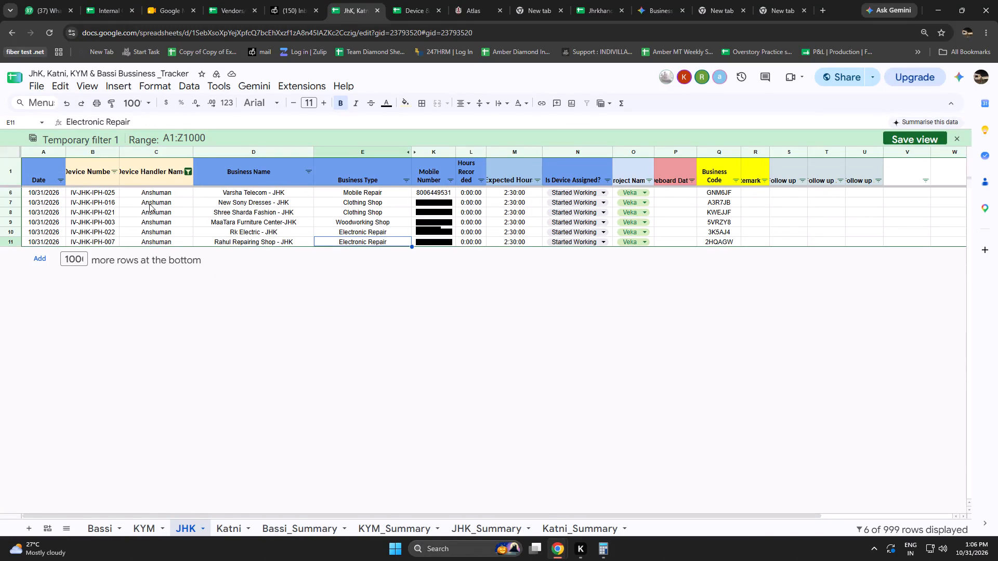
Examine the business names listed under Anshuman, especially the Rk Electric - JHK and Rahul Repairing Shop - JHK rows.
drag(150, 195, 252, 237)
click(307, 352)
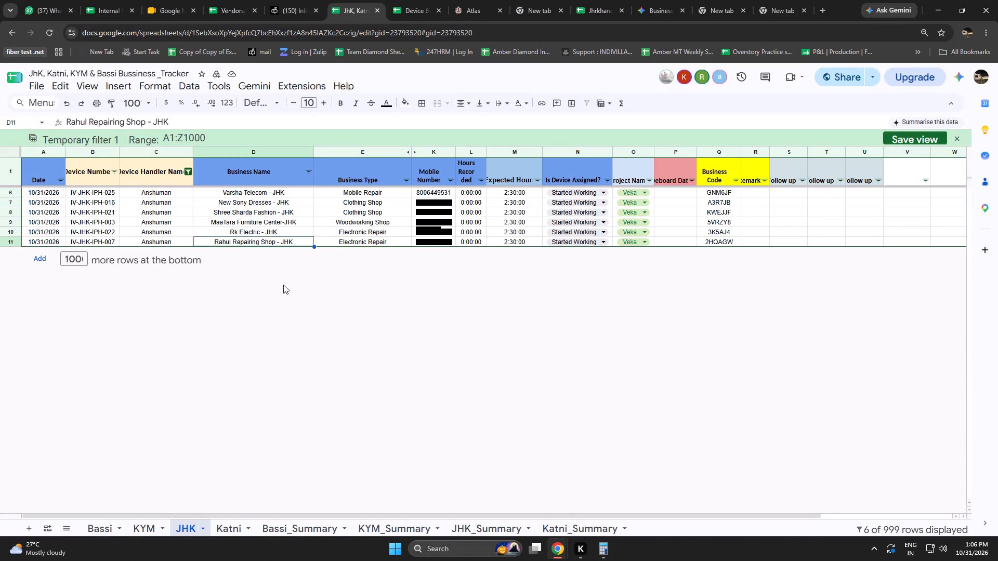
click(283, 285)
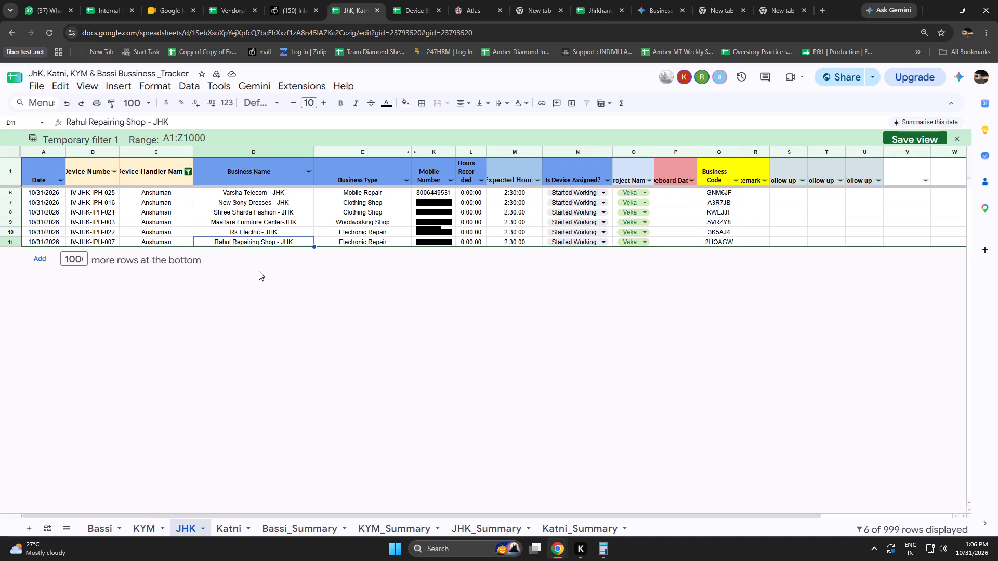
click(233, 235)
click(262, 290)
click(335, 310)
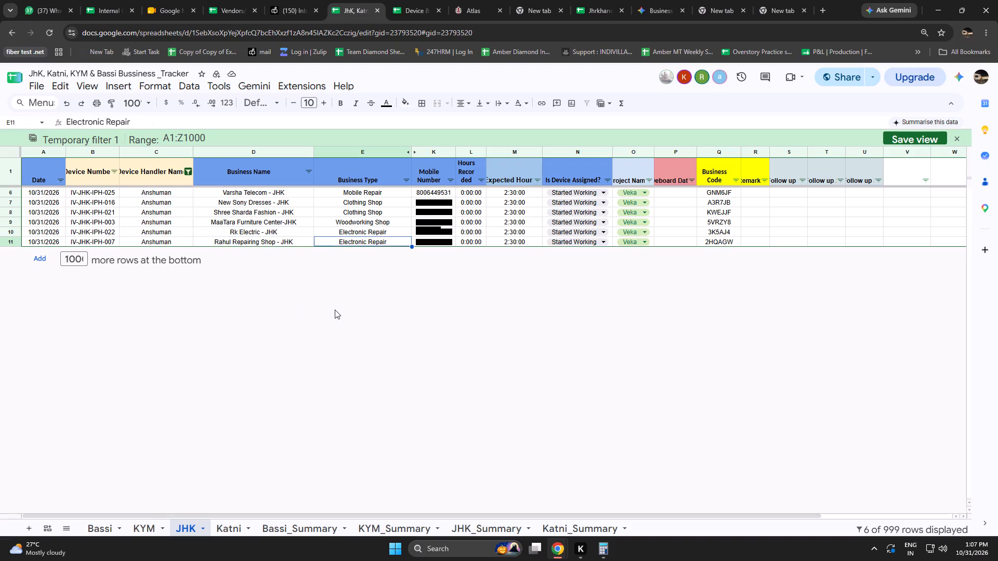
click(335, 310)
drag(240, 234, 238, 240)
click(333, 350)
drag(247, 237, 244, 249)
click(297, 333)
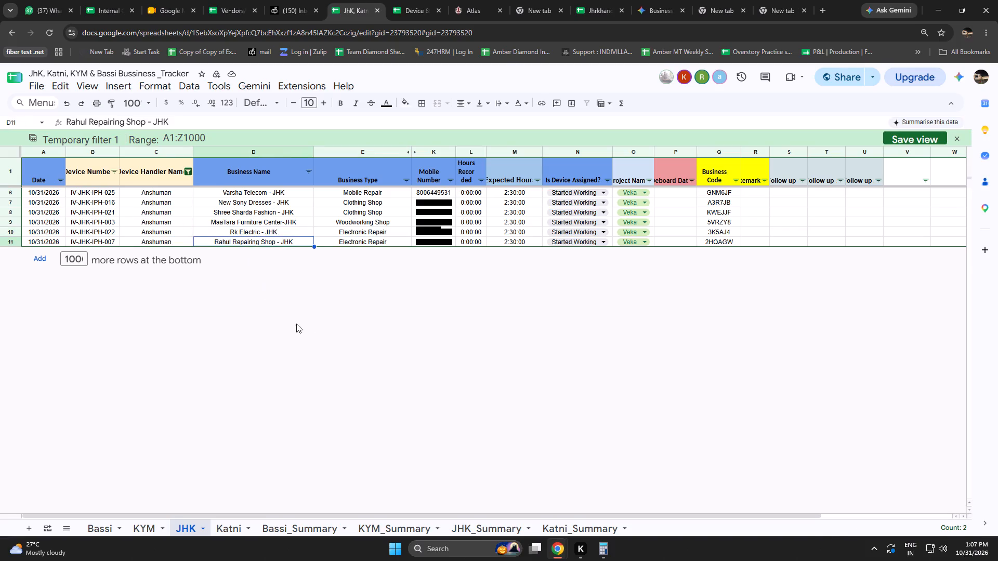
Check Rk Electric - JHK and Rahul Repairing Shop - JHK against the Daily Report - Businesses sheet and return to the tracker.
drag(267, 230, 266, 238)
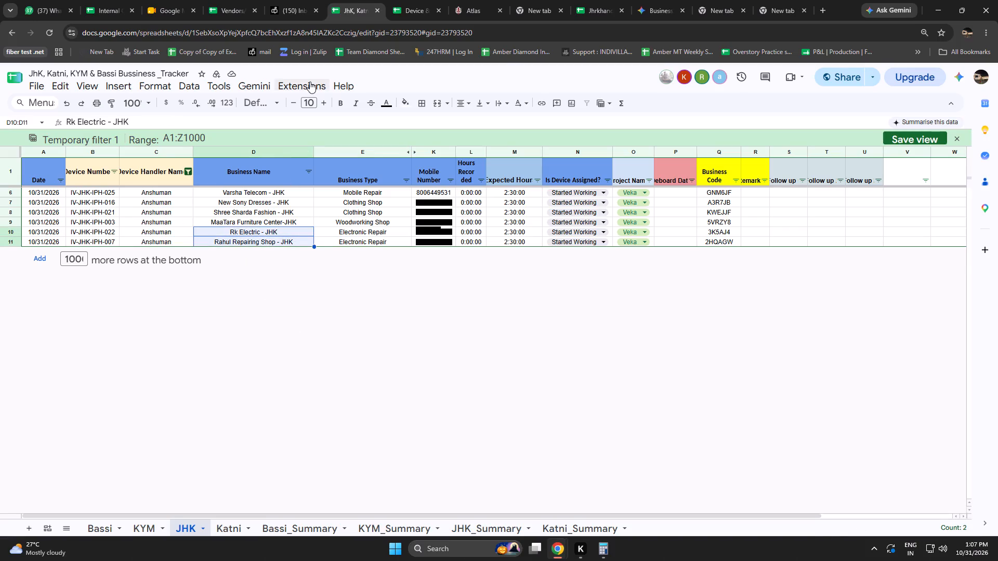
click(405, 0)
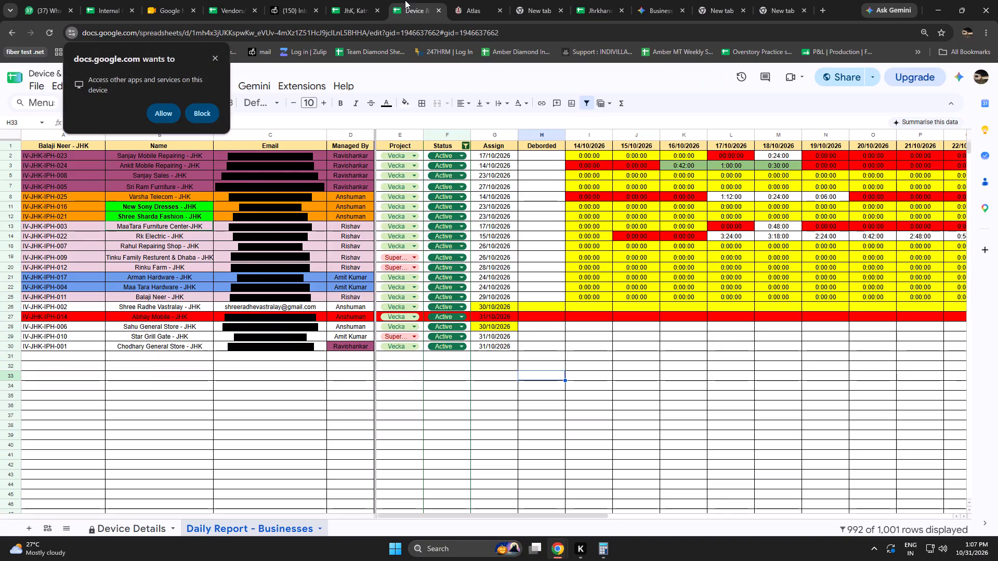
click(338, 0)
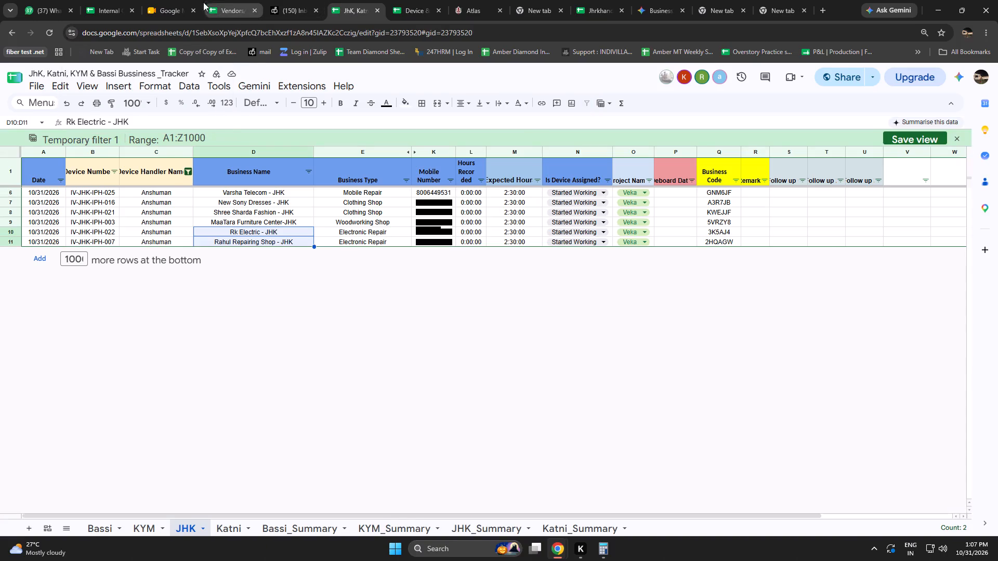
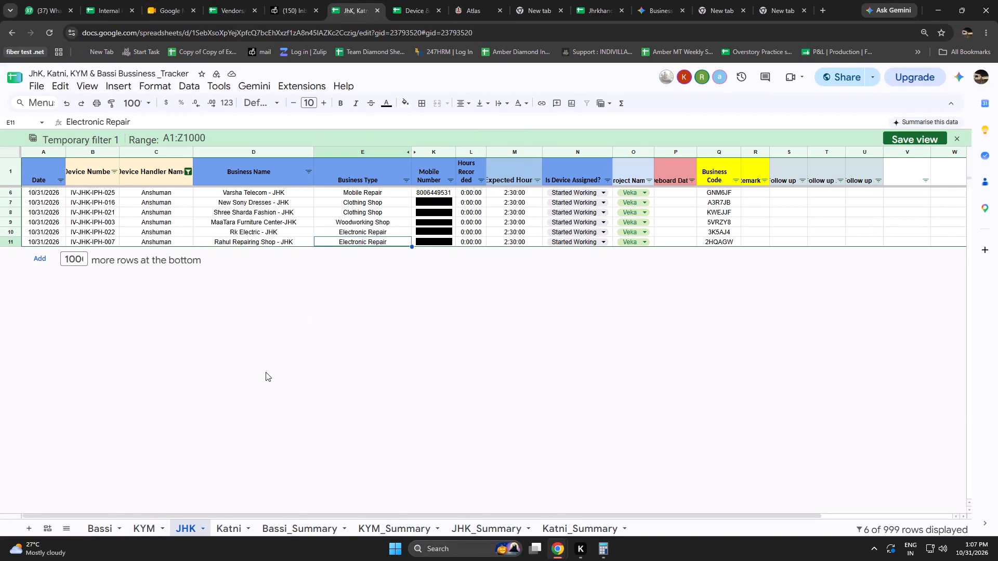
Capture a screen snip of Anshuman's filtered rows with headers, spanning the Business Name column through the Expected Hours column.
key(Print)
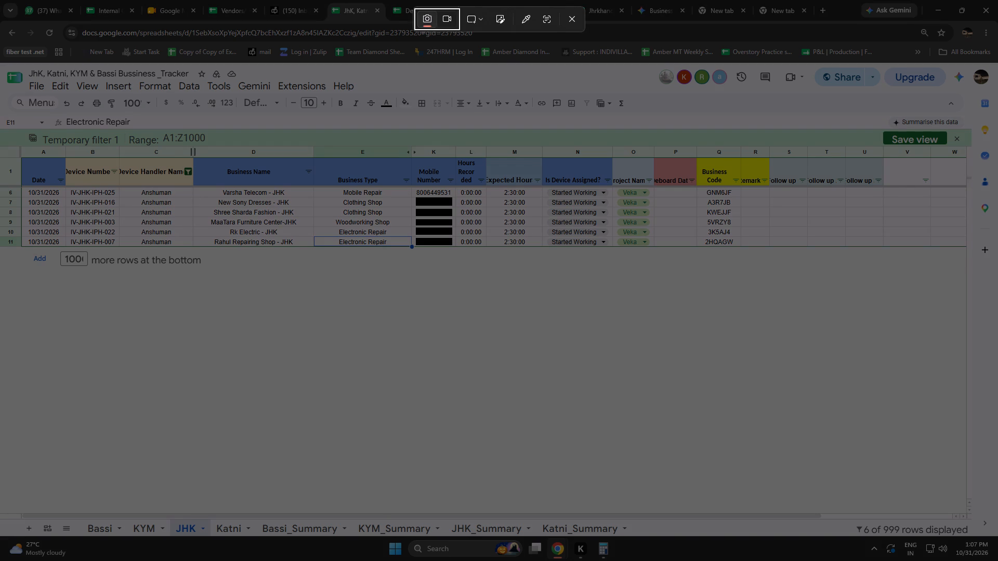
drag(192, 156, 540, 262)
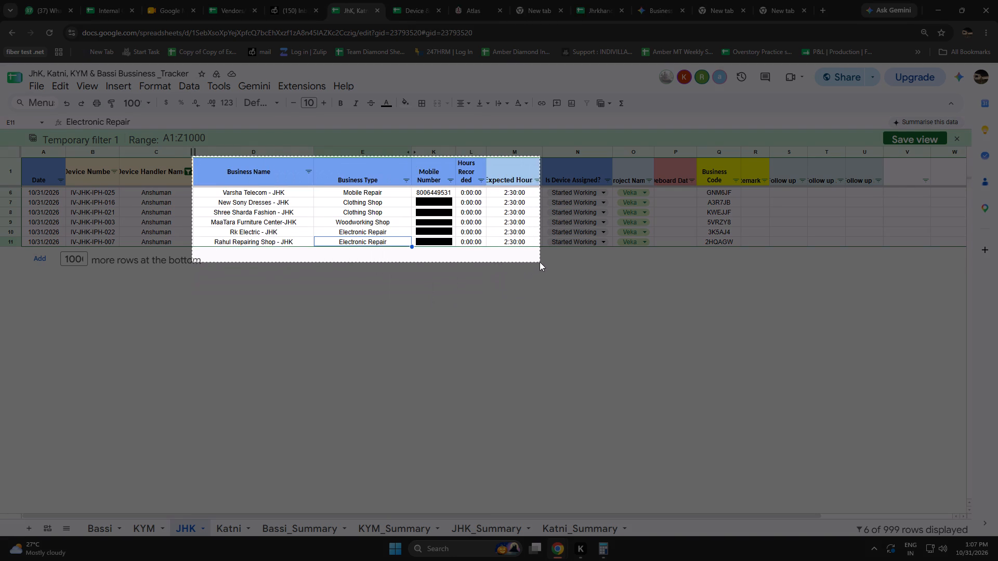
drag(540, 262, 546, 253)
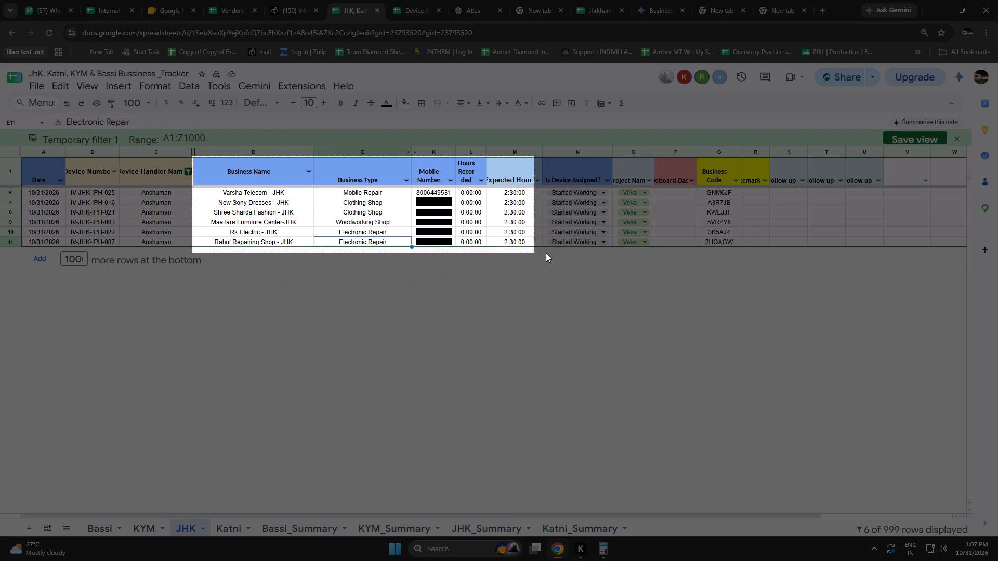
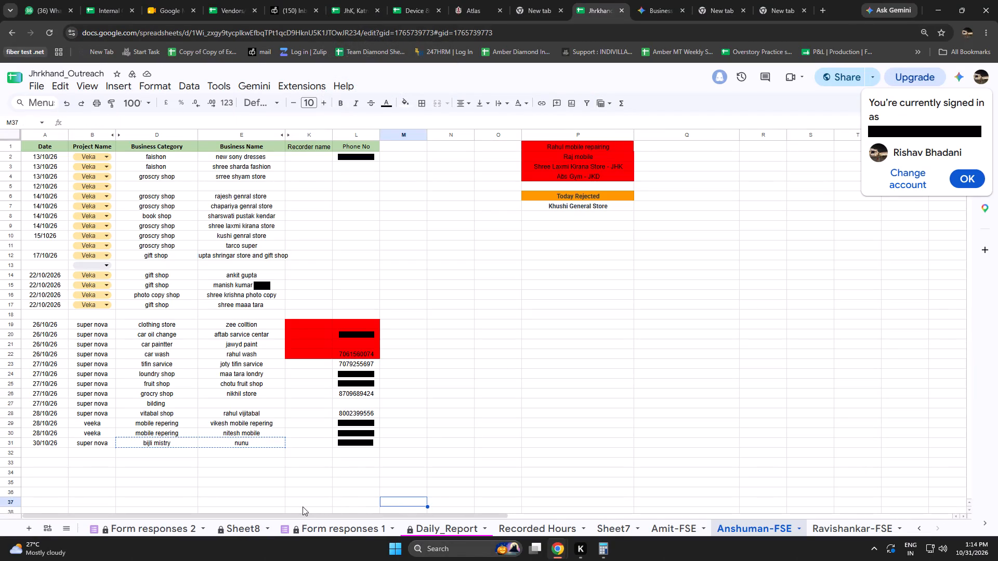
Switch back to the JHK sheet of the business tracker and clear the Business Name and Mobile Number cell selection.
click(351, 0)
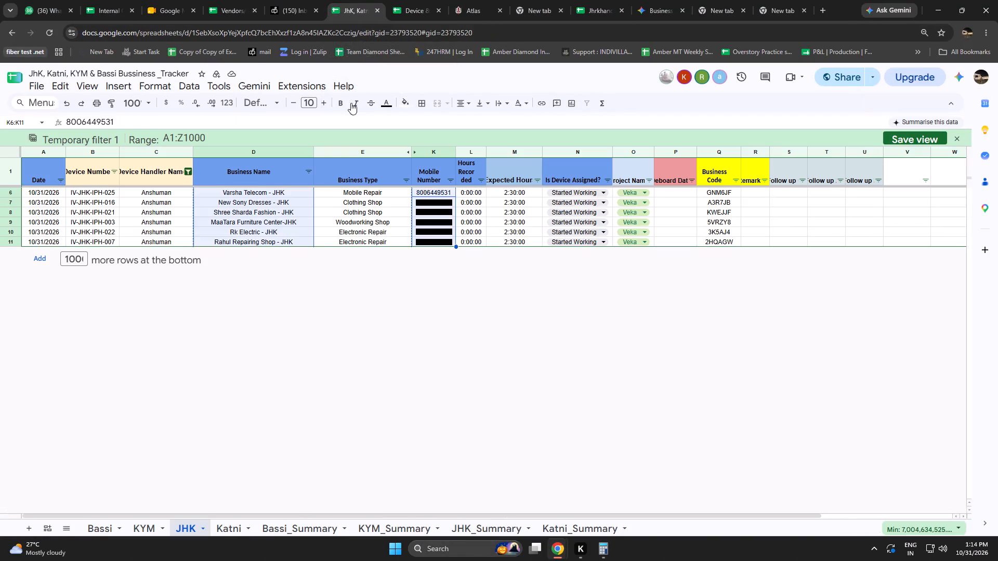
click(246, 436)
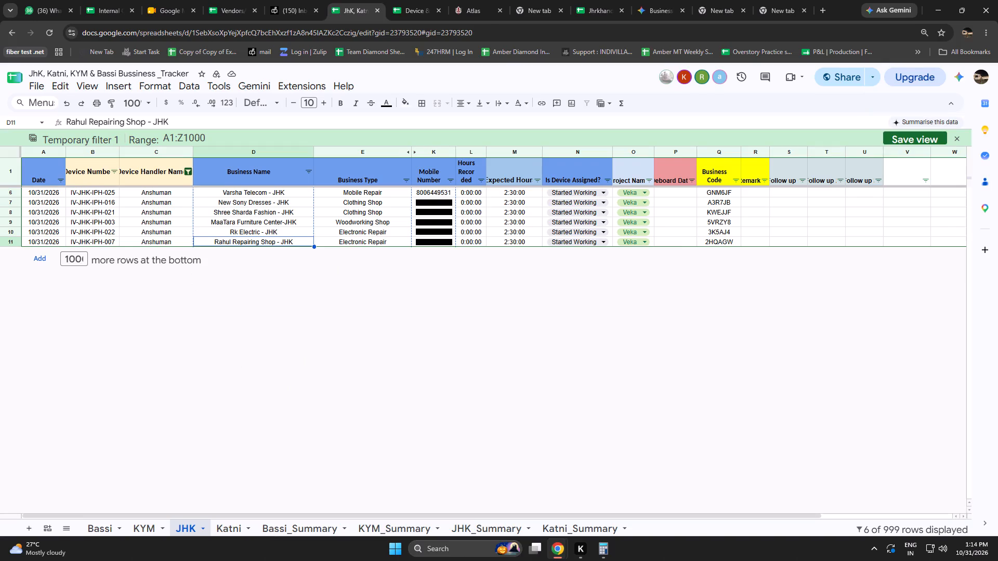
Change the Device Handler Name filter from Anshuman to show only Amit's rows.
click(189, 171)
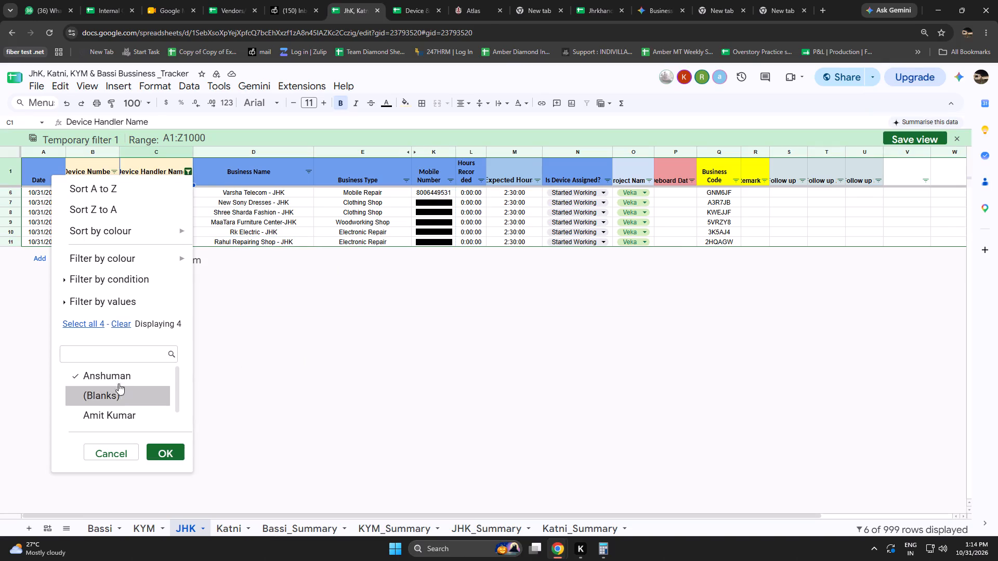
click(115, 376)
click(106, 352)
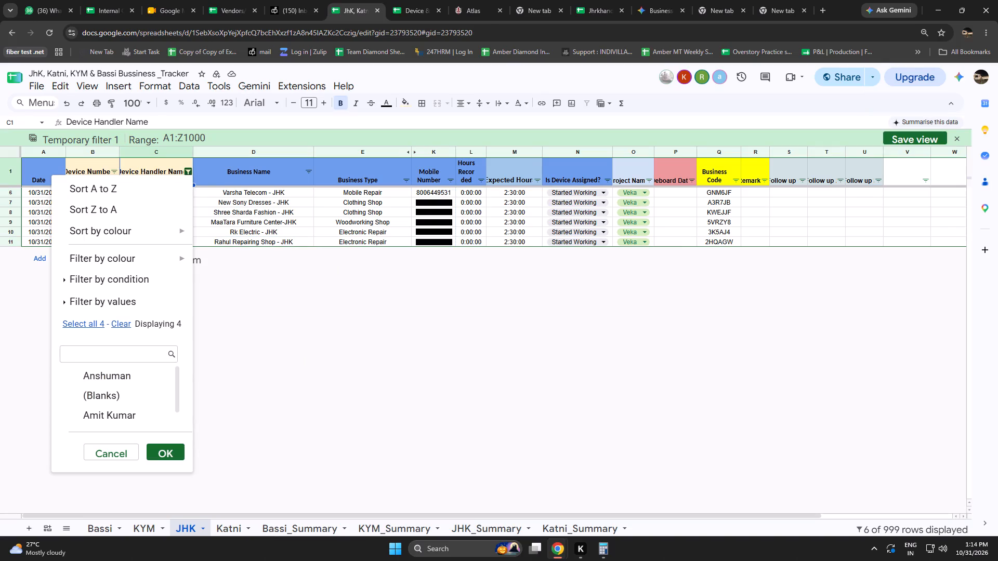
click(113, 414)
click(162, 457)
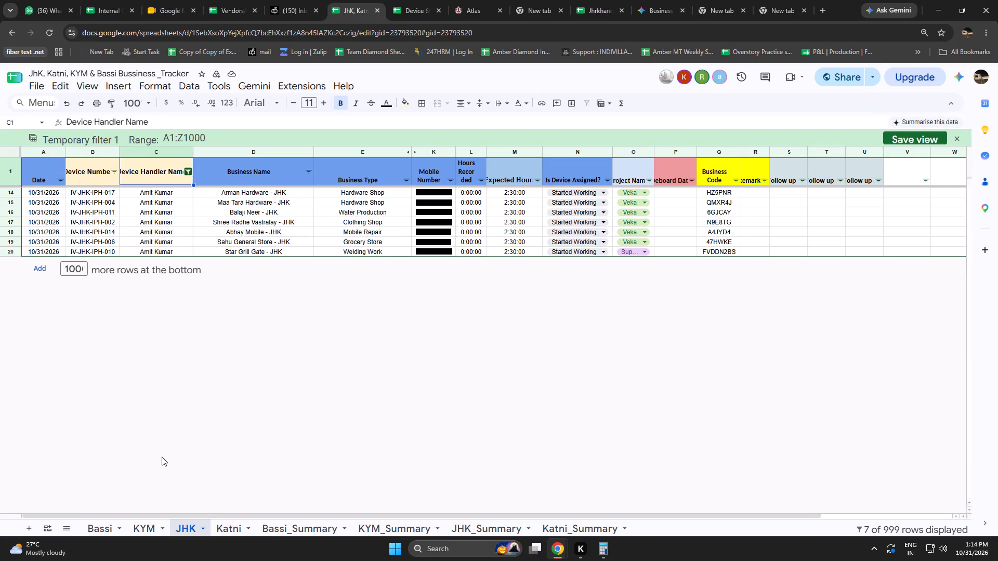
click(238, 419)
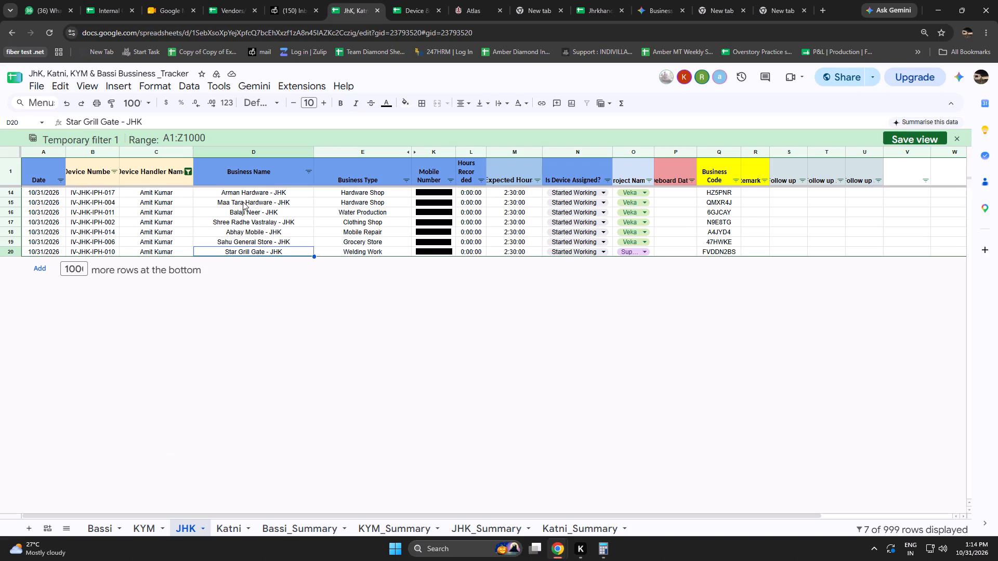
drag(244, 196, 249, 250)
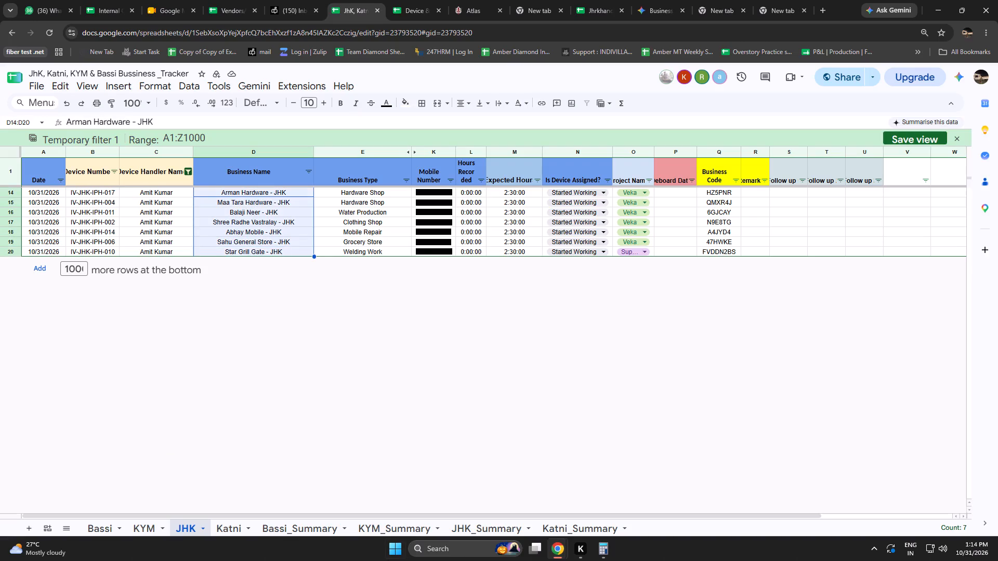
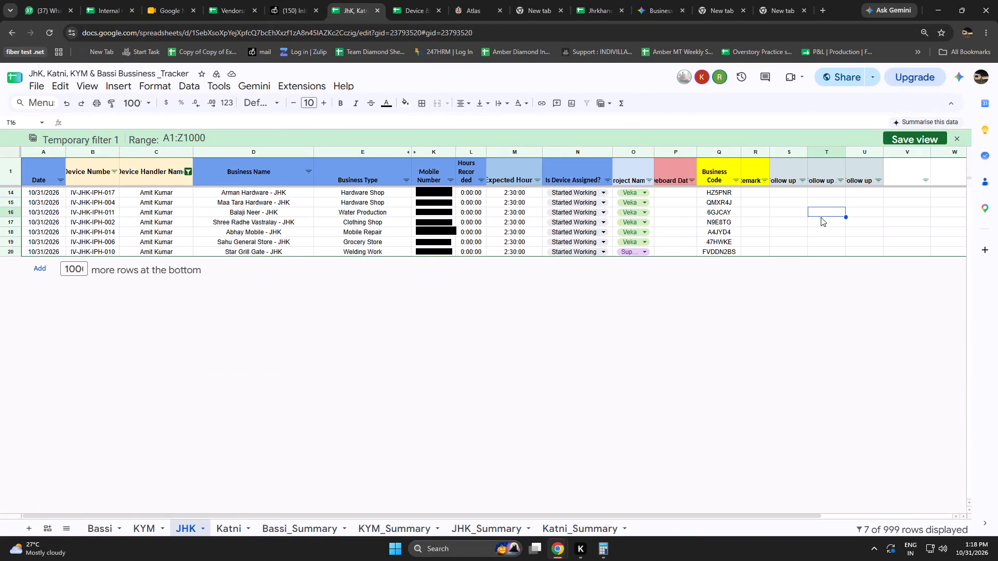
Capture a screen snip of Amit's filtered JHK rows with headers, spanning the Business Name column through the Mobile Number column.
key(Print)
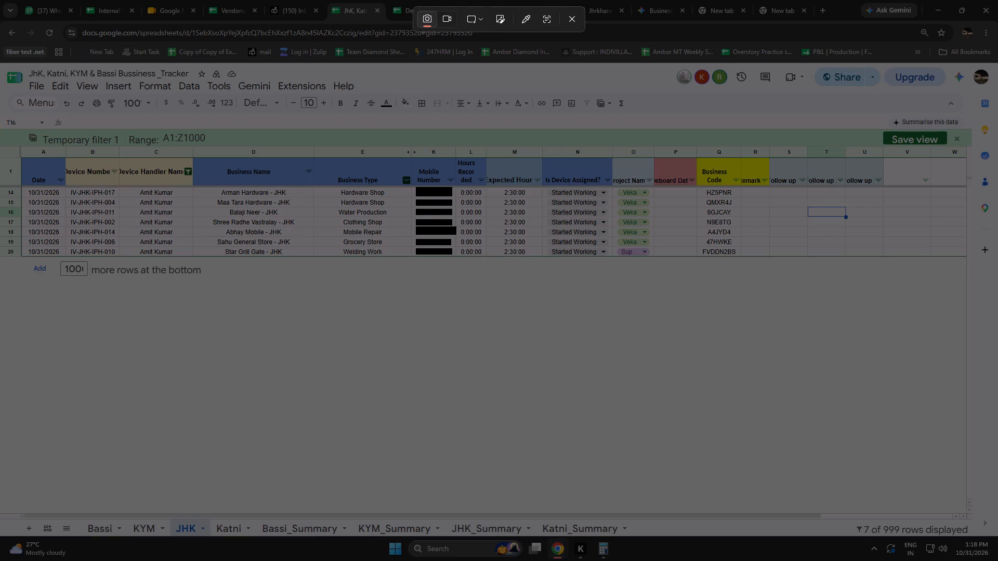
drag(192, 156, 458, 261)
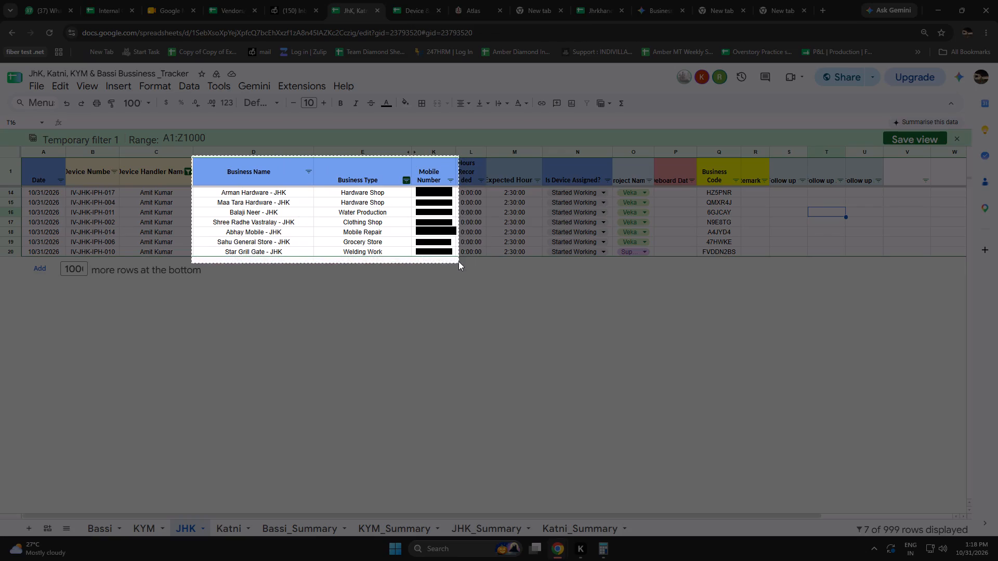
drag(458, 261, 456, 256)
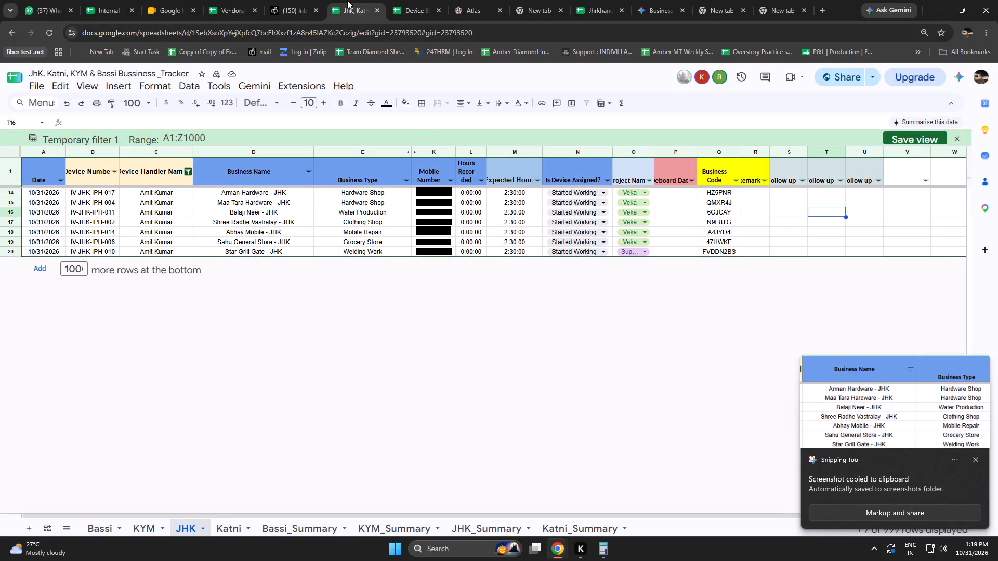
Switch to the Approved Business List in the Vendors/Device_Business Details spreadsheet.
click(221, 0)
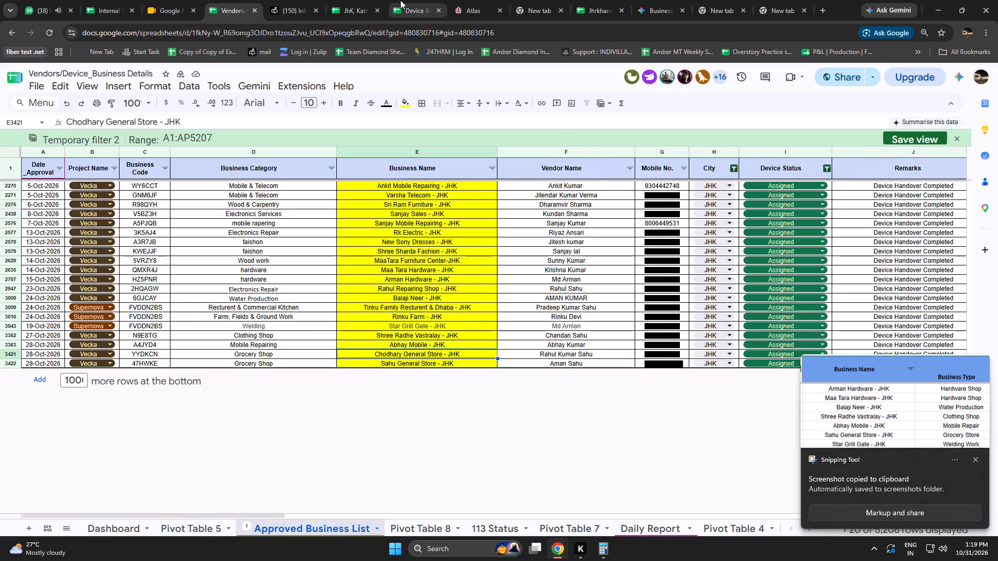
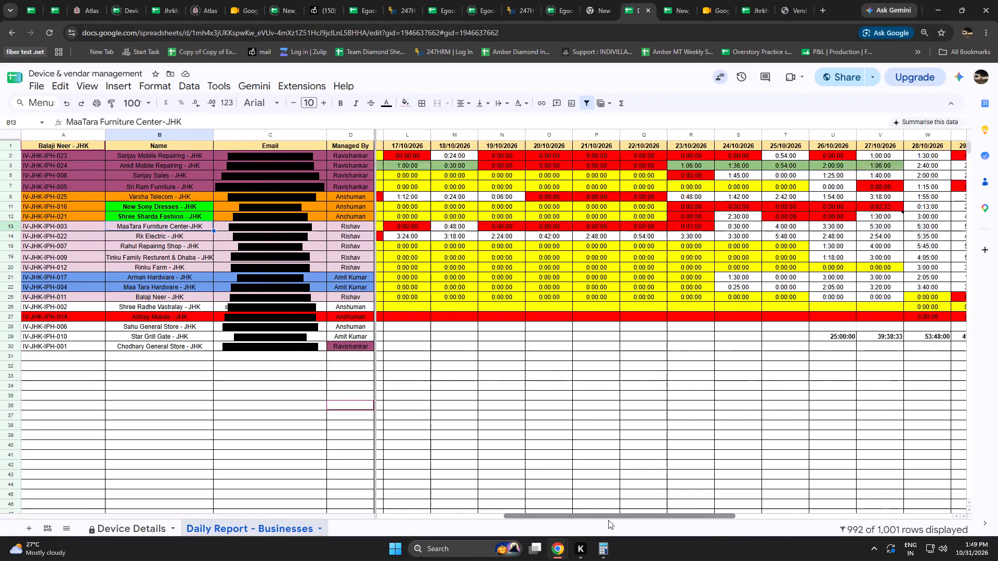
Hide the date columns from 14/10/2026 to 29/10/2026 in the Daily Report - Businesses sheet.
drag(608, 520, 483, 489)
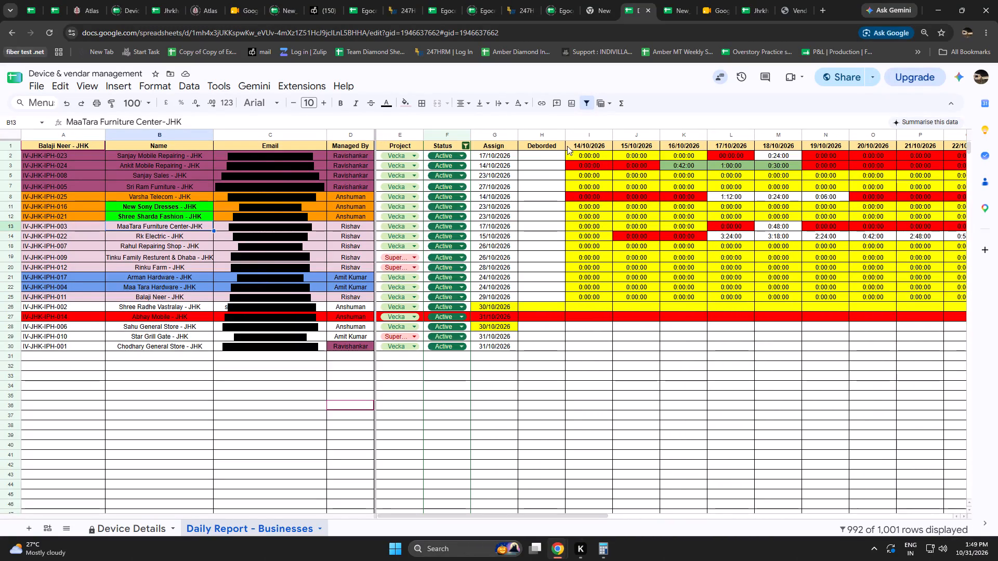
drag(585, 138, 997, 154)
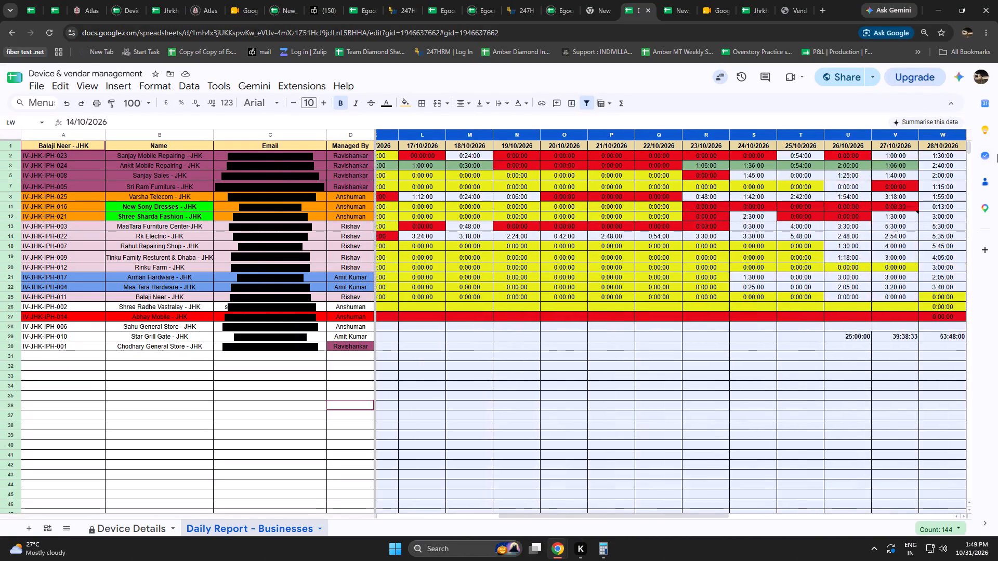
drag(997, 154, 749, 123)
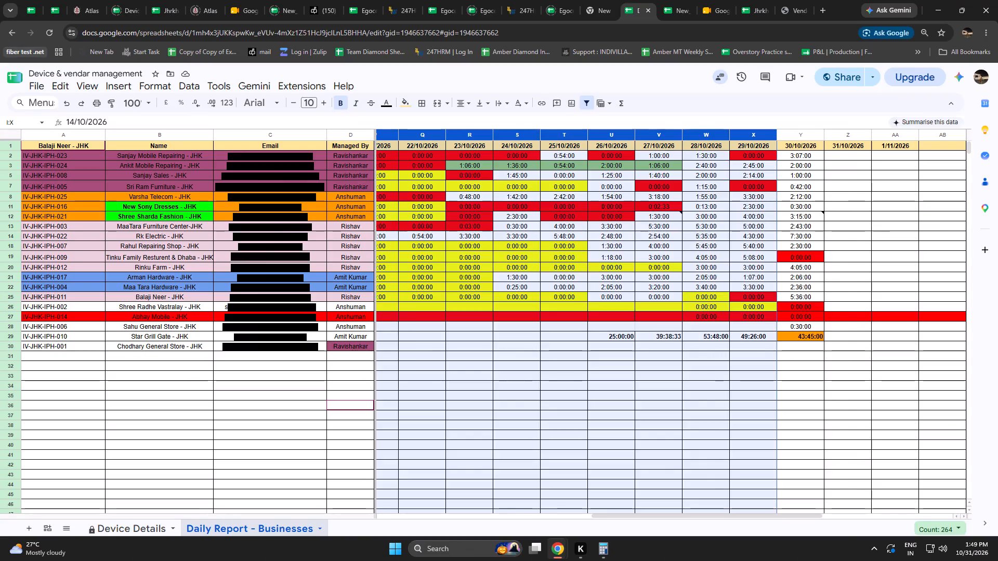
right_click(667, 136)
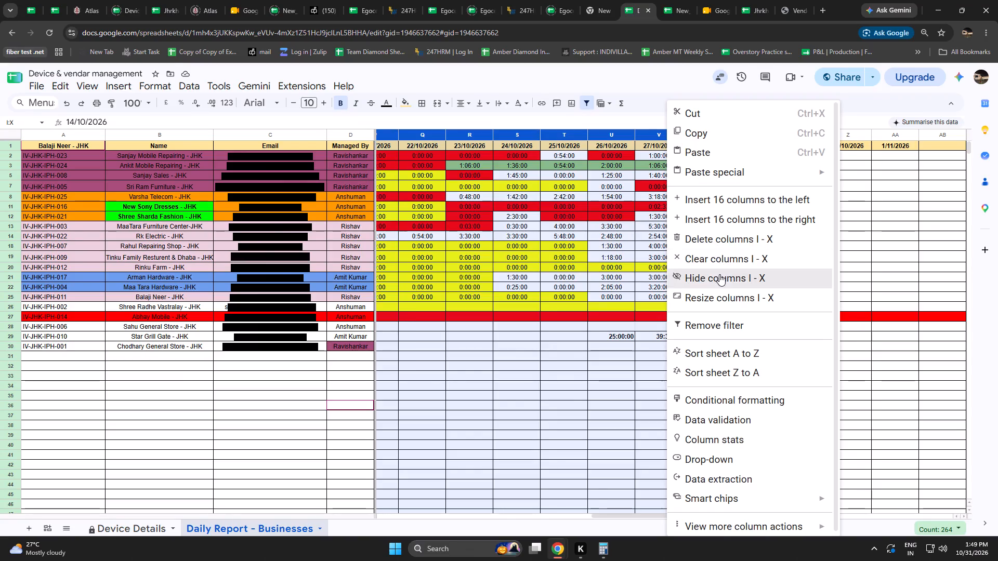
click(719, 274)
click(551, 403)
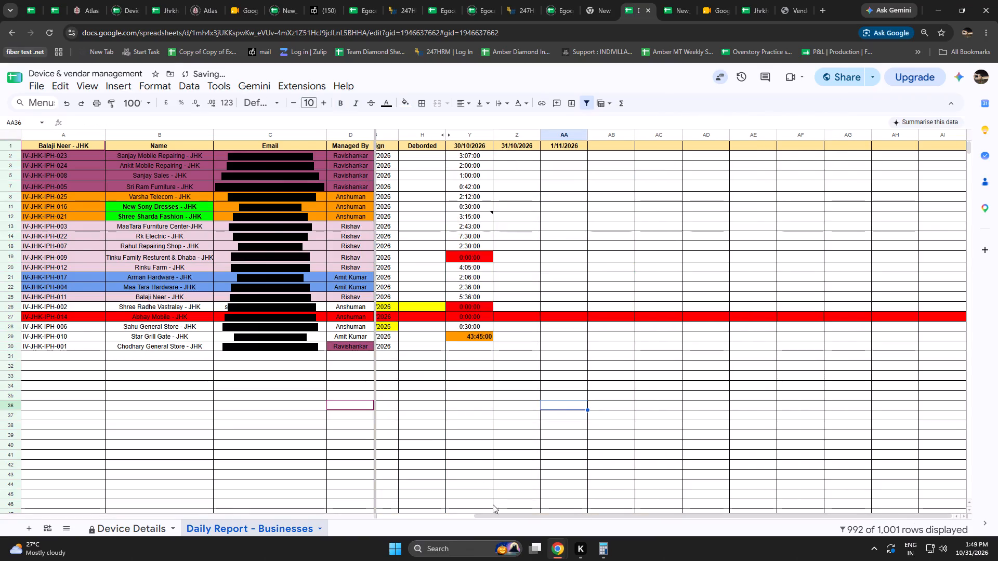
drag(483, 517, 345, 505)
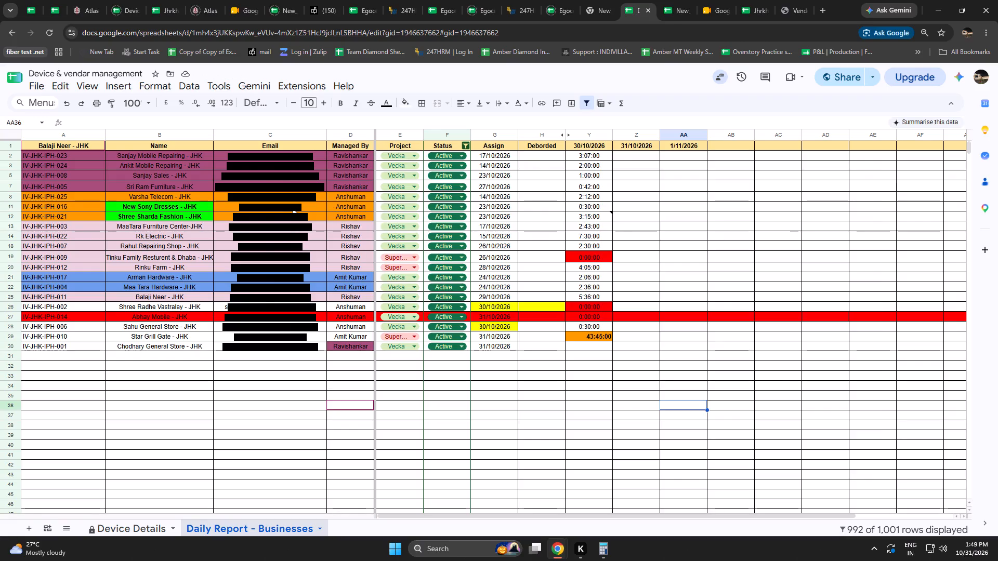
Check the Jharkhand device rows for late October in the Actuals_Devices sheet of the outreach plan.
click(57, 0)
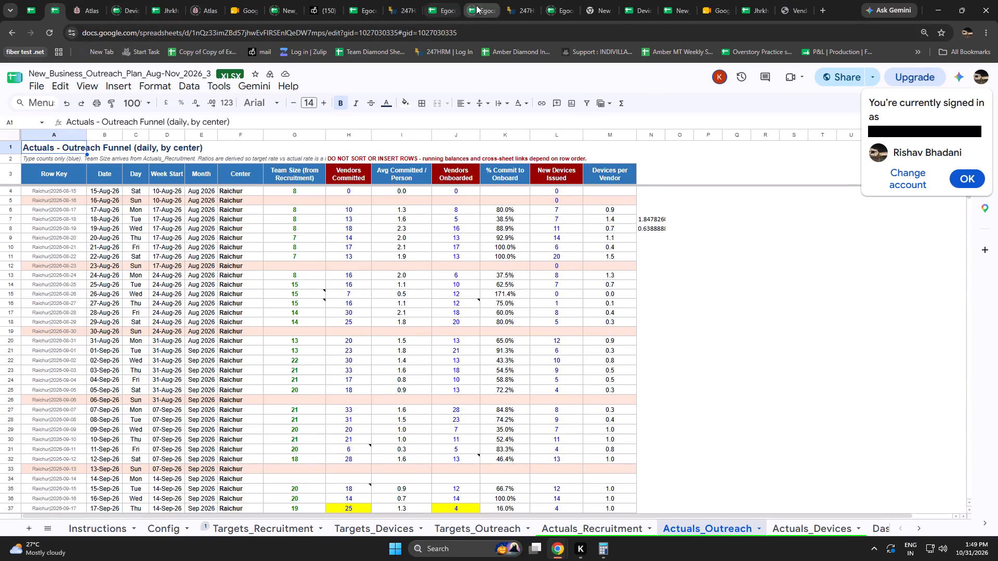
click(640, 0)
click(669, 0)
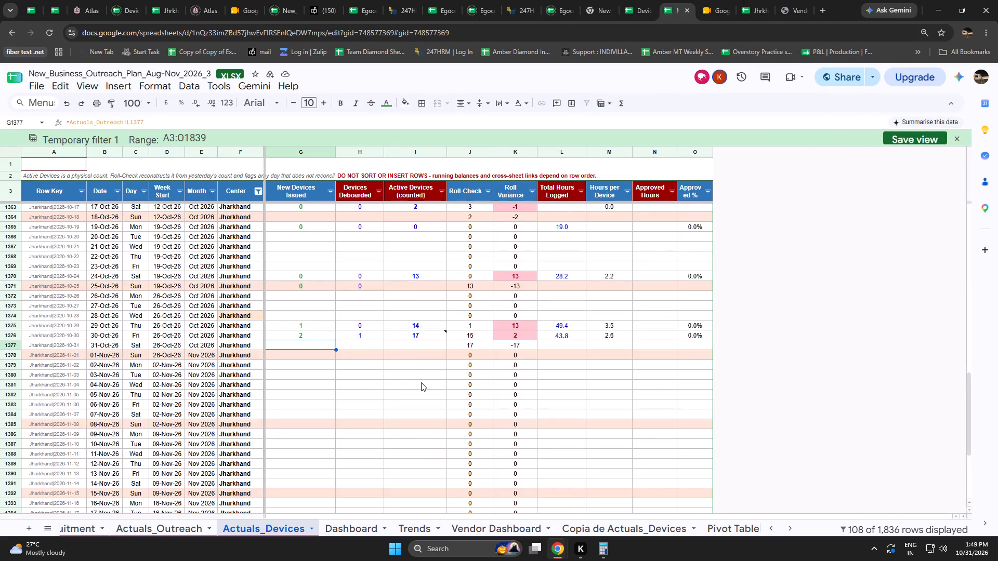
click(324, 386)
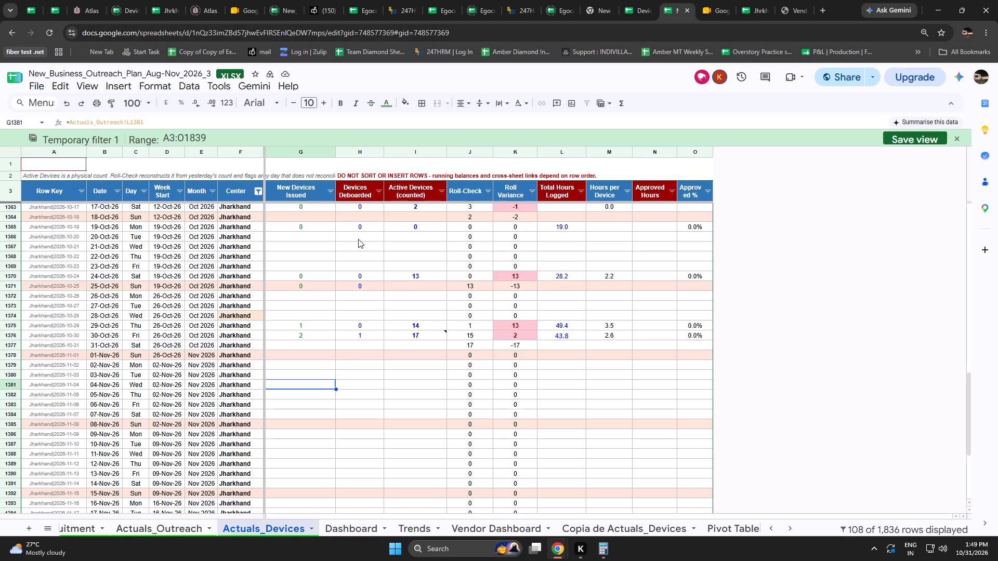
In the Approved Business List of Vendors/Device_Business Details, set the Project Name of rows 3533 and 3534 to Supernova.
click(36, 0)
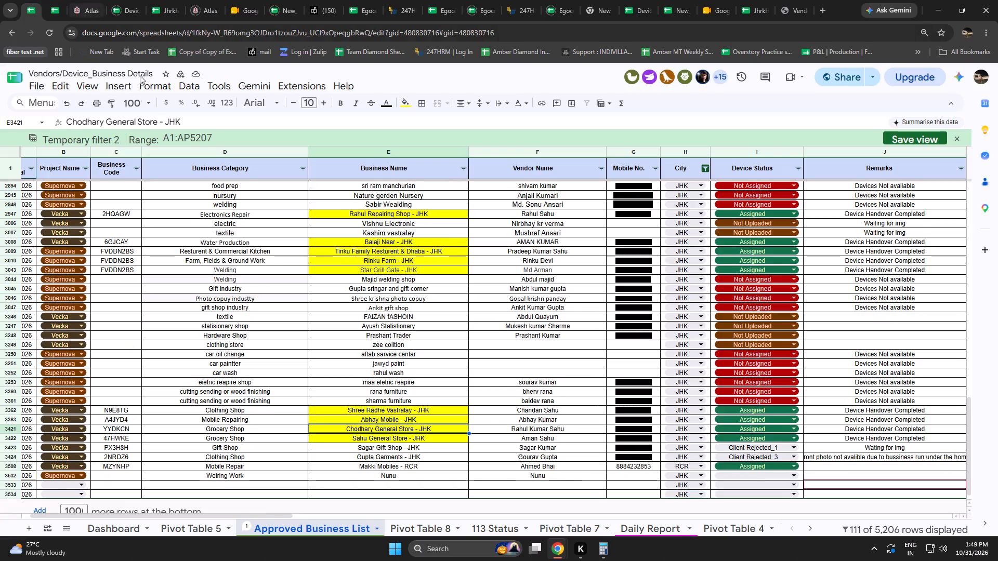
scroll(217, 263, down, 1)
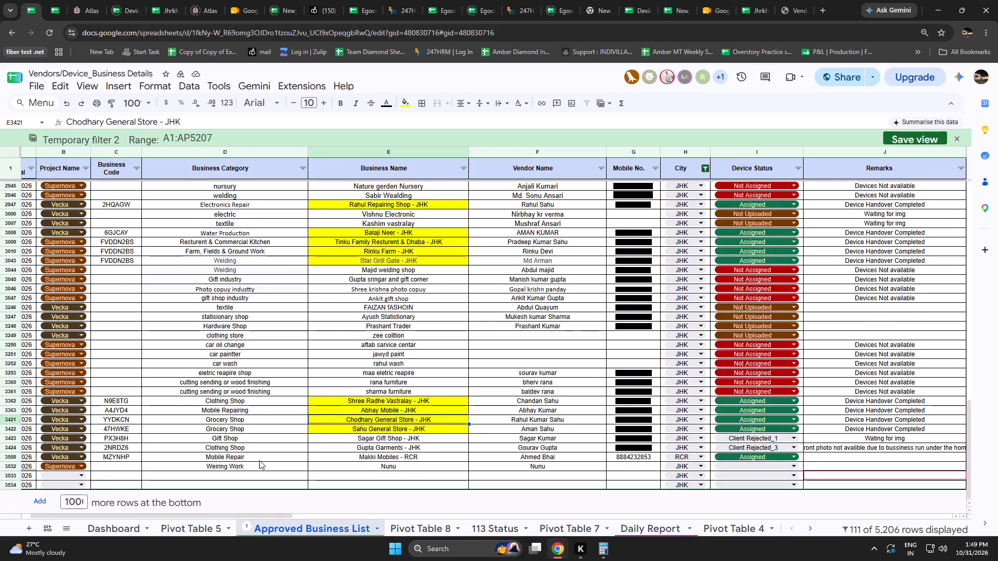
click(68, 476)
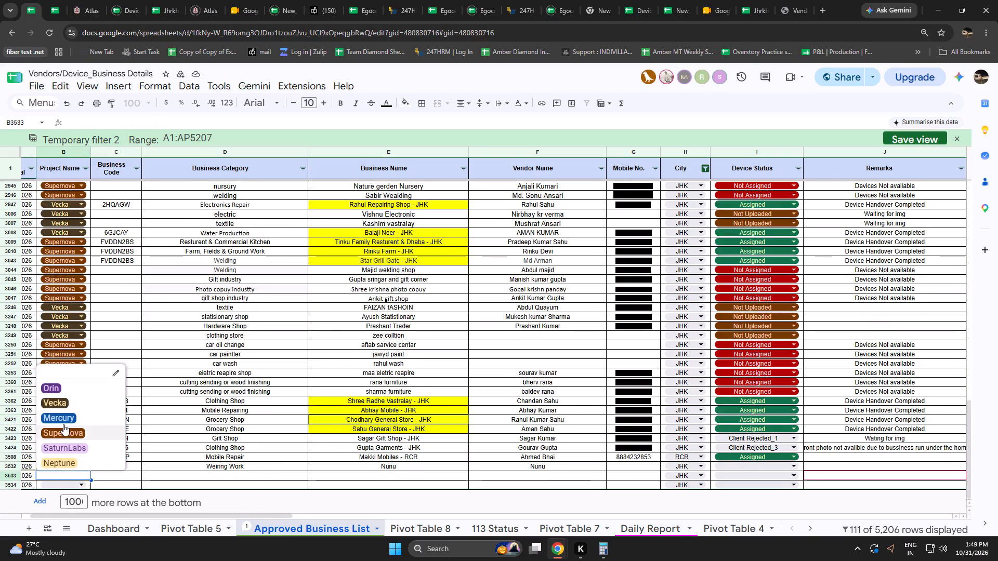
click(61, 429)
double_click(61, 482)
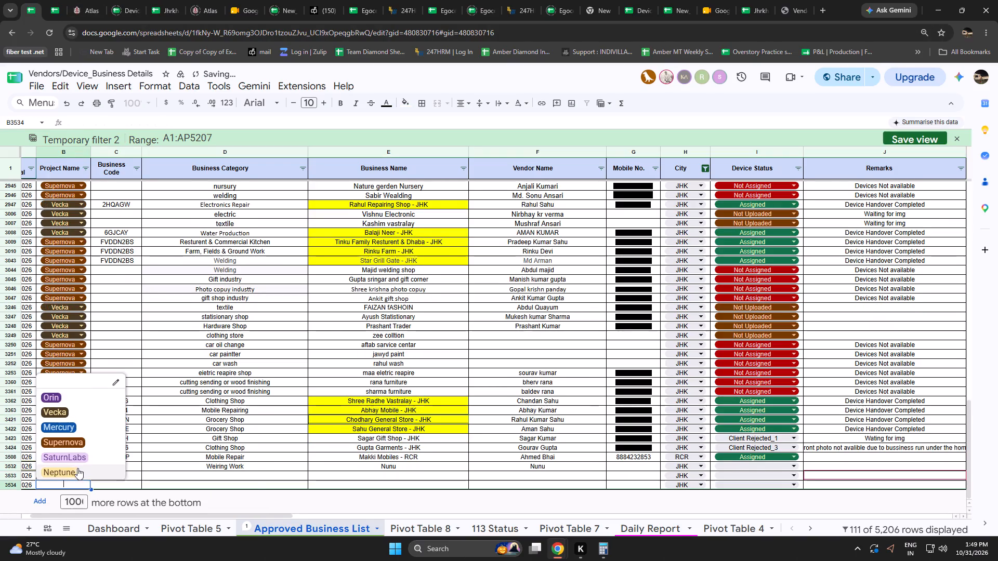
click(70, 439)
click(69, 473)
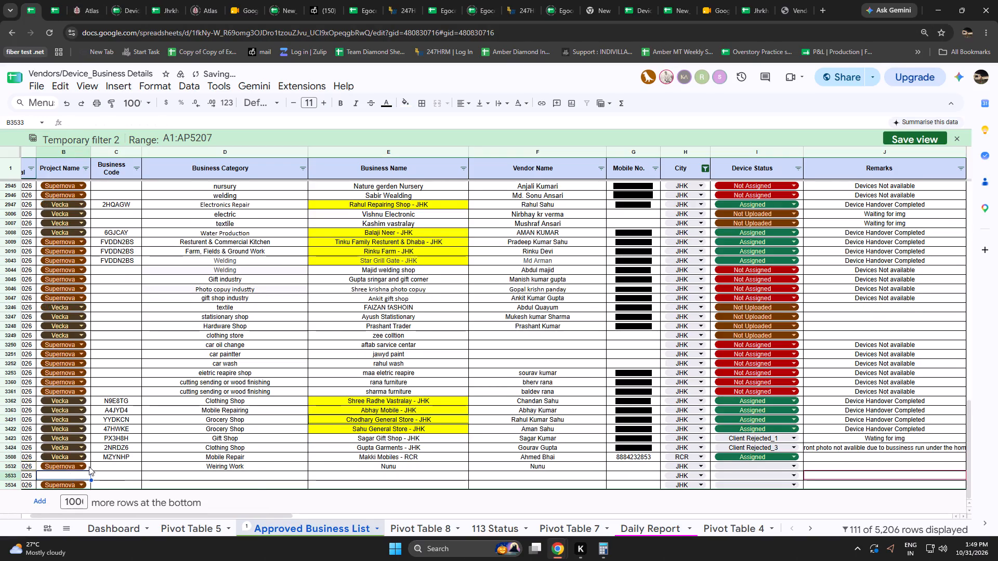
drag(89, 466, 86, 475)
key(ctrl+d)
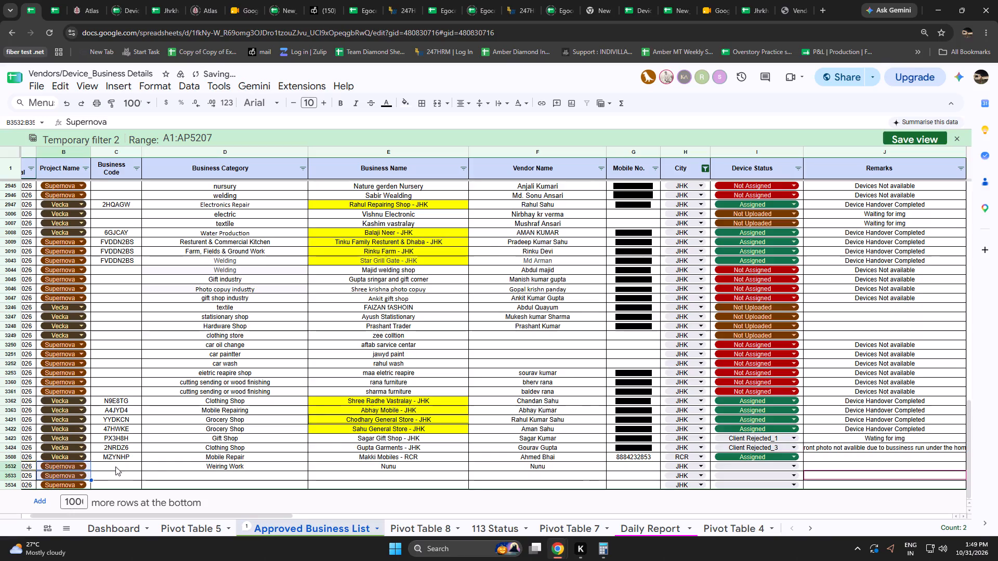
Copy the business category and name of the two 30/10/26 rishu ply entries from Ravishankar-FSE into rows 3533–3534 as values only.
click(187, 481)
click(198, 476)
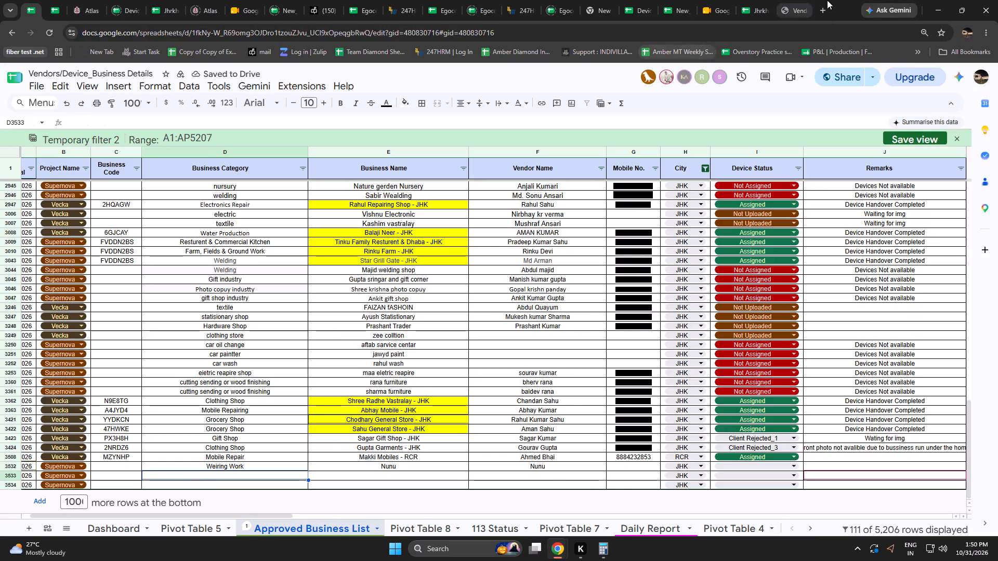
click(763, 0)
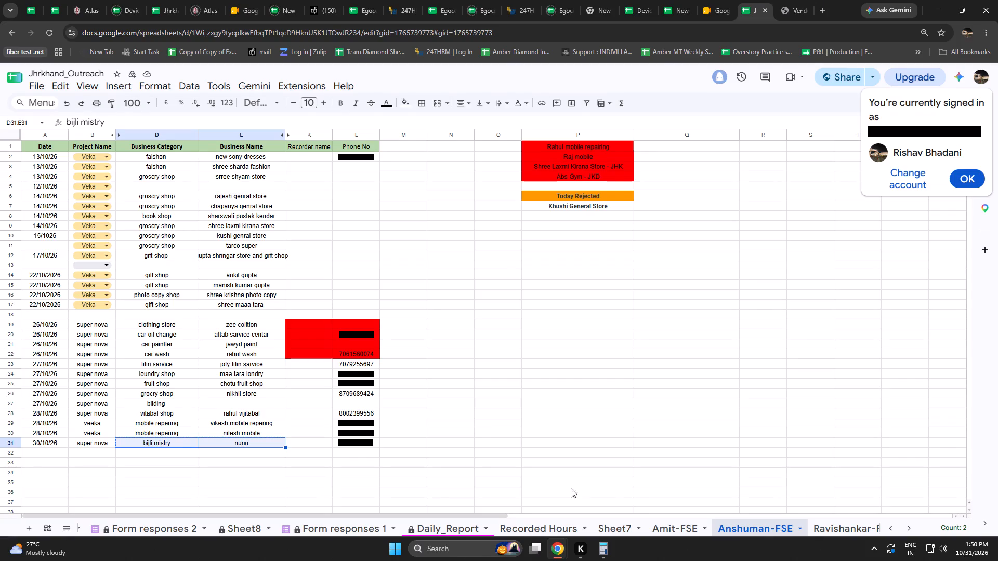
click(819, 527)
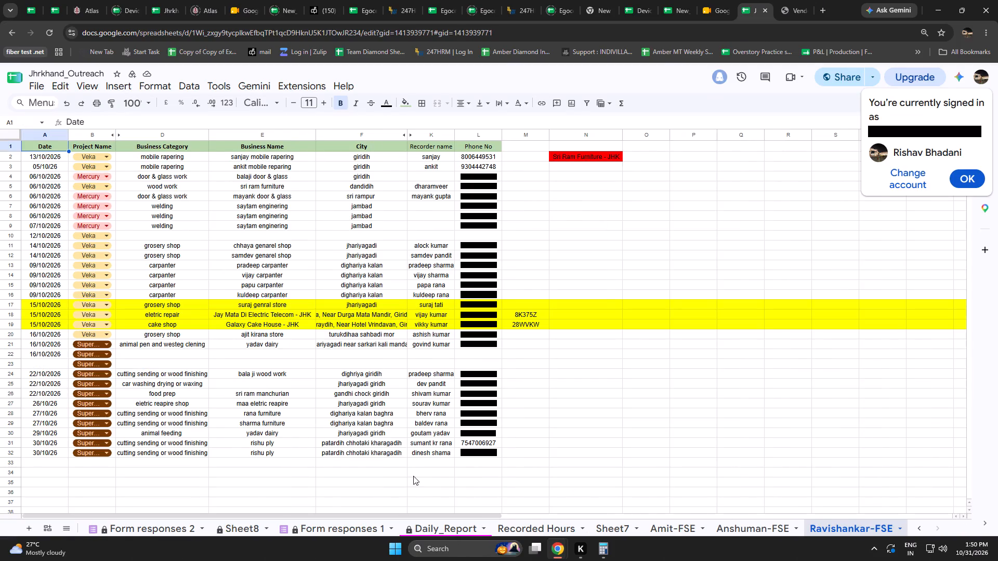
drag(172, 445, 266, 452)
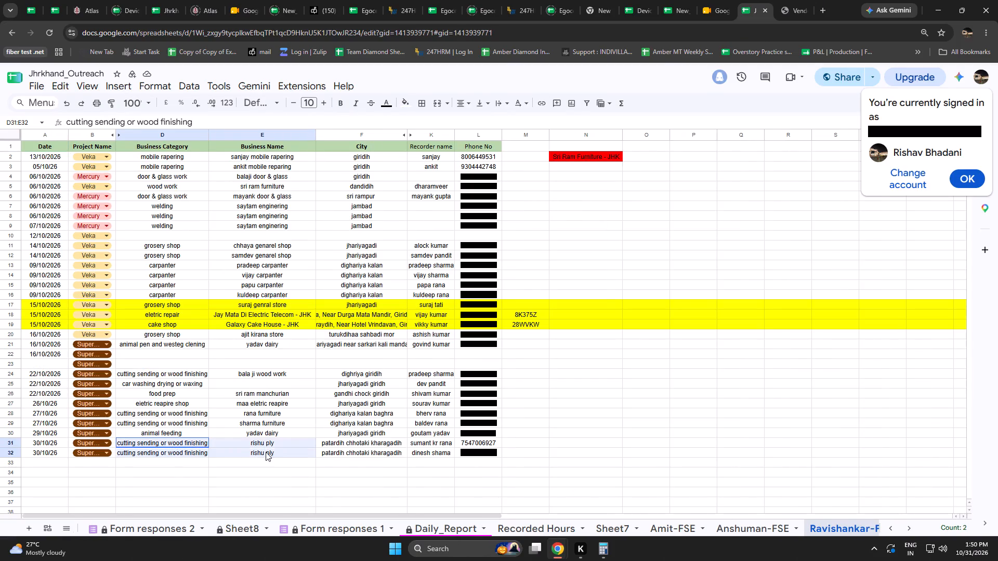
drag(266, 452, 264, 453)
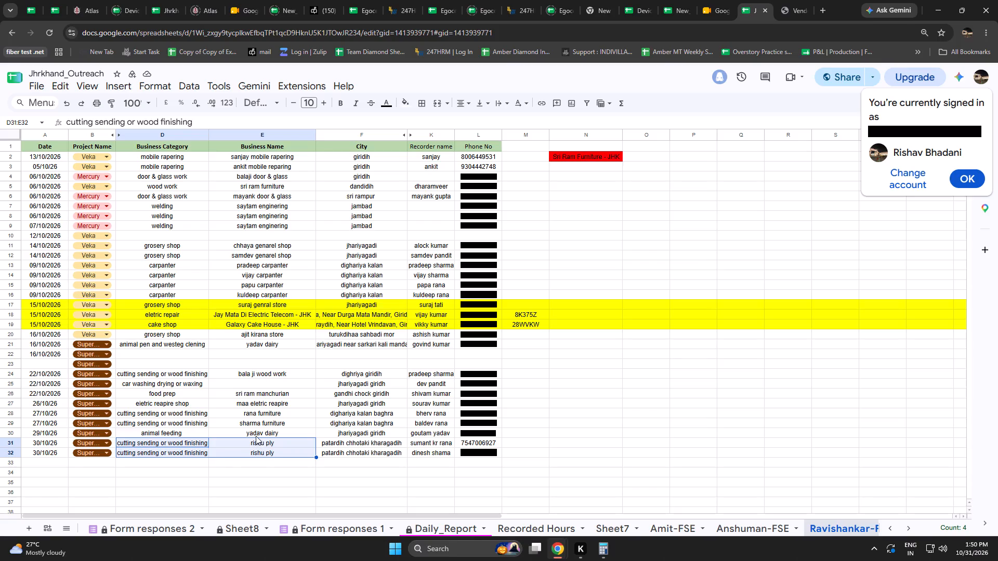
key(ctrl+c)
click(52, 0)
click(30, 0)
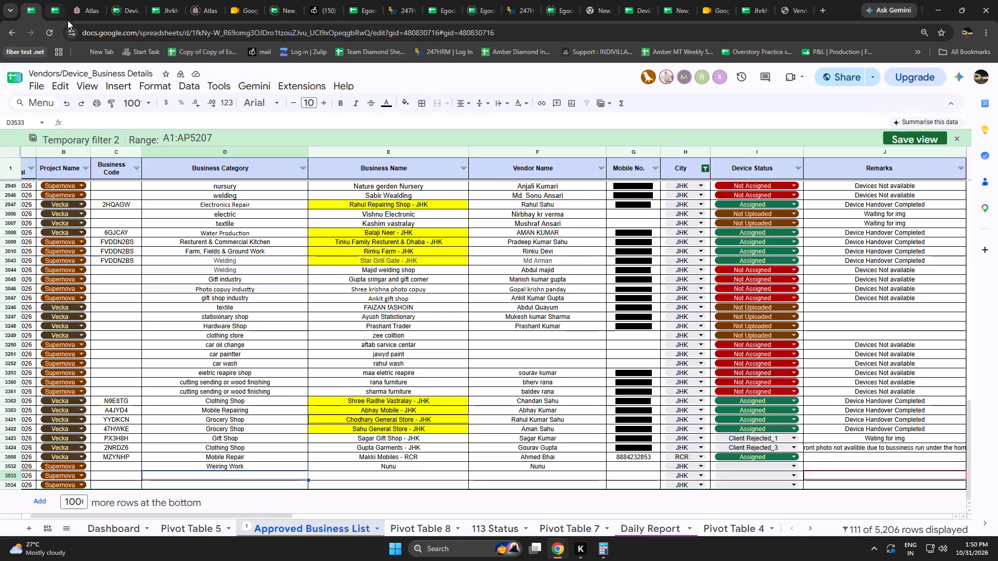
key(ctrl+shift+v)
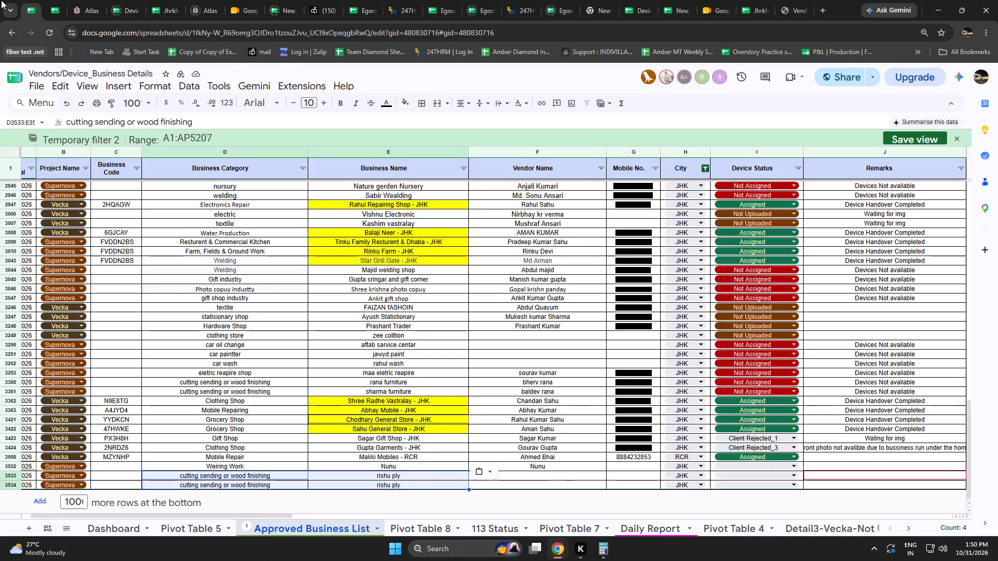
Copy the two rishu ply entries' recorder names and phone numbers into Vendor Name and Mobile No. of rows 3533–3534 as values only.
click(747, 0)
drag(432, 444, 470, 447)
click(464, 469)
drag(443, 442, 470, 451)
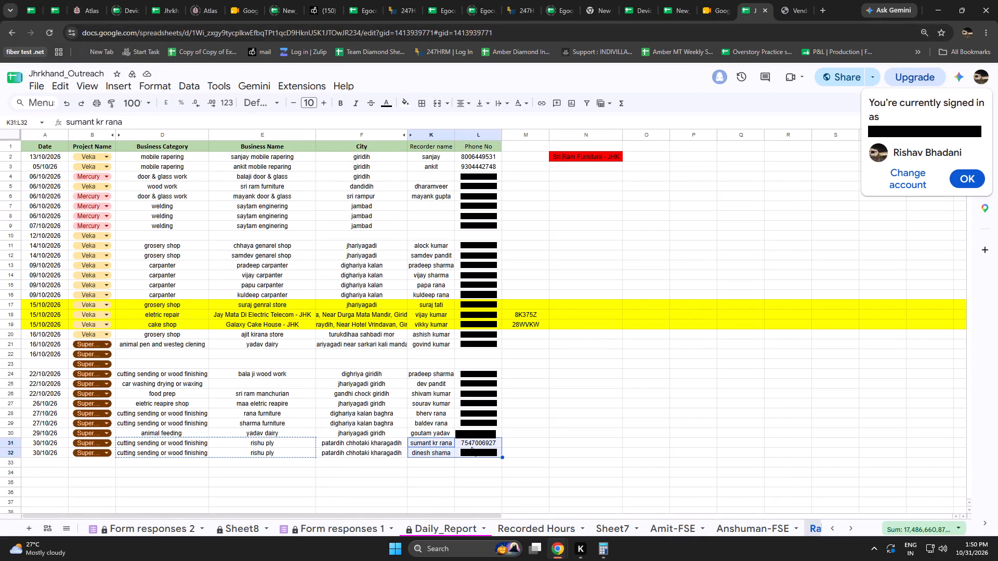
key(ctrl+c)
click(29, 0)
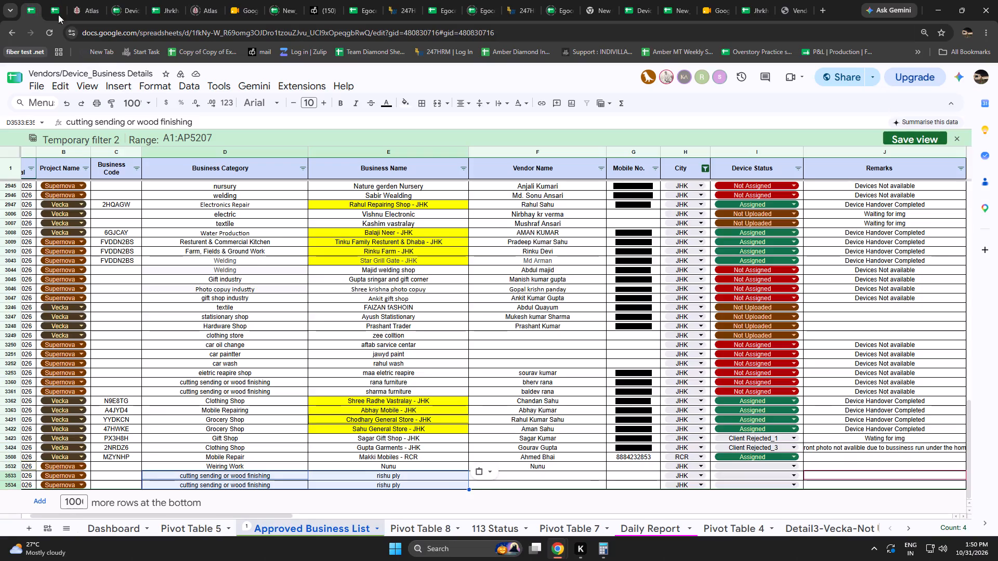
click(516, 478)
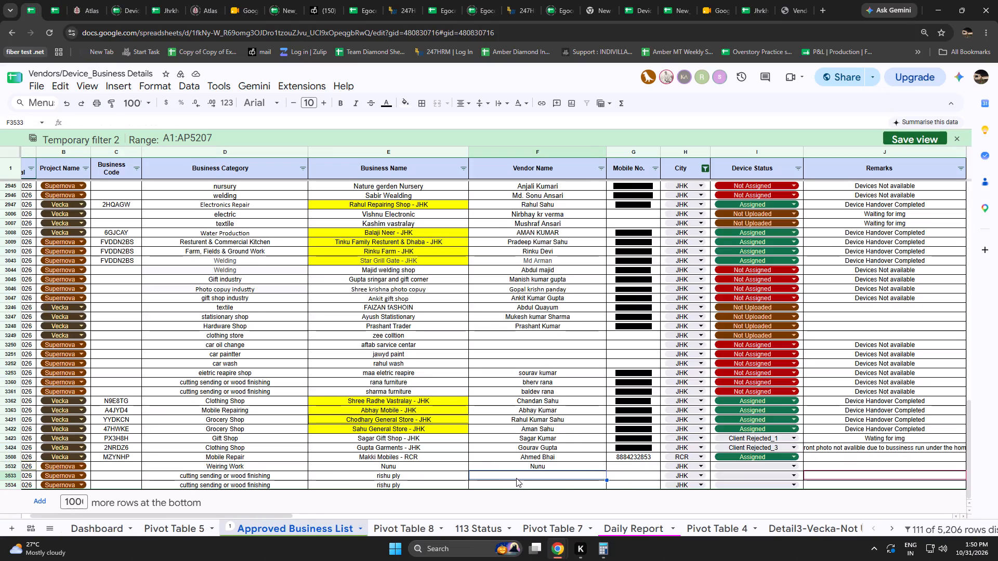
key(ctrl+shift+v)
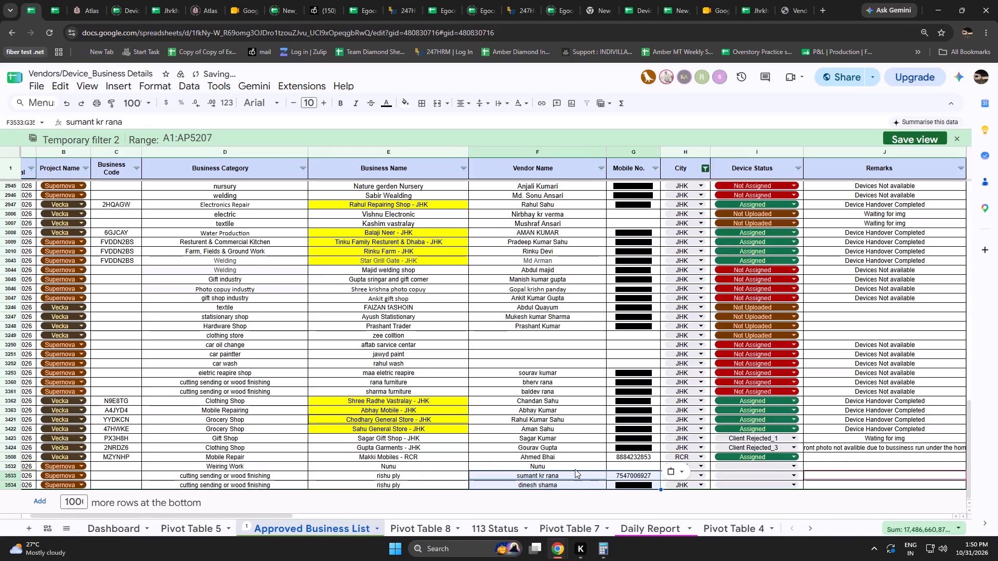
Set the Device Status of the three last filled JHK businesses, rows 3532 to 3534, to Not Assigned.
click(579, 469)
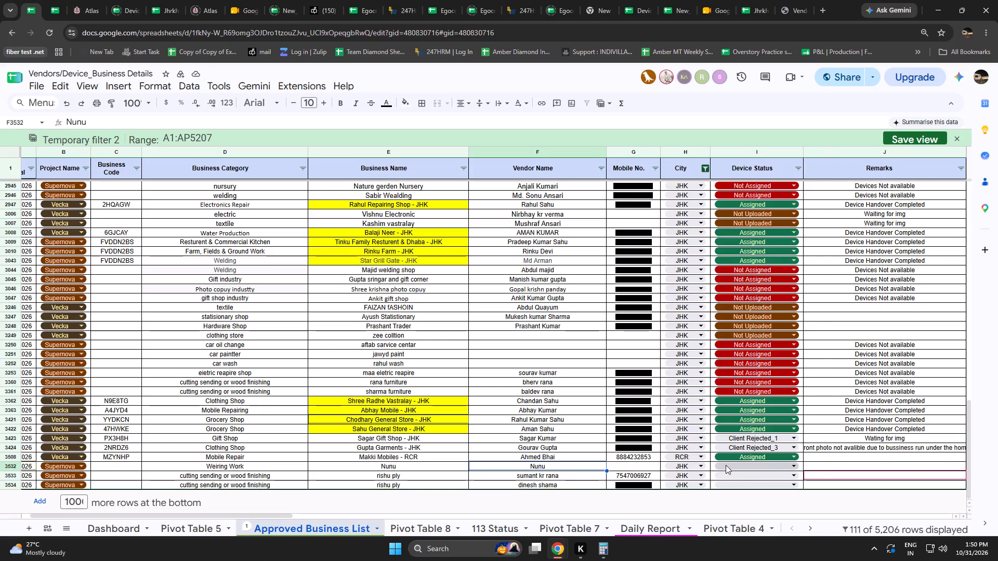
click(726, 465)
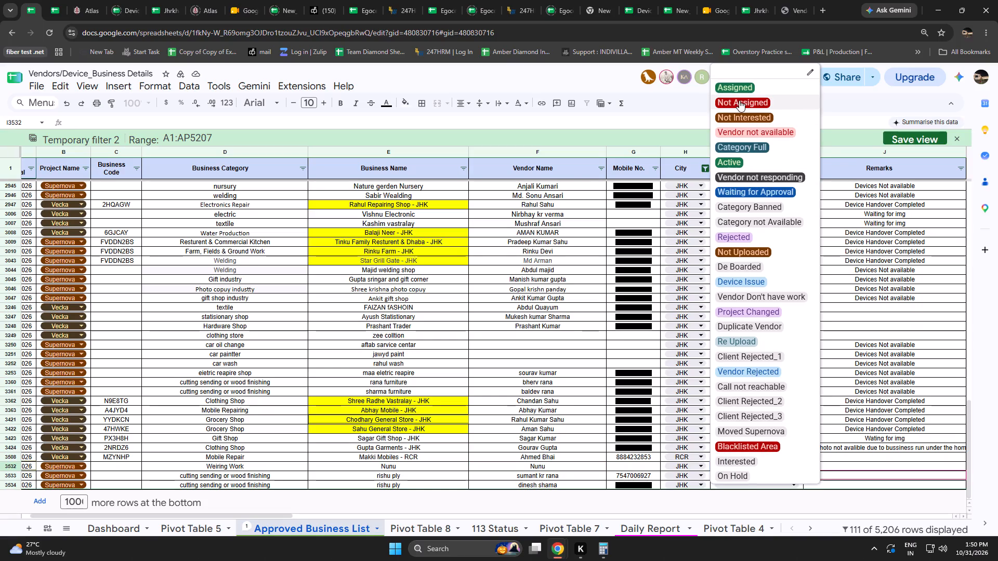
click(739, 100)
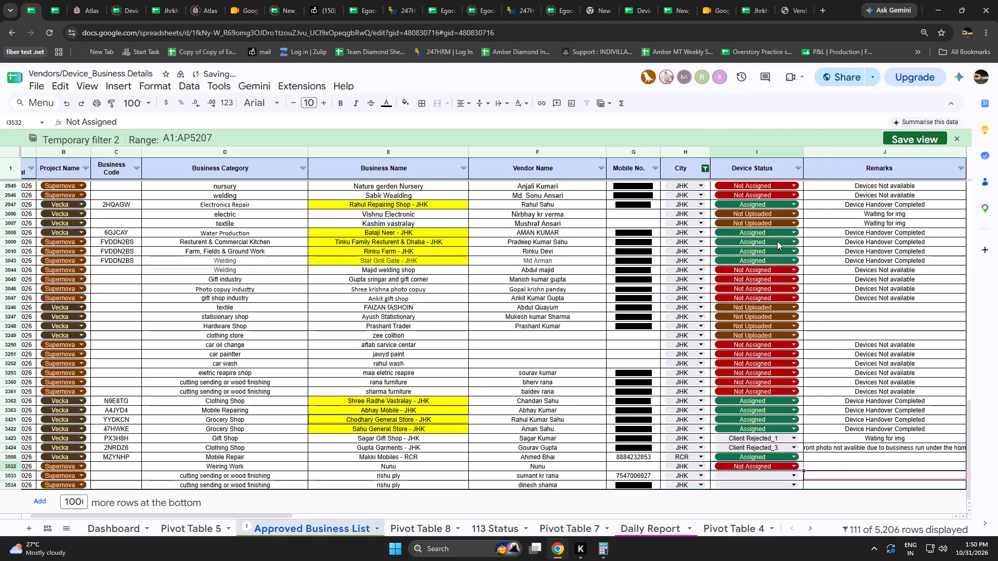
click(769, 475)
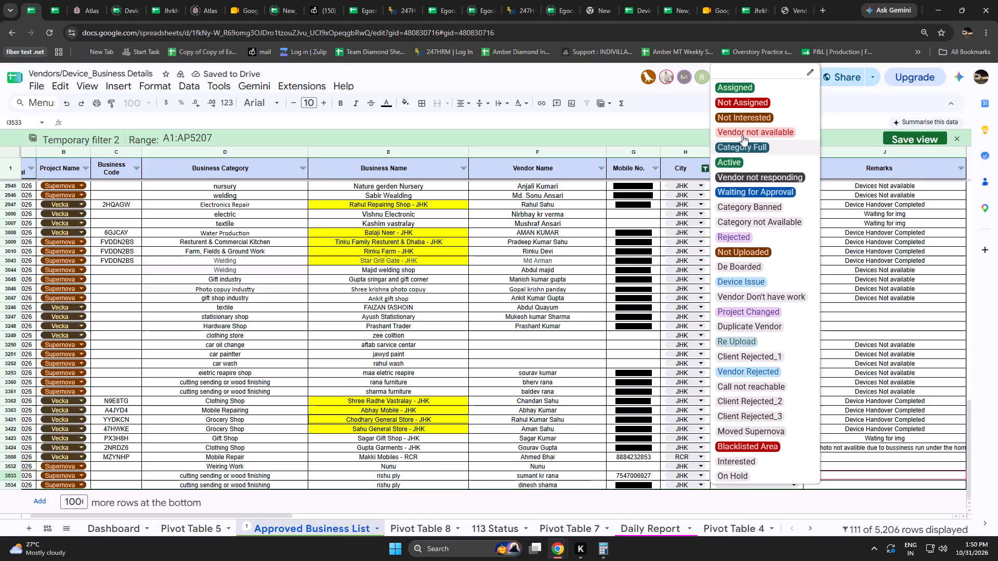
click(752, 102)
click(746, 487)
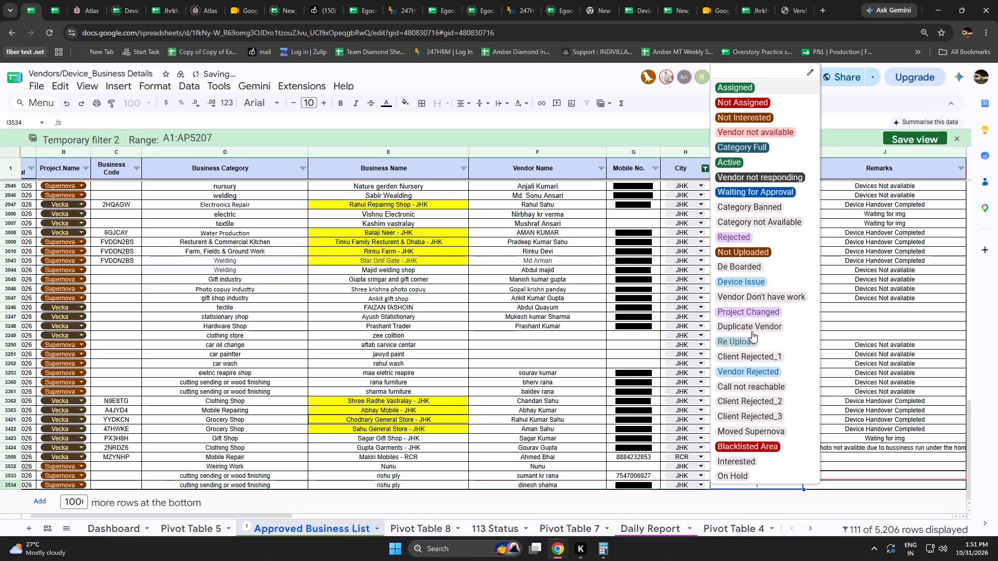
click(750, 107)
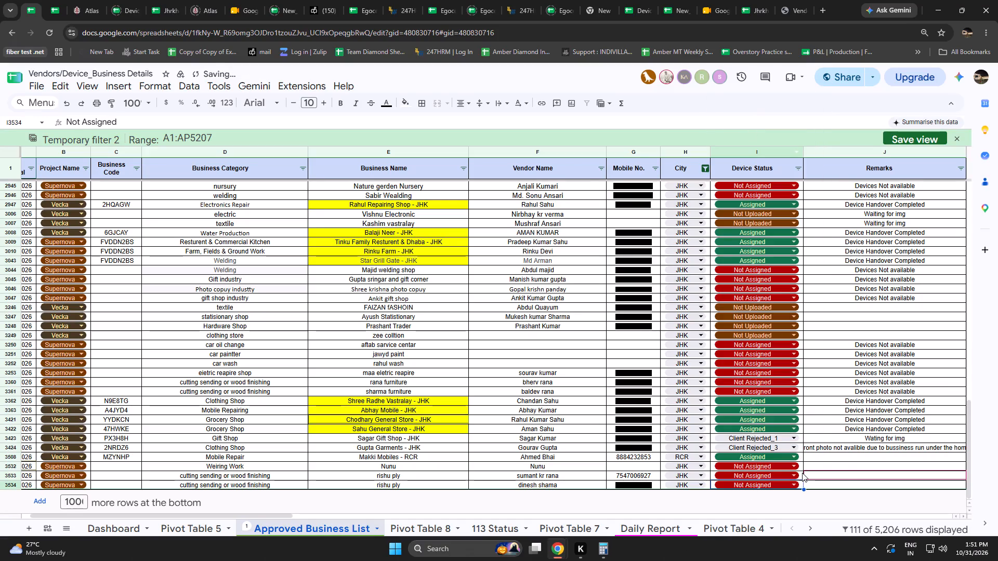
click(845, 469)
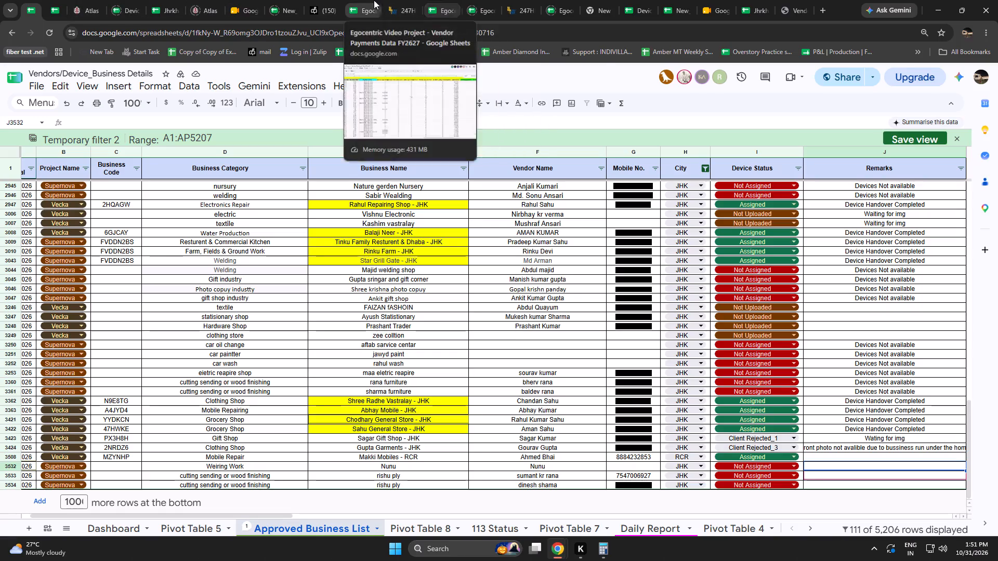
Review the Daily Report - Businesses and Actuals_Devices sheets, and open the other Jhrkhand_Outreach spreadsheet copy.
click(639, 0)
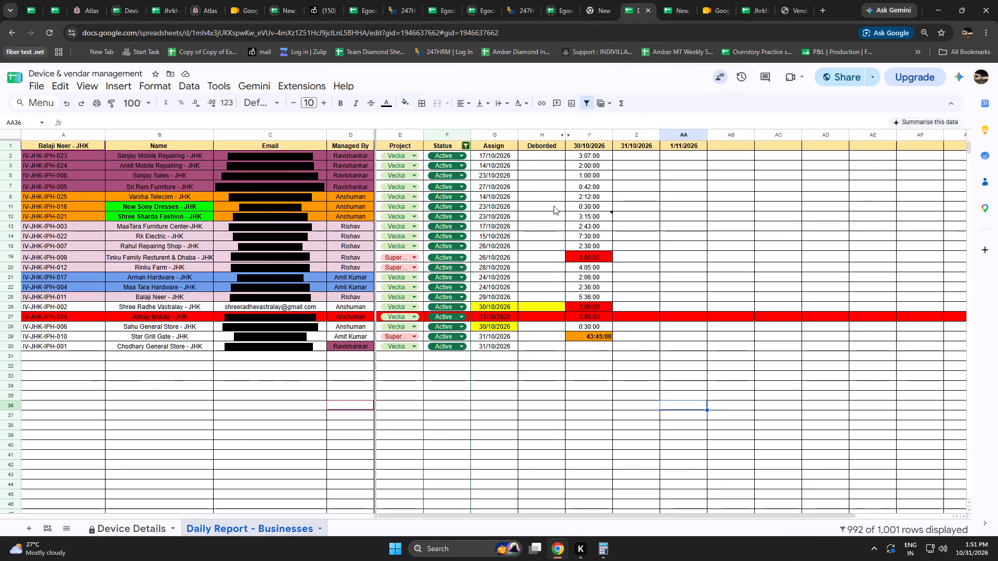
click(670, 0)
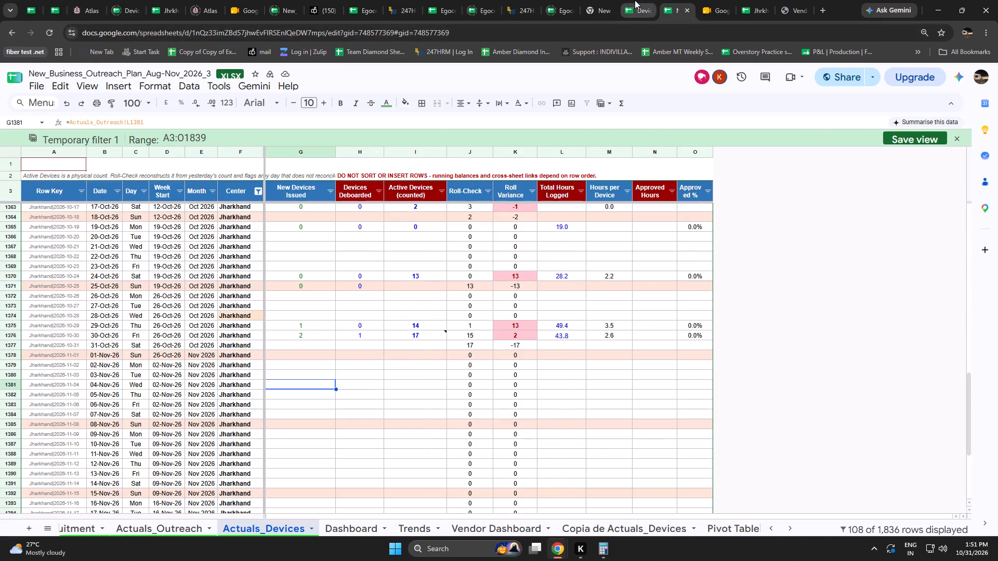
click(634, 0)
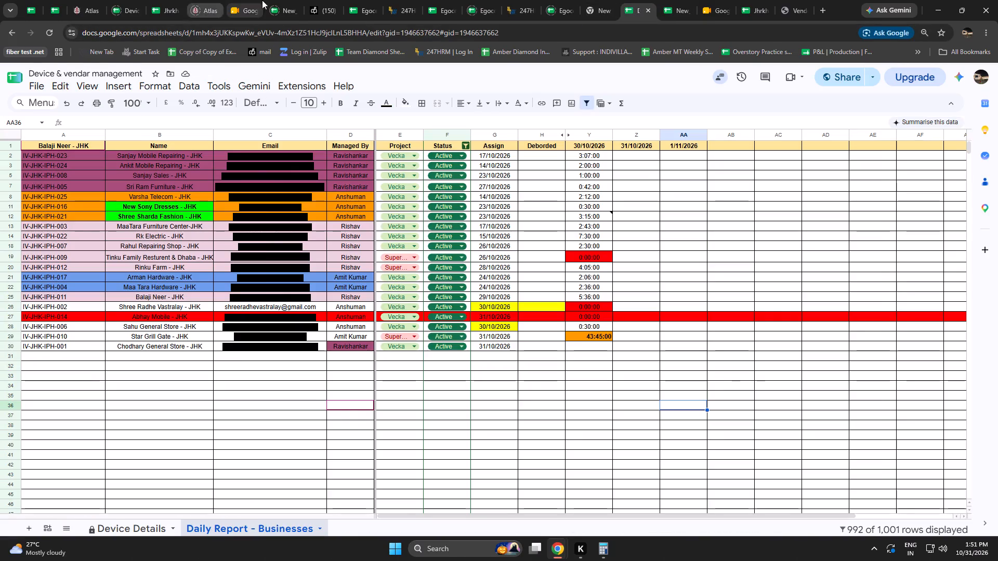
click(275, 0)
click(166, 0)
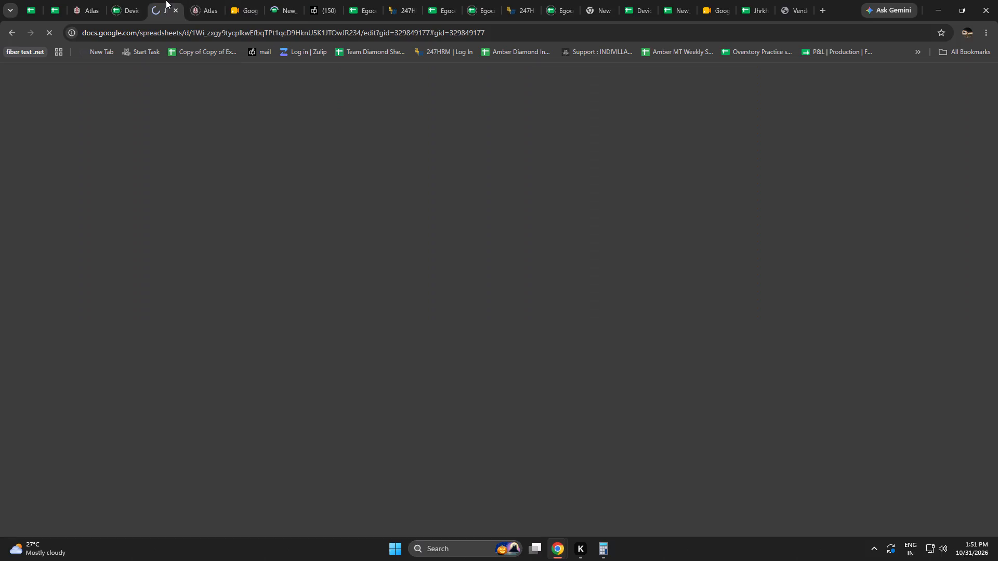
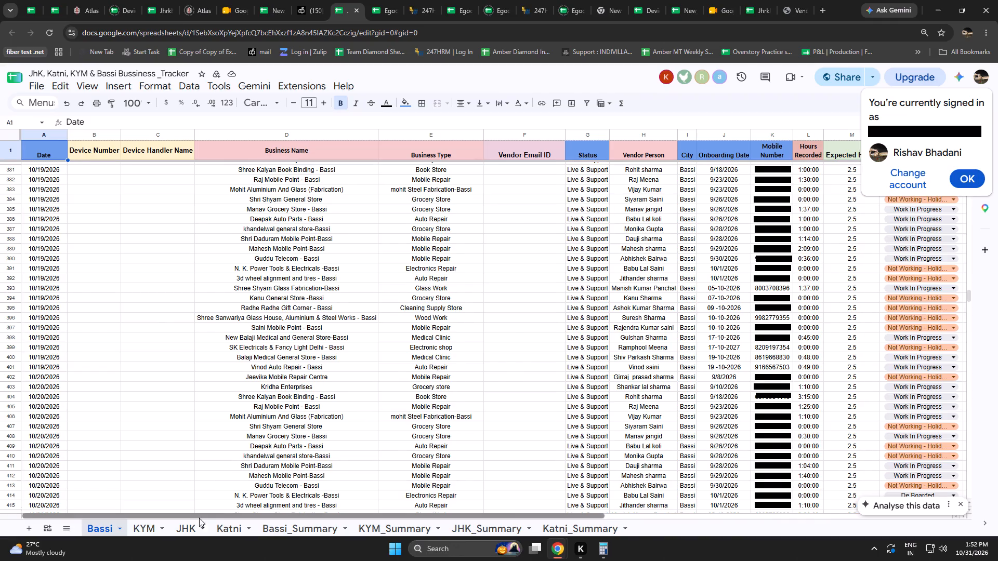
Review the business rows on the Bassi sheet and the 10/31/2026 device and business rows on the JHK sheet.
drag(199, 518, 336, 517)
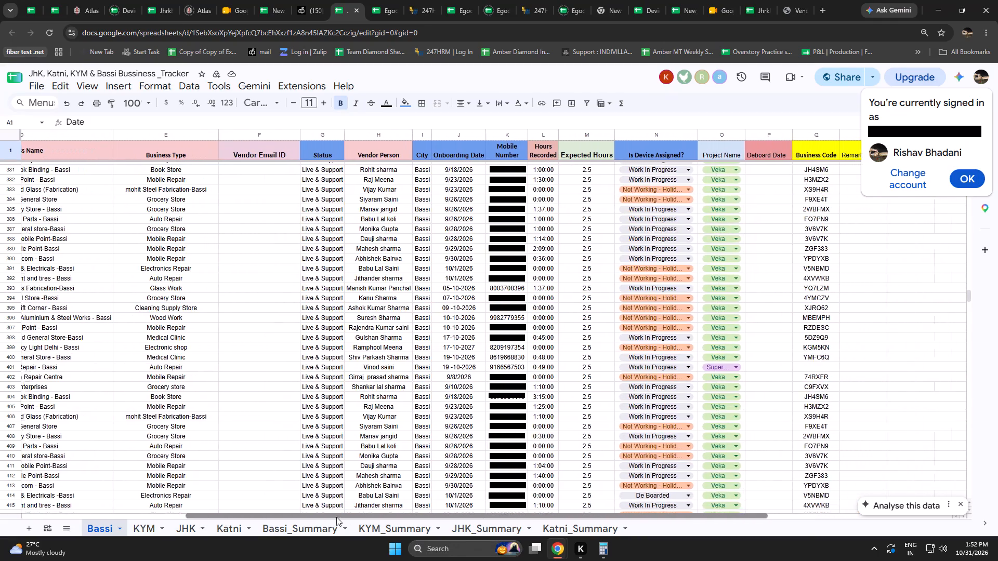
drag(336, 517, 215, 512)
scroll(233, 403, down, 3)
scroll(233, 403, up, 1)
scroll(233, 403, down, 3)
scroll(234, 407, up, 1)
scroll(234, 407, down, 5)
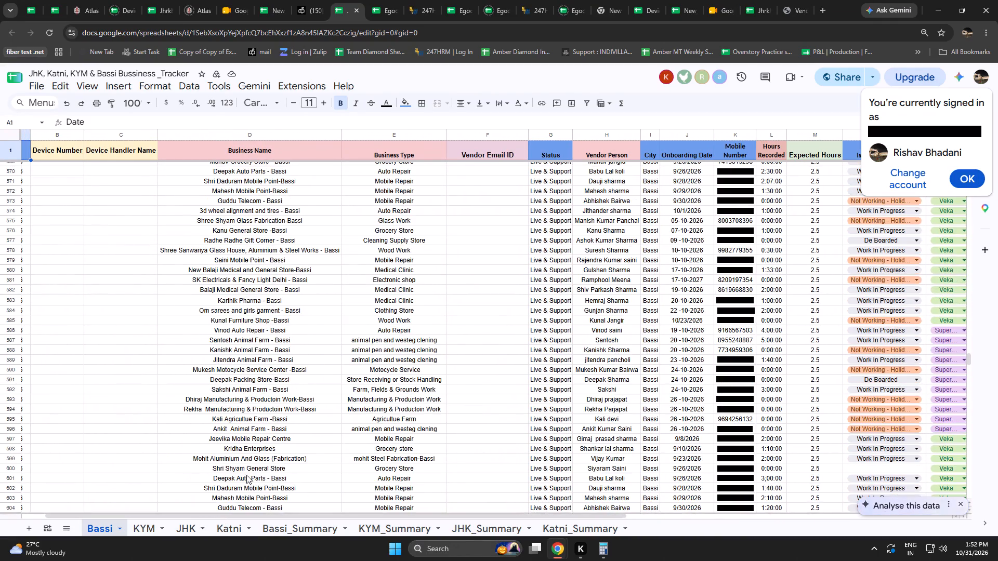
click(190, 530)
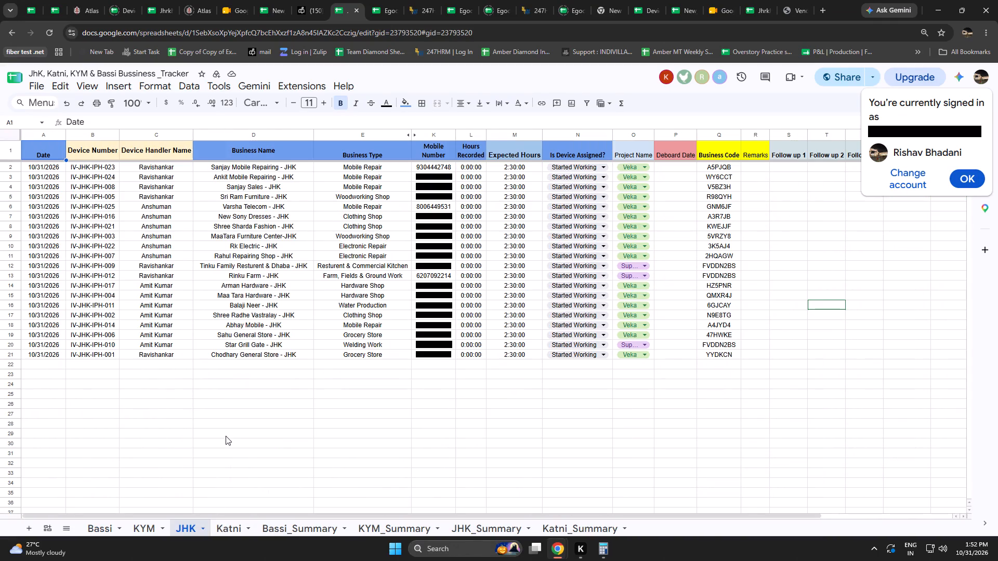
click(226, 436)
drag(209, 169, 279, 350)
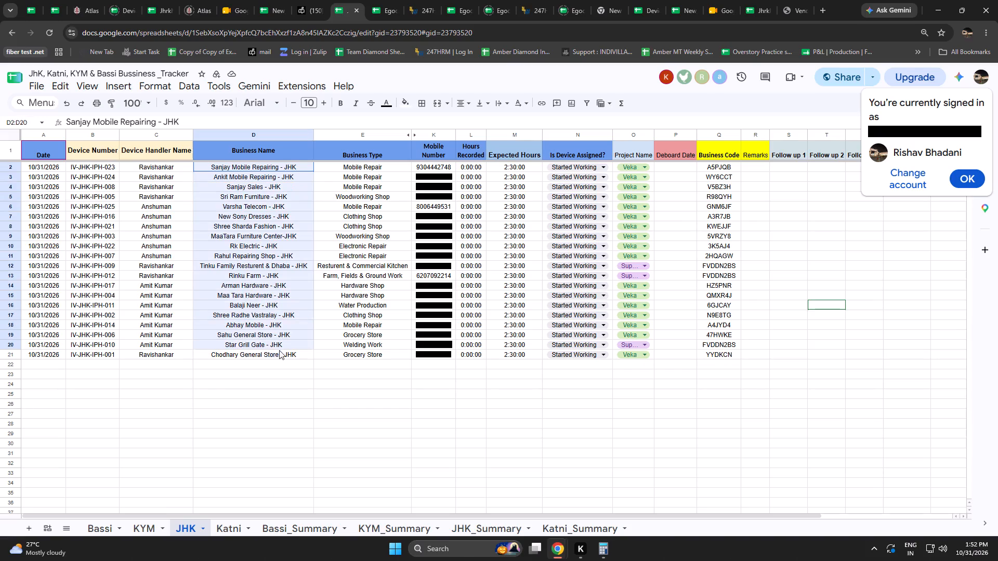
drag(279, 350, 713, 353)
click(734, 408)
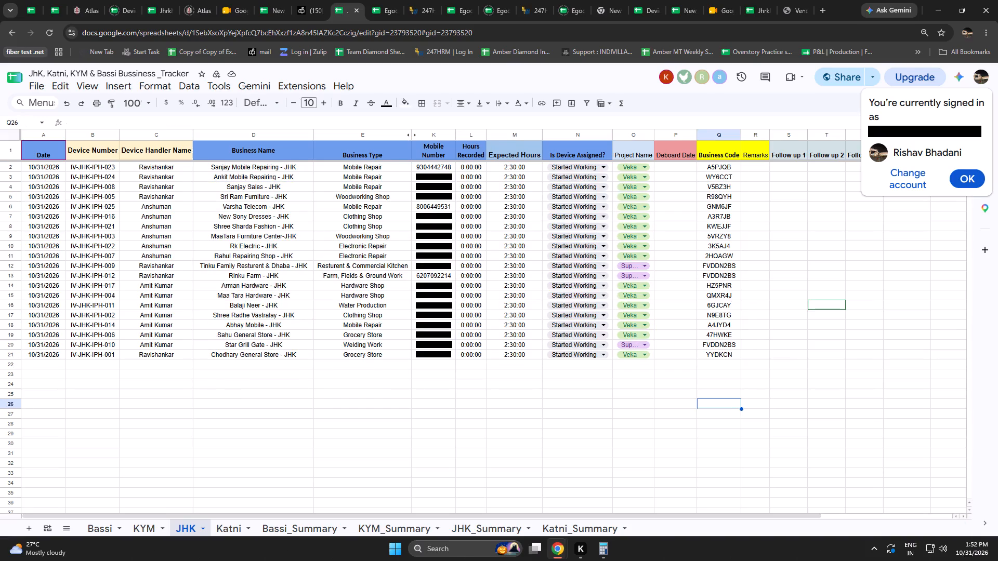
click(972, 172)
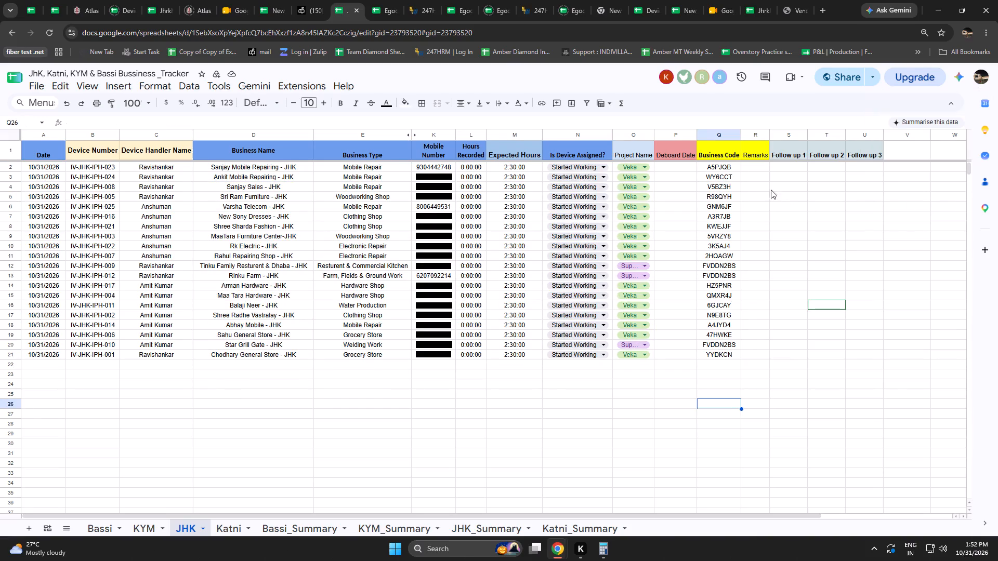
click(787, 165)
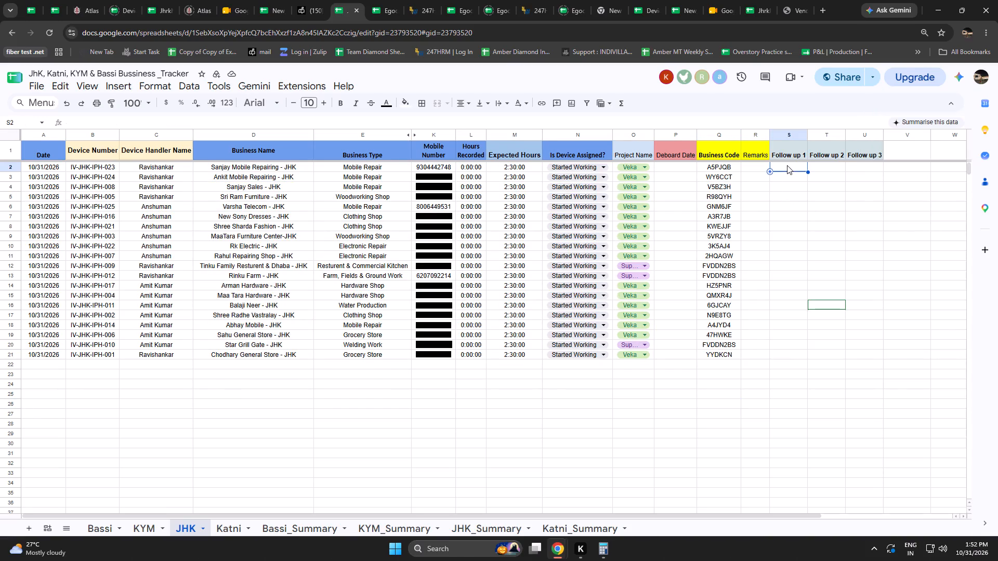
Examine the JHK_Summary and Bassi_Summary layouts and the device handler assignments on the JHK sheet to work out business counts per handler.
click(479, 532)
click(206, 316)
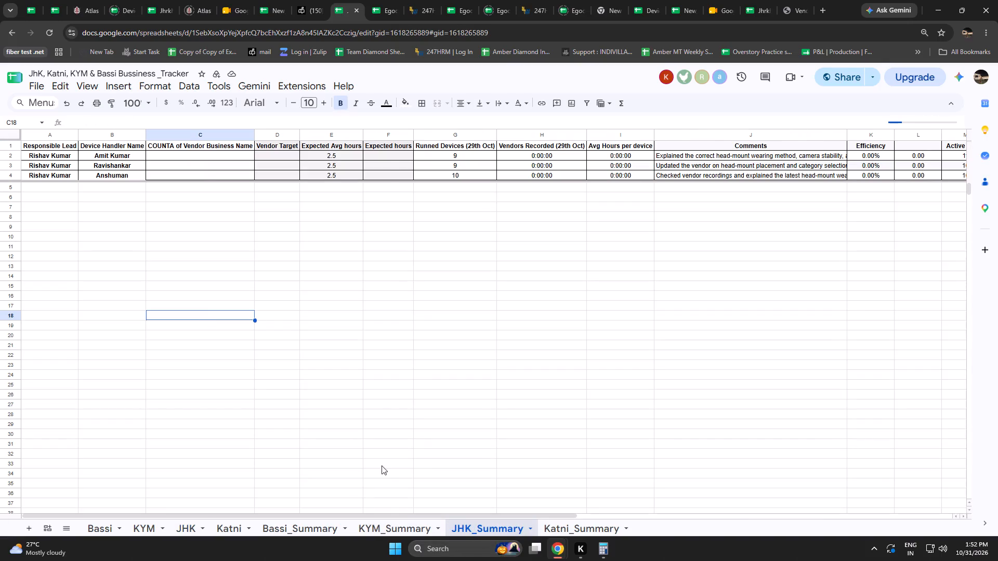
click(377, 529)
click(311, 520)
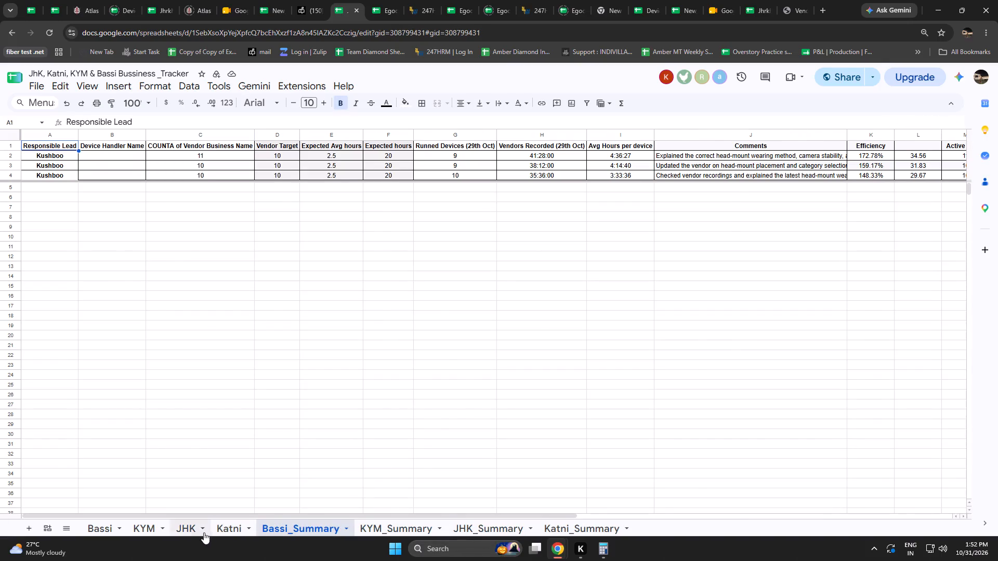
click(189, 531)
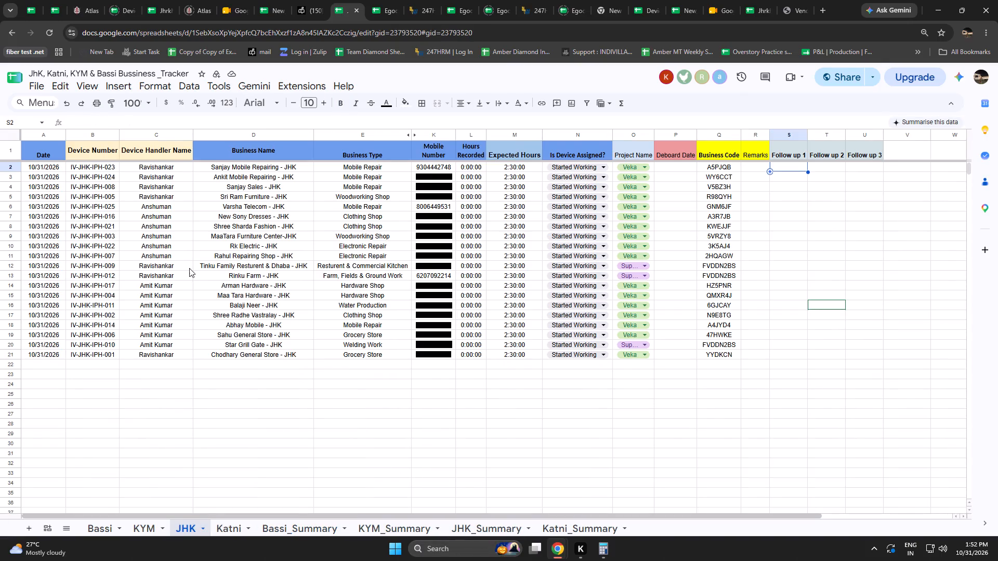
drag(164, 166, 167, 201)
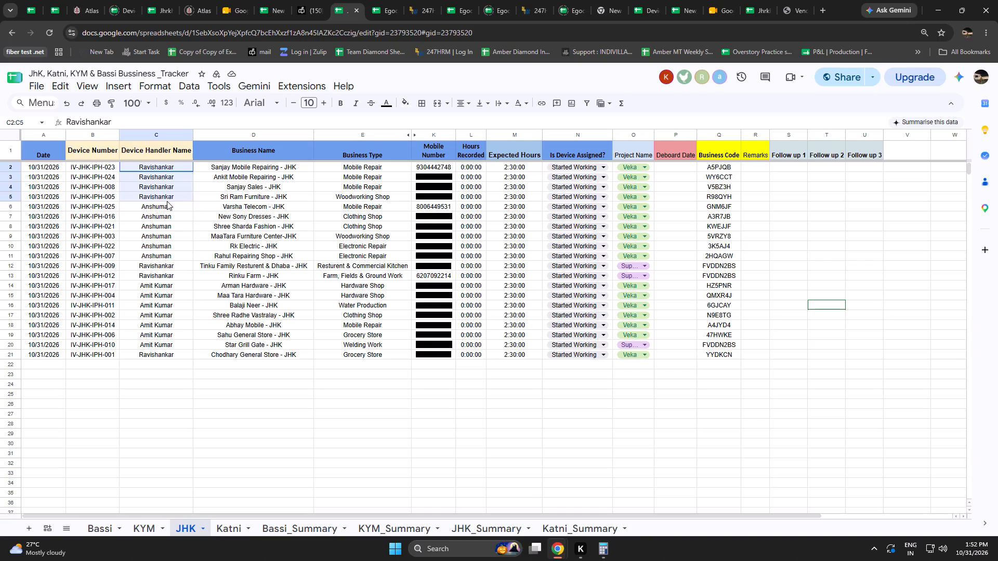
drag(167, 201, 167, 213)
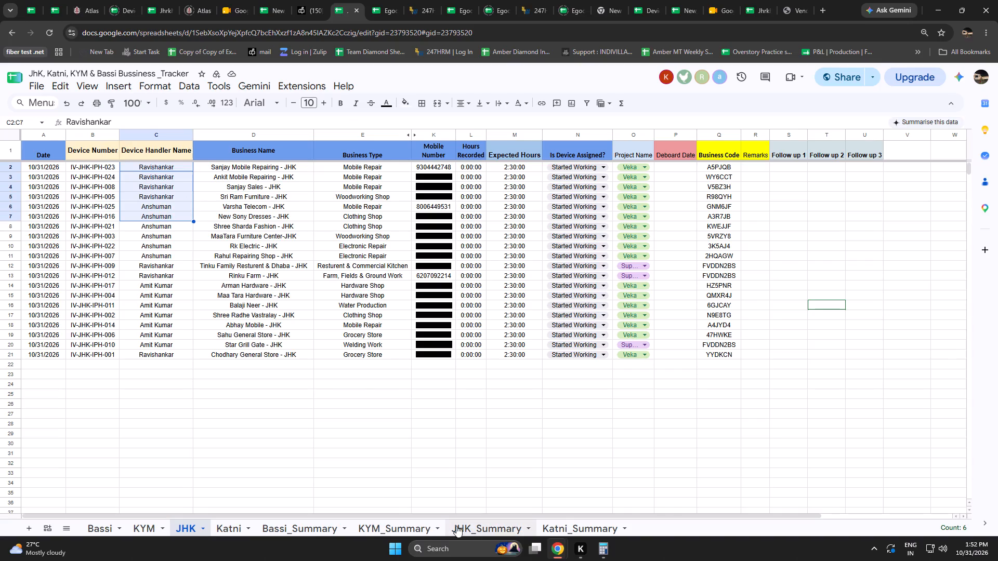
click(468, 524)
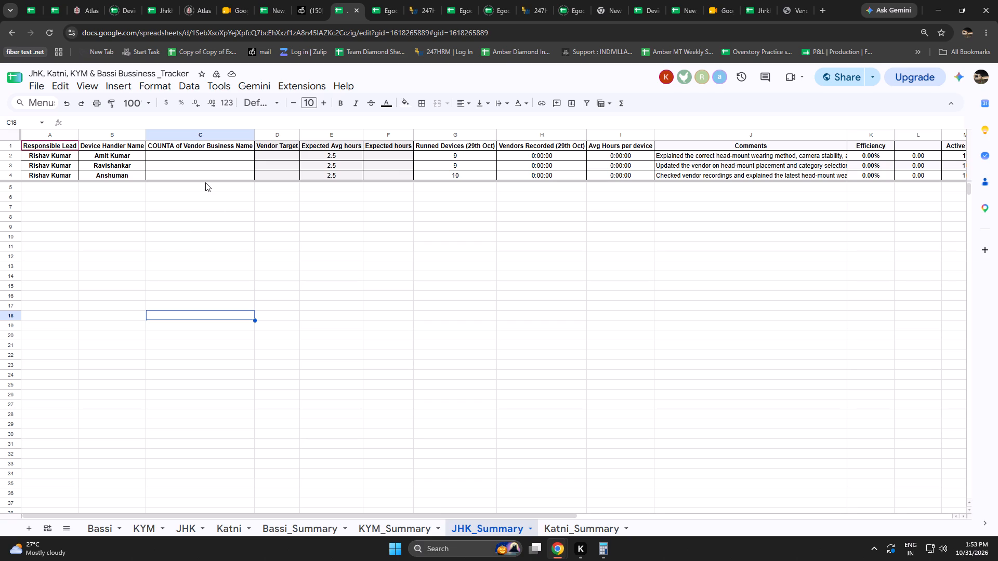
click(174, 157)
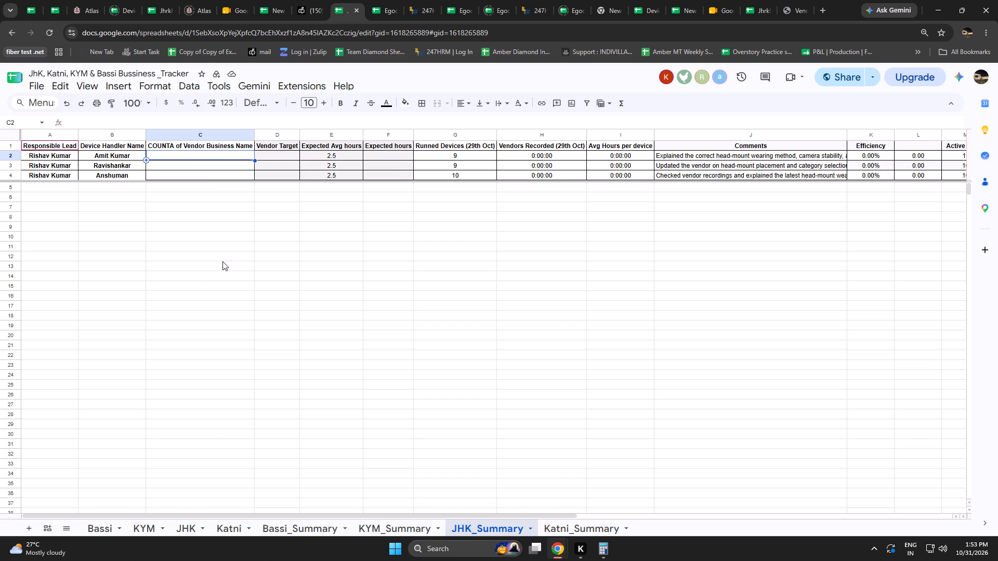
click(222, 206)
click(214, 157)
click(189, 531)
click(201, 387)
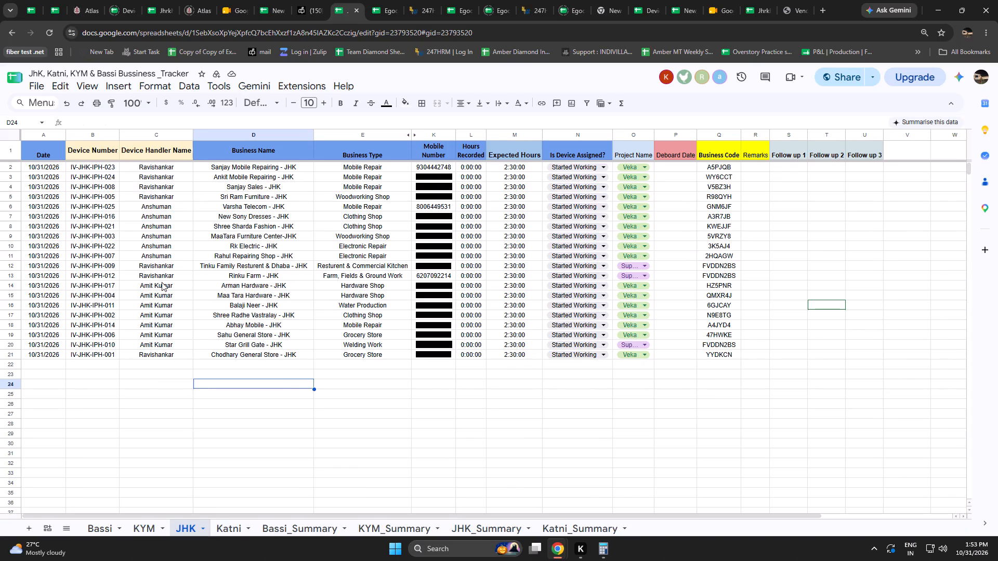
Enter vendor business counts of 7, 7 and 6 for the three device handlers in rows 2–4 of JHK_Summary.
click(468, 527)
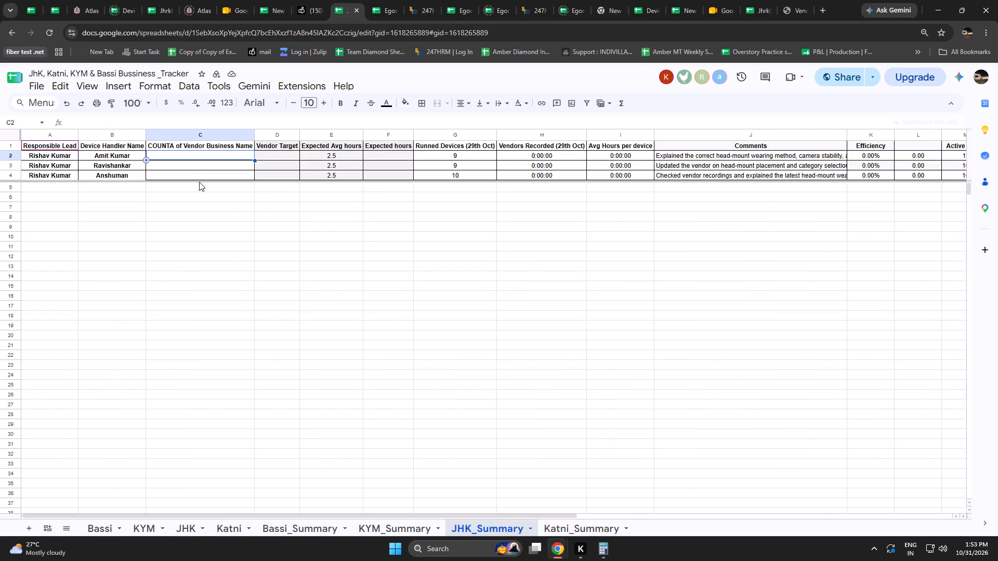
click(119, 156)
click(119, 156)
click(127, 185)
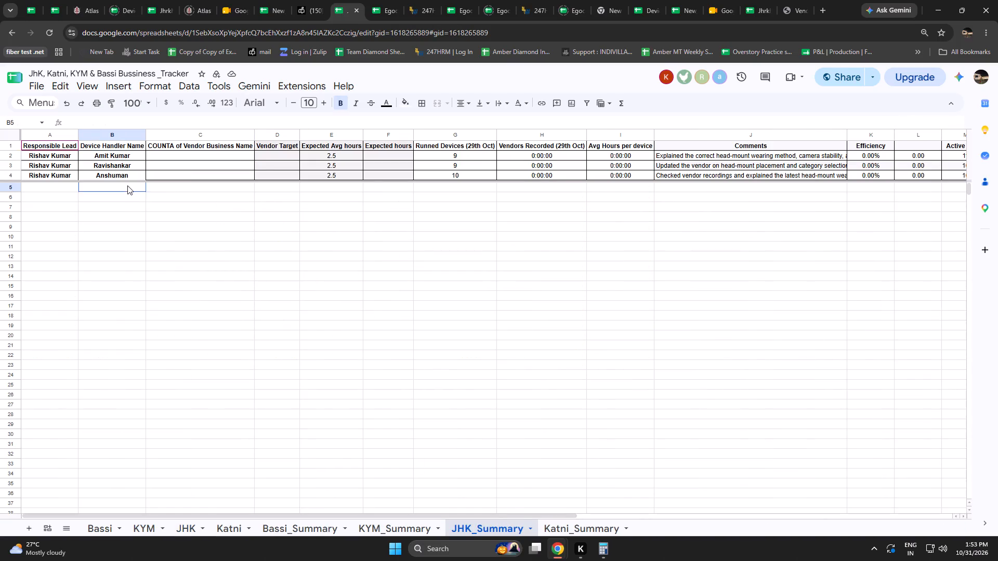
click(123, 154)
click(138, 198)
click(115, 152)
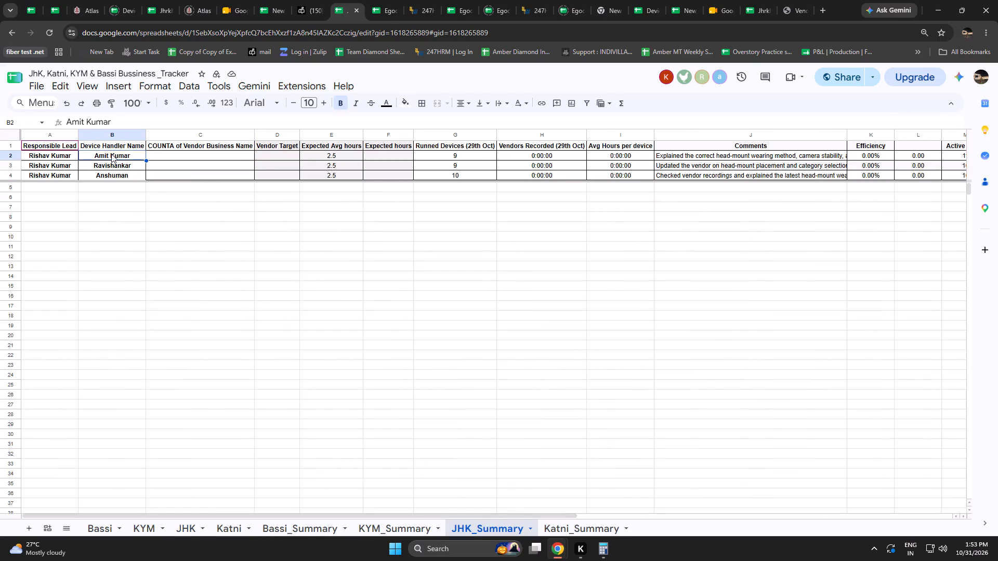
drag(111, 154, 129, 159)
click(129, 170)
click(128, 158)
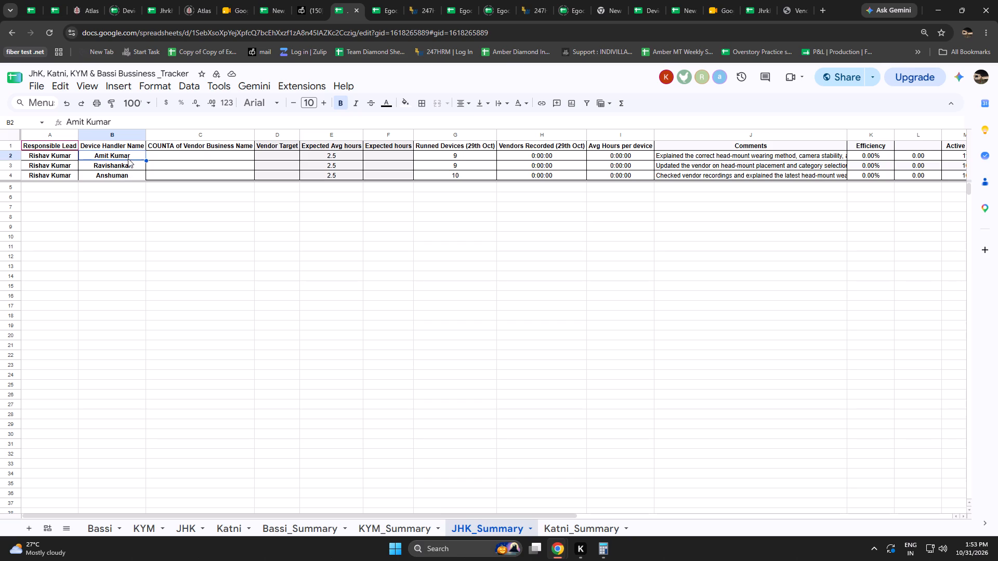
click(183, 161)
click(172, 155)
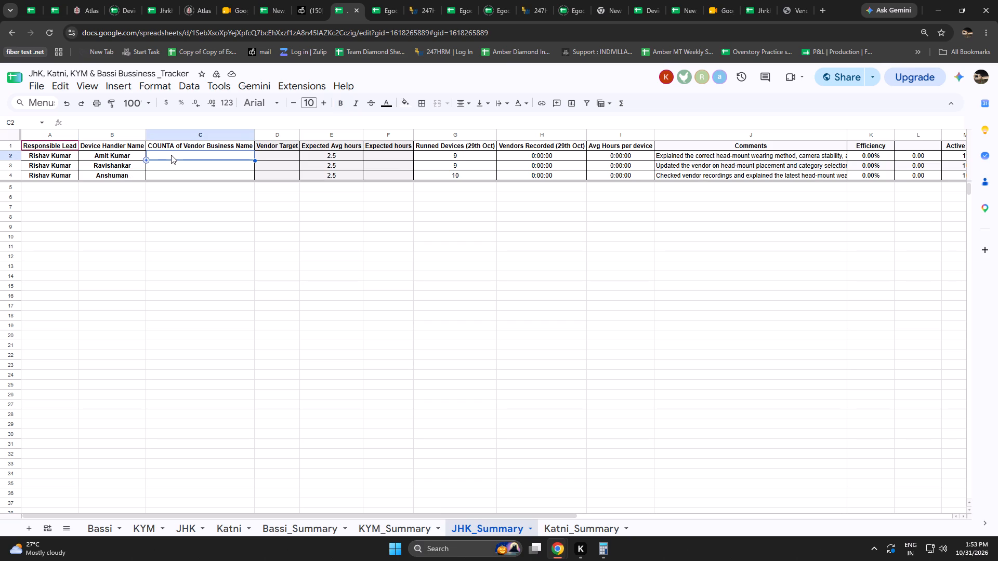
key(7)
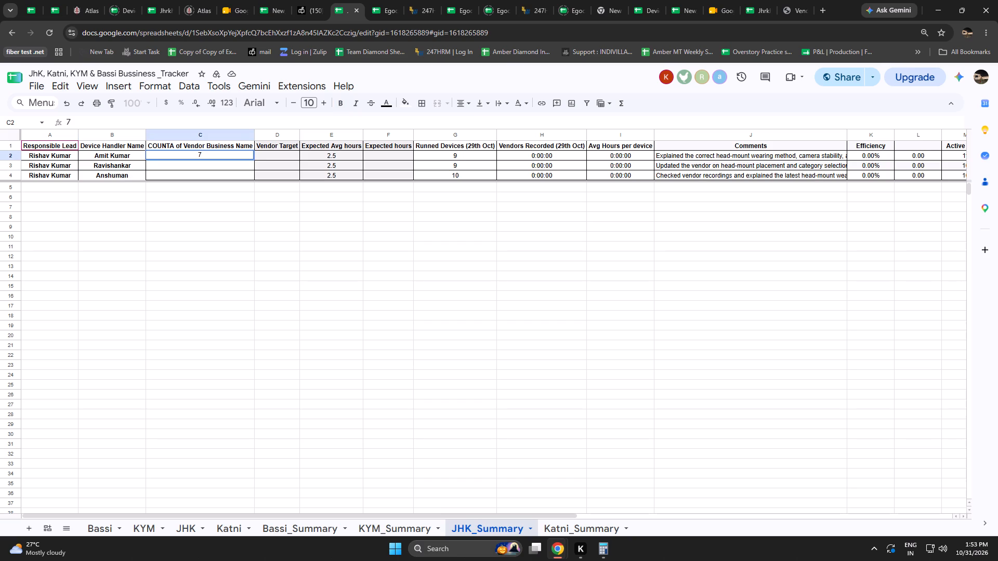
key(Down)
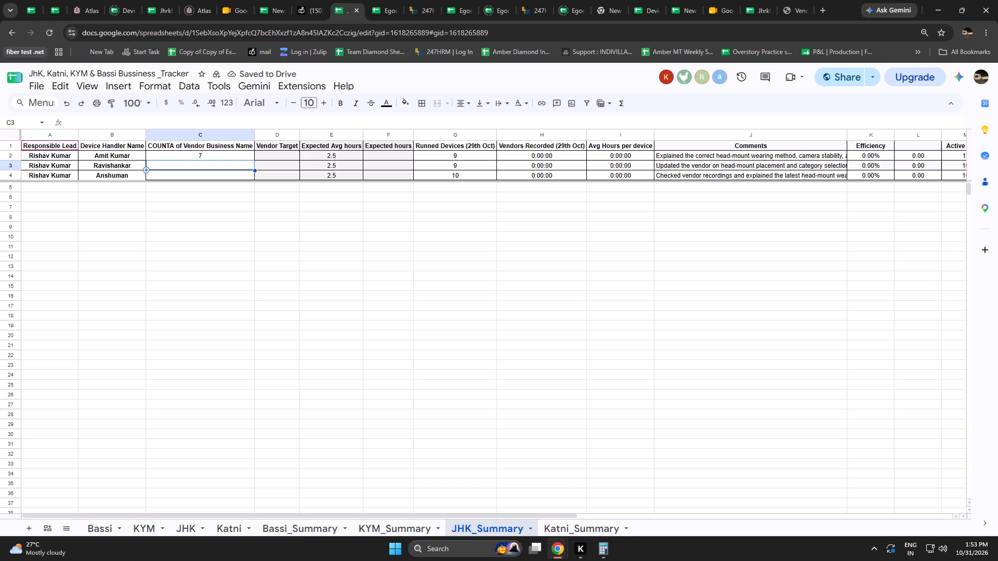
key(7)
key(Down)
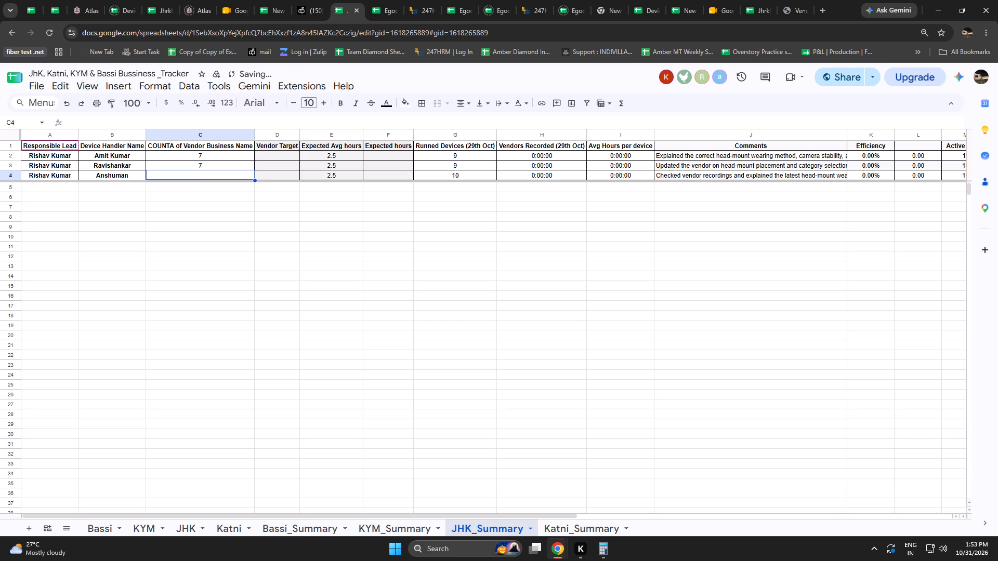
key(6)
Format the first handler's Expected hours cell F2 in JHK_Summary as 24-hour time (15:59:00) and enter 00:00:00.
key(Up)
key(Up)
key(Up)
key(Right)
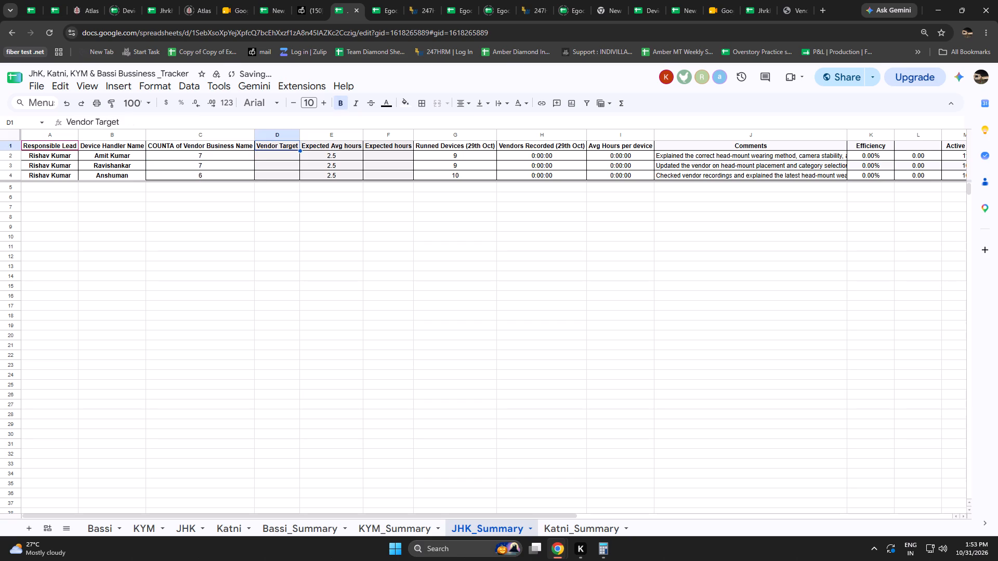
key(Down)
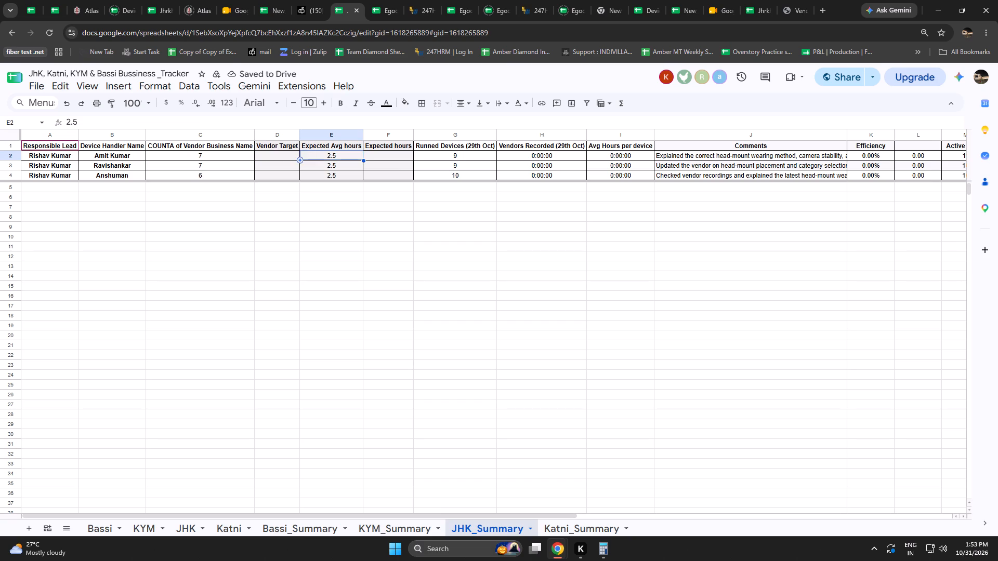
key(Right)
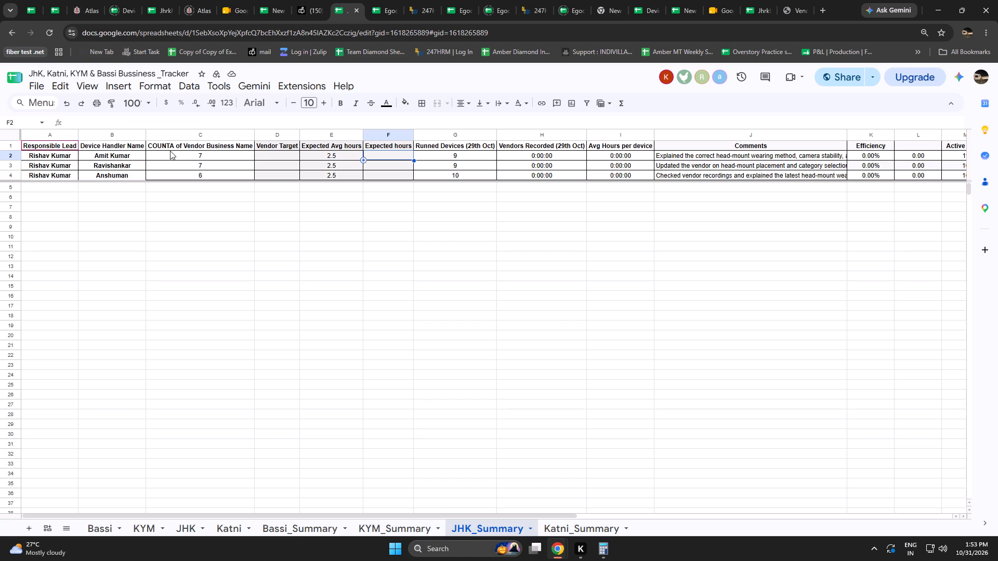
click(157, 81)
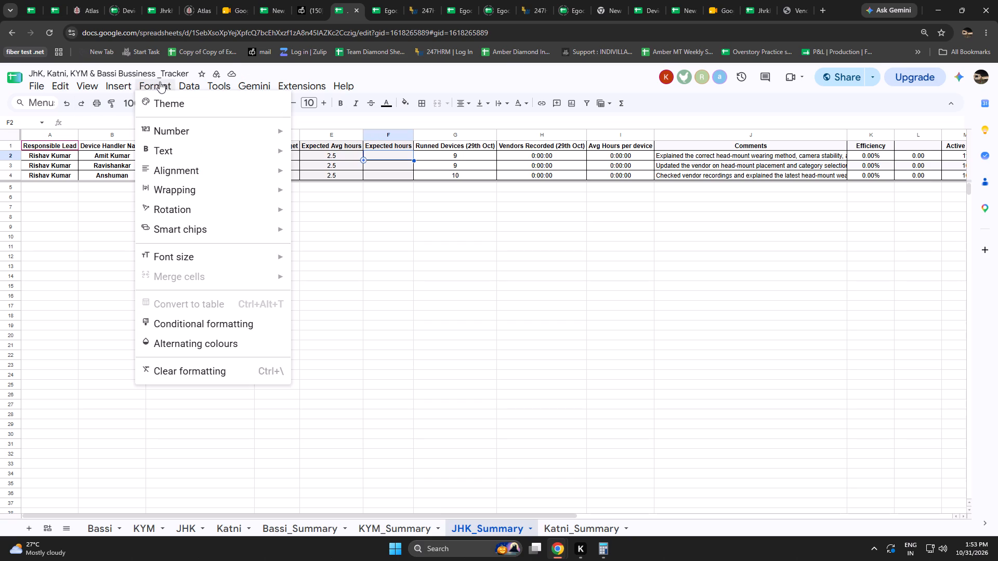
click(185, 137)
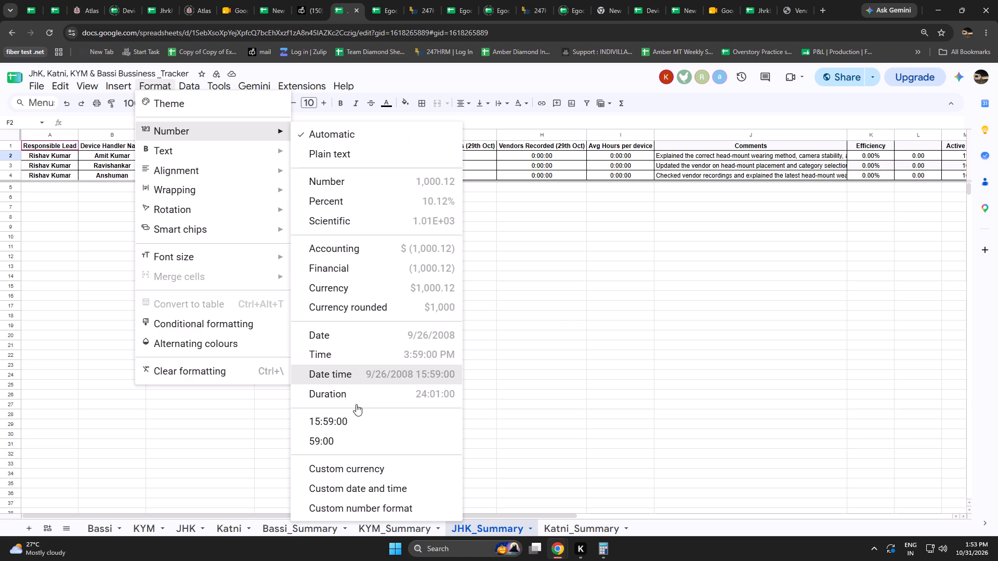
click(355, 420)
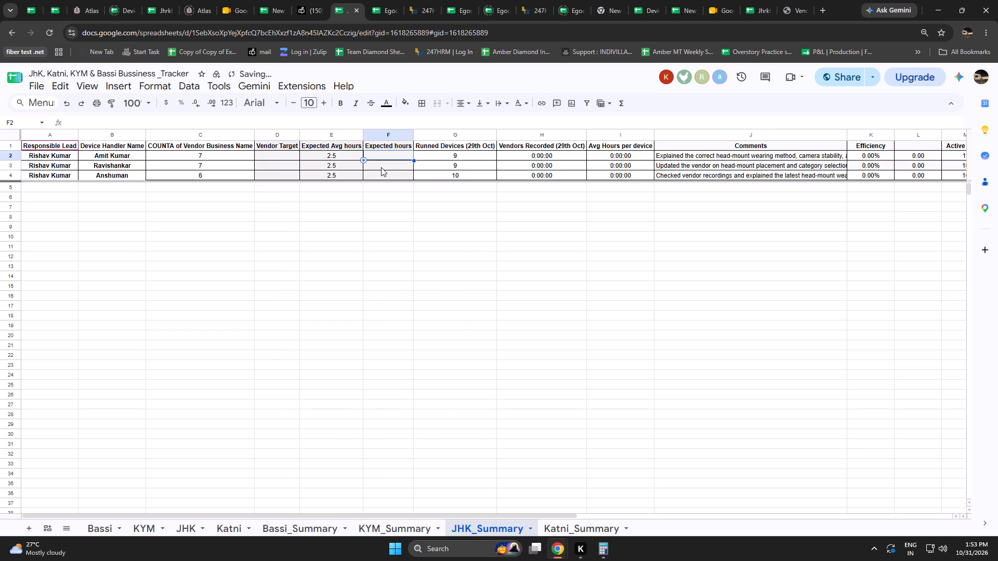
text(00)
text(:00)
text(::)
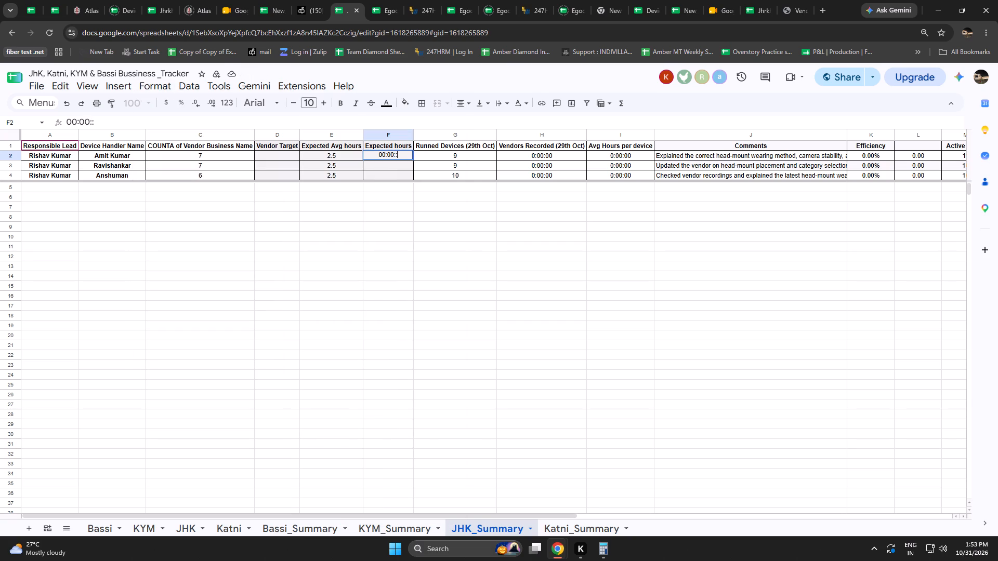
key(BackSpace)
text(00)
click(413, 300)
Format the entire Expected hours column F in JHK_Summary as Duration.
click(399, 159)
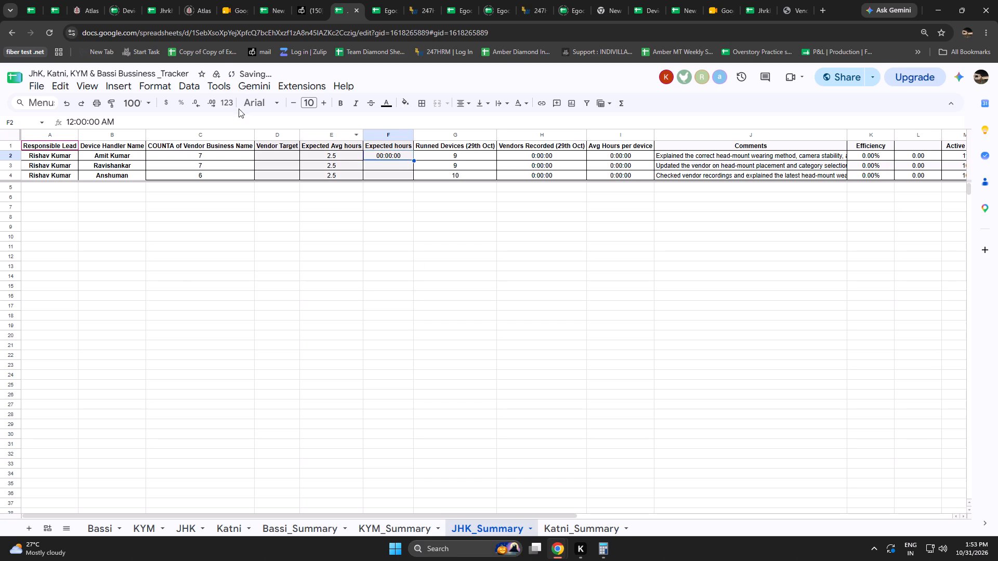
click(153, 81)
click(426, 214)
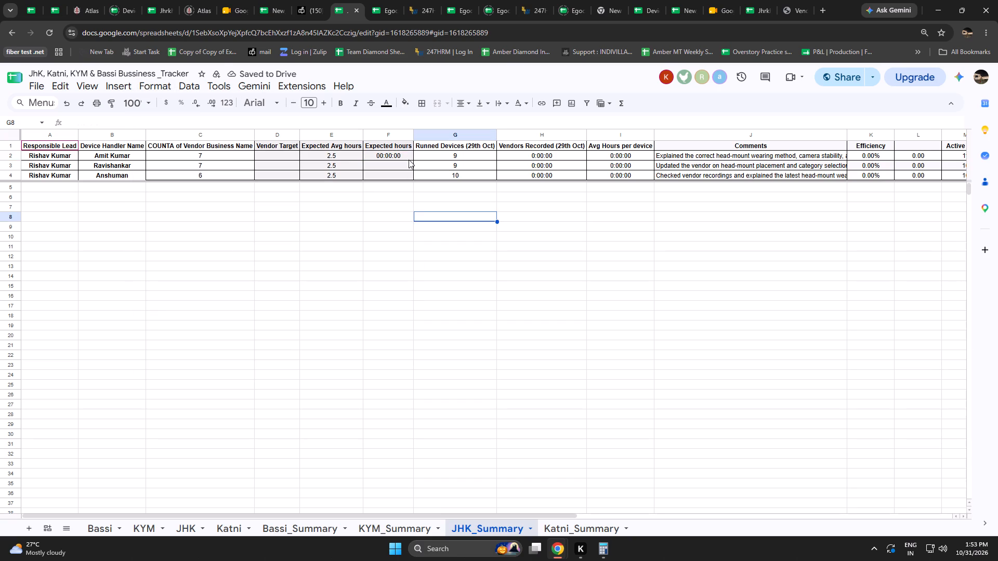
click(384, 133)
click(149, 85)
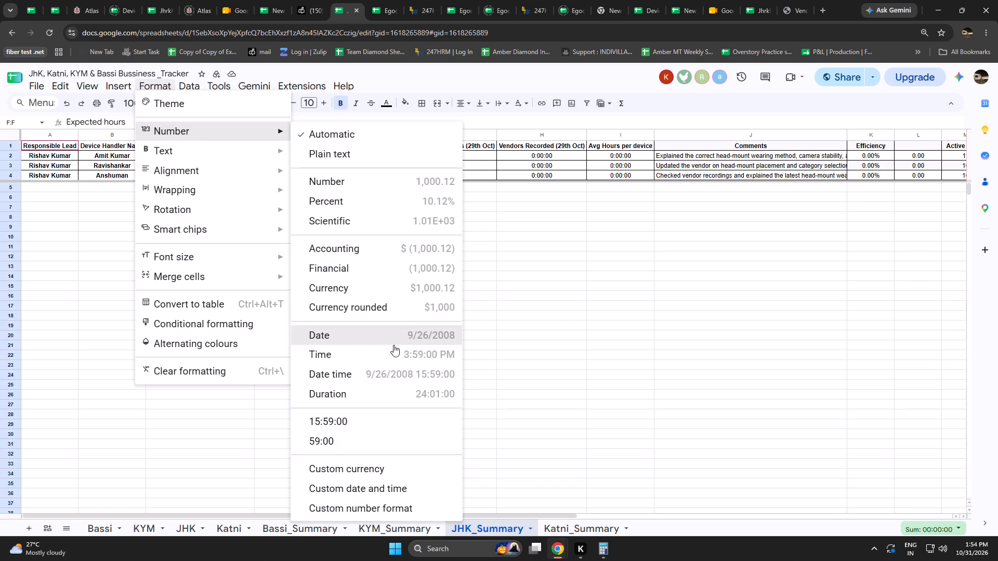
click(387, 396)
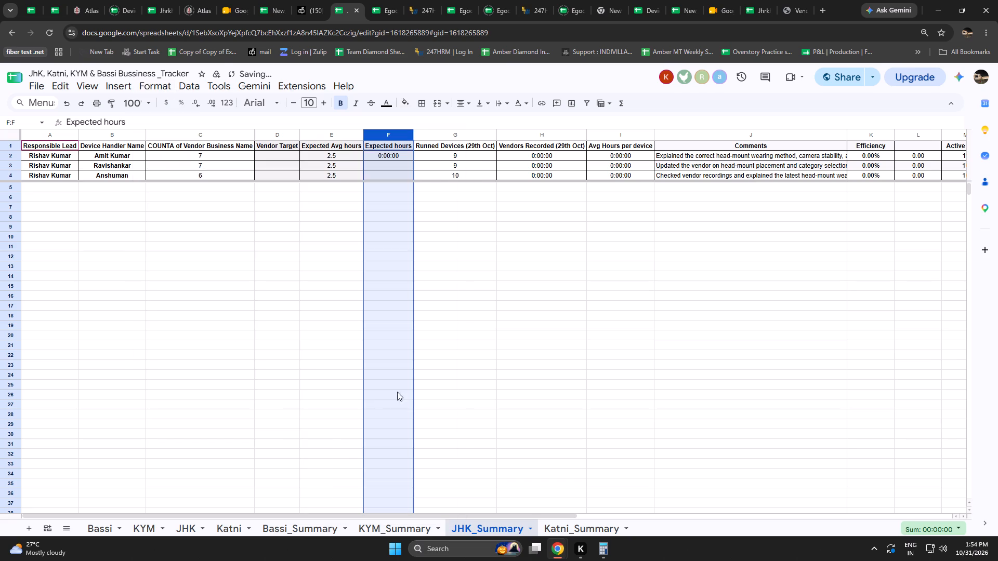
click(444, 336)
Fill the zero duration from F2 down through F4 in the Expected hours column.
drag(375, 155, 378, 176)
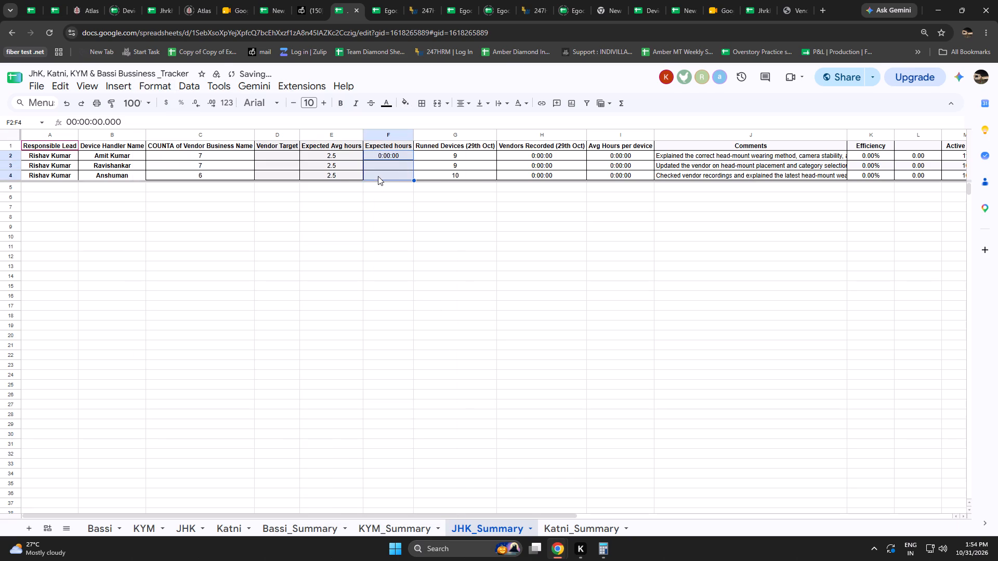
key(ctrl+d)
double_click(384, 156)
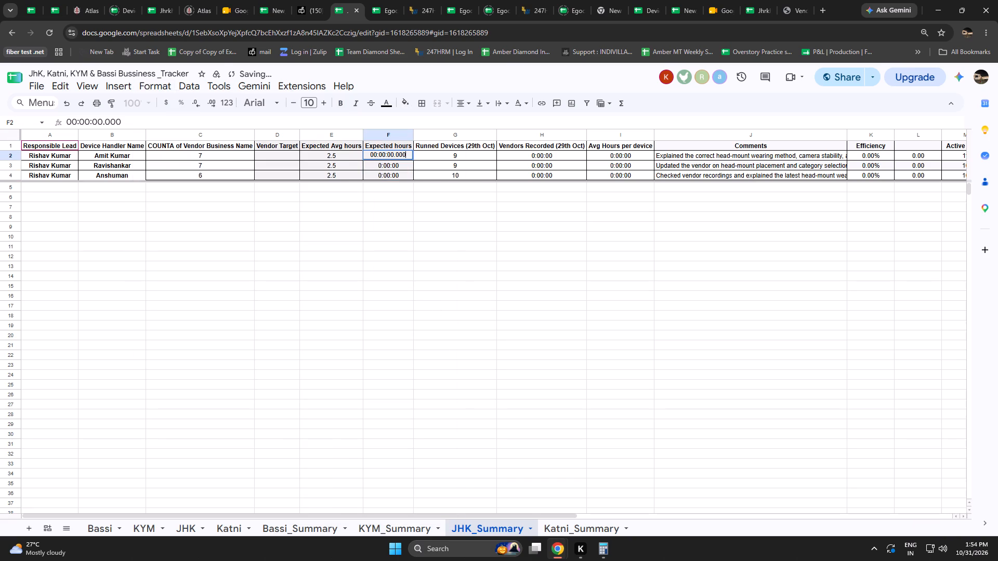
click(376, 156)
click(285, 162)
Copy the zero duration from F2 into Vendor Target cell D2 and fill it down through D4.
click(395, 154)
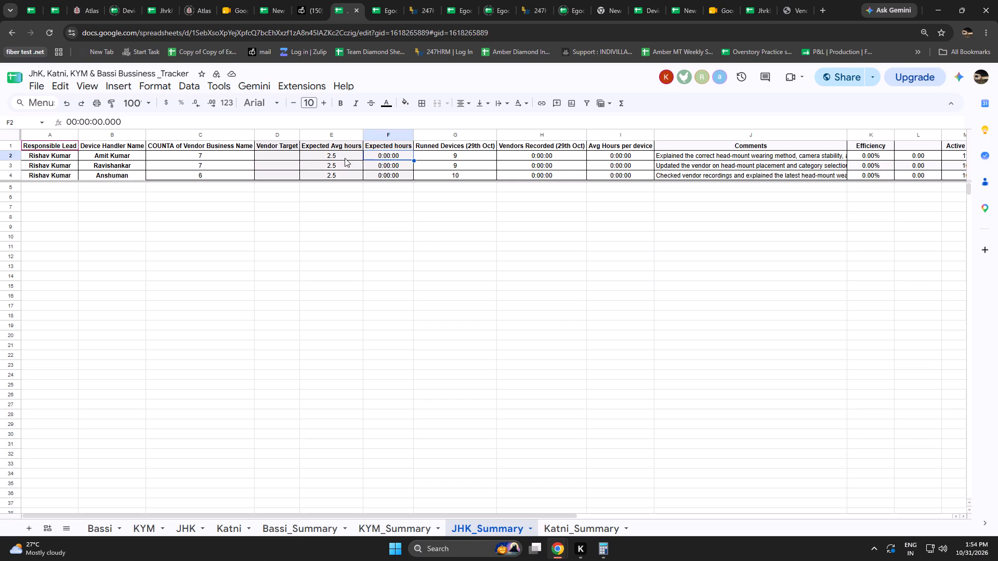
key(ctrl+c)
click(284, 153)
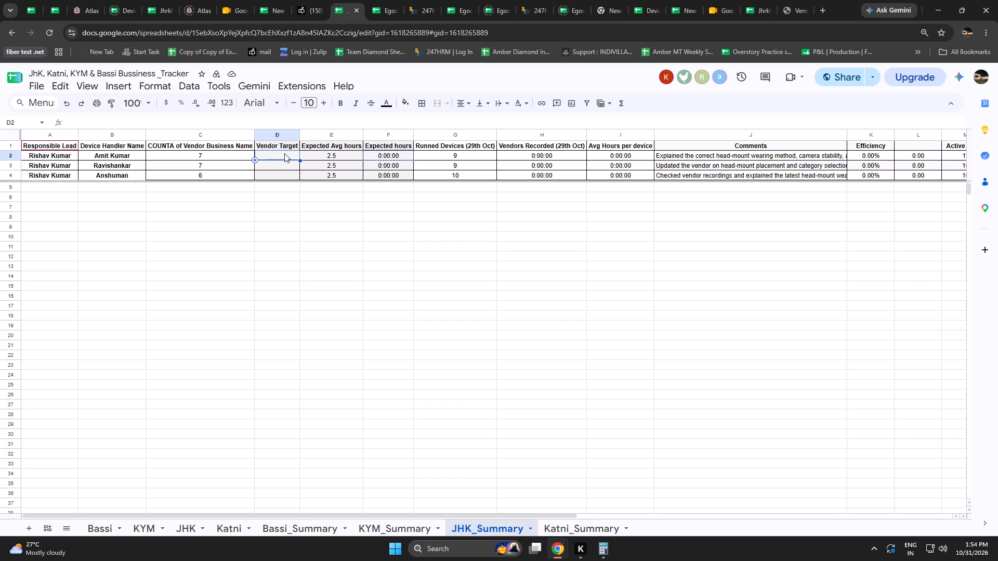
click(352, 201)
click(338, 156)
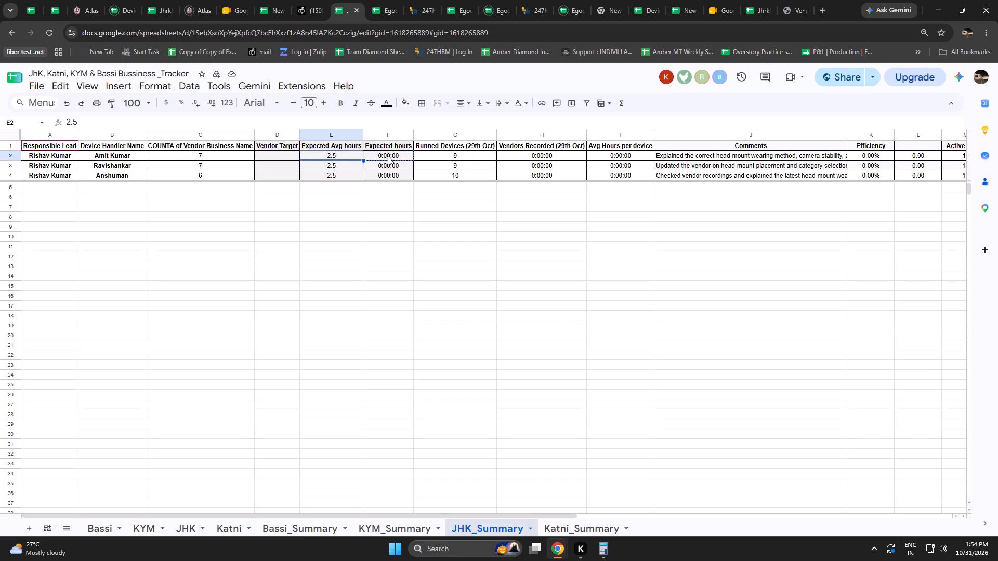
click(375, 156)
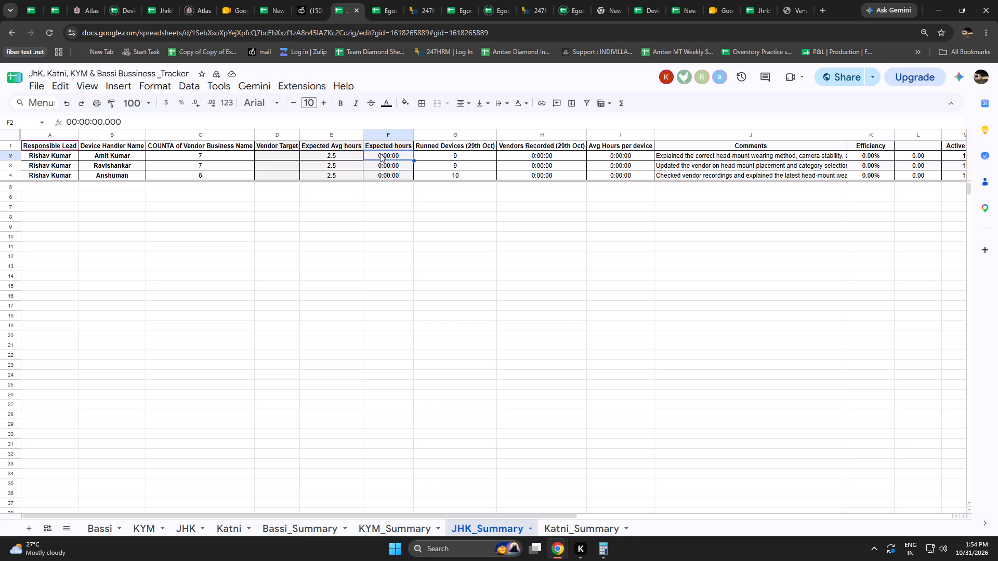
click(291, 157)
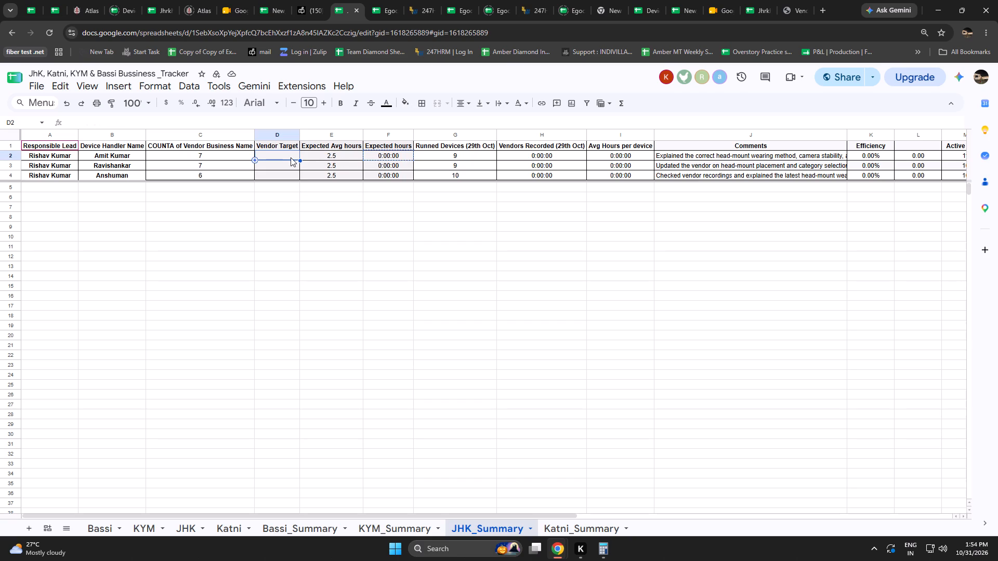
key(ctrl+v)
drag(294, 156, 290, 165)
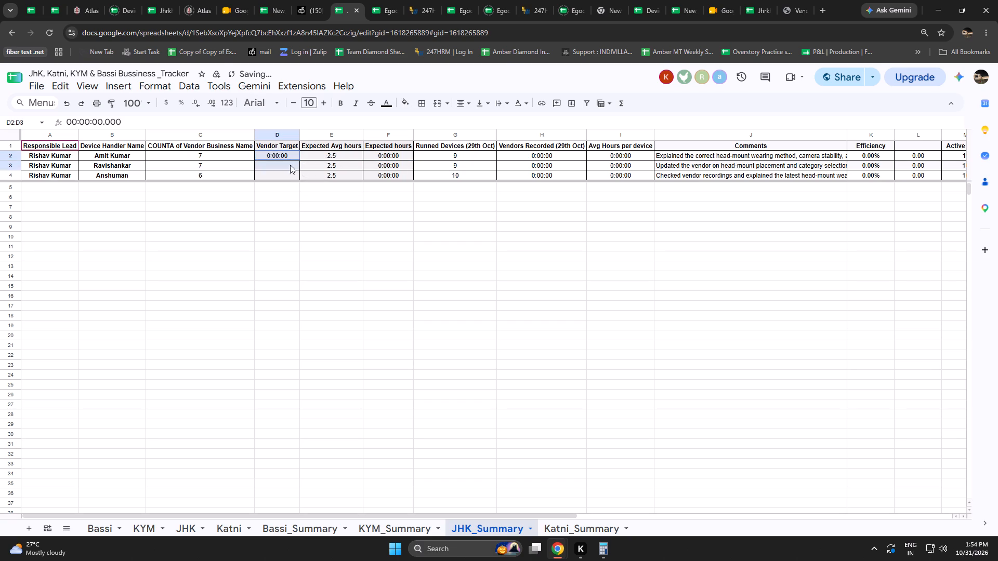
drag(290, 165, 286, 174)
key(ctrl+d)
Set the Vendor Target in D2 to 2:30:00 and fill it down through D4.
double_click(271, 153)
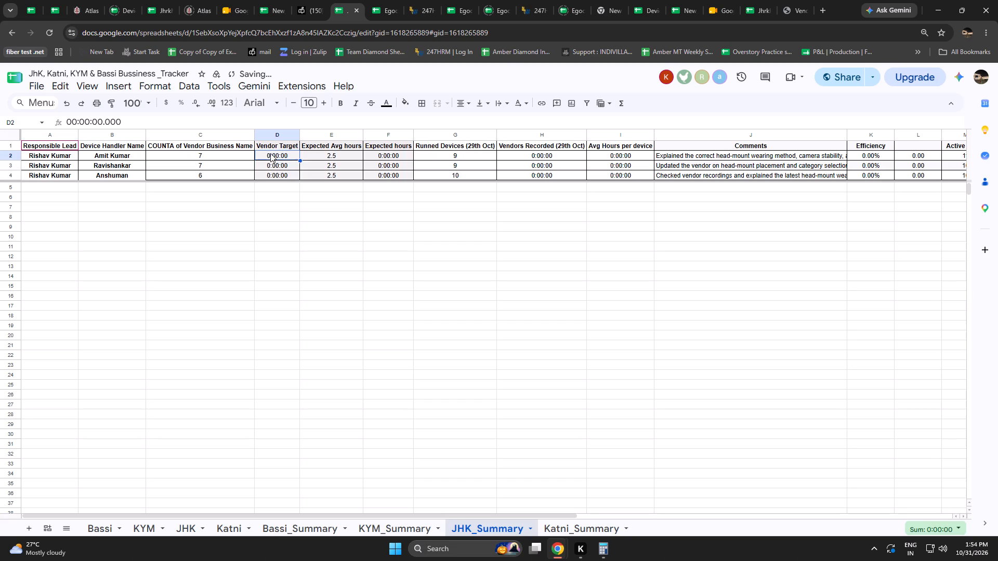
click(267, 154)
click(266, 154)
key(BackSpace)
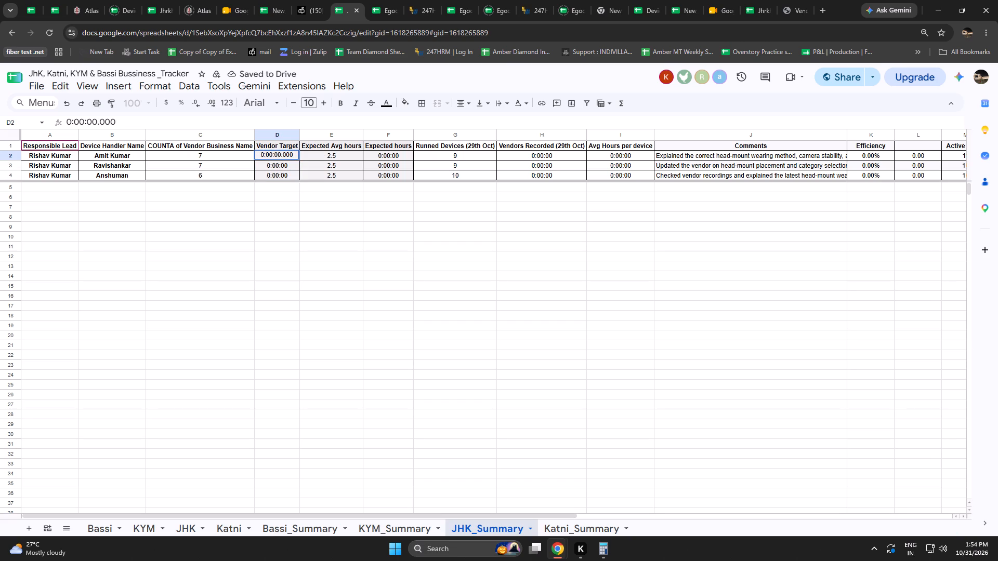
key(2)
key(Right)
key(Right)
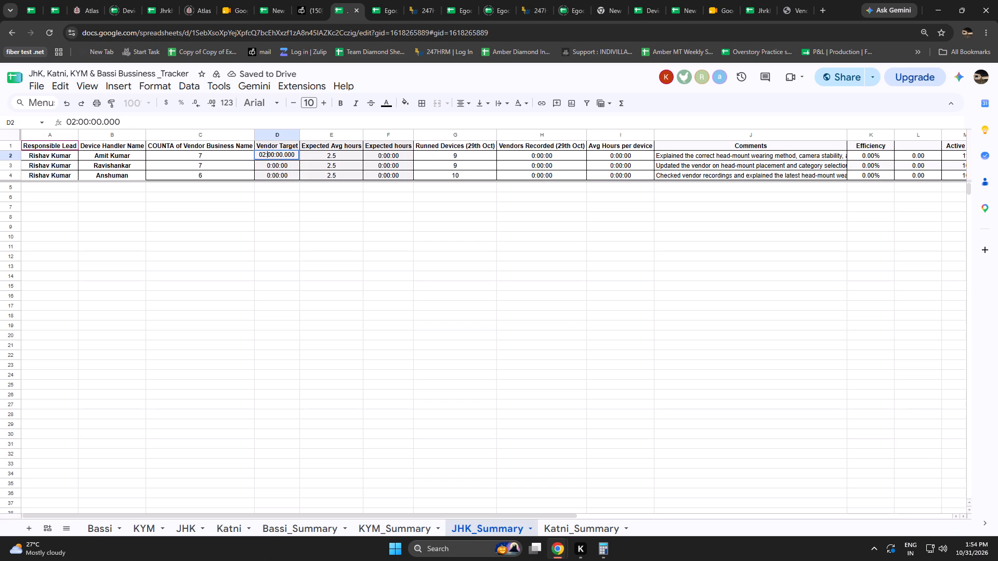
key(BackSpace)
key(3)
key(Return)
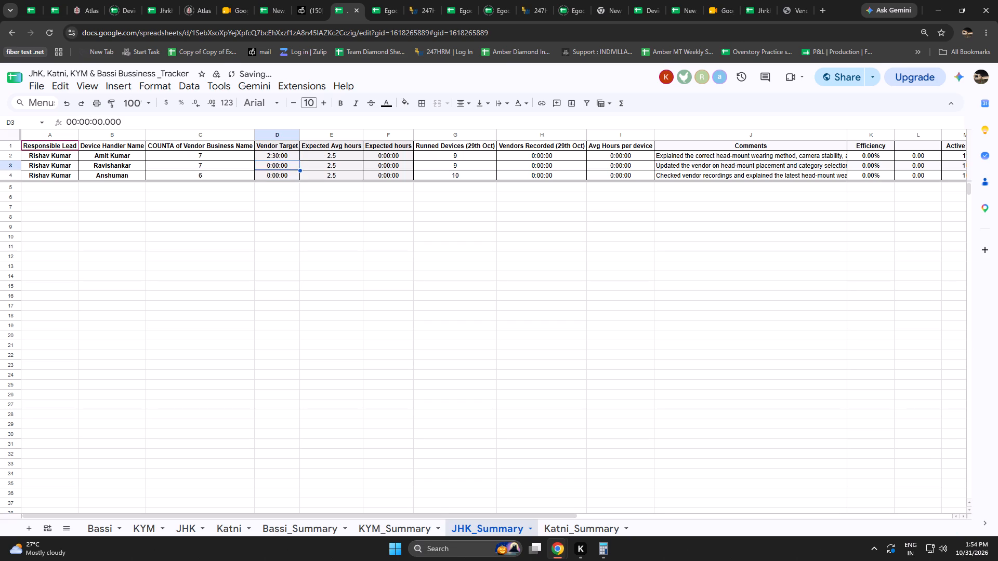
drag(271, 151, 267, 175)
key(ctrl+d)
click(273, 299)
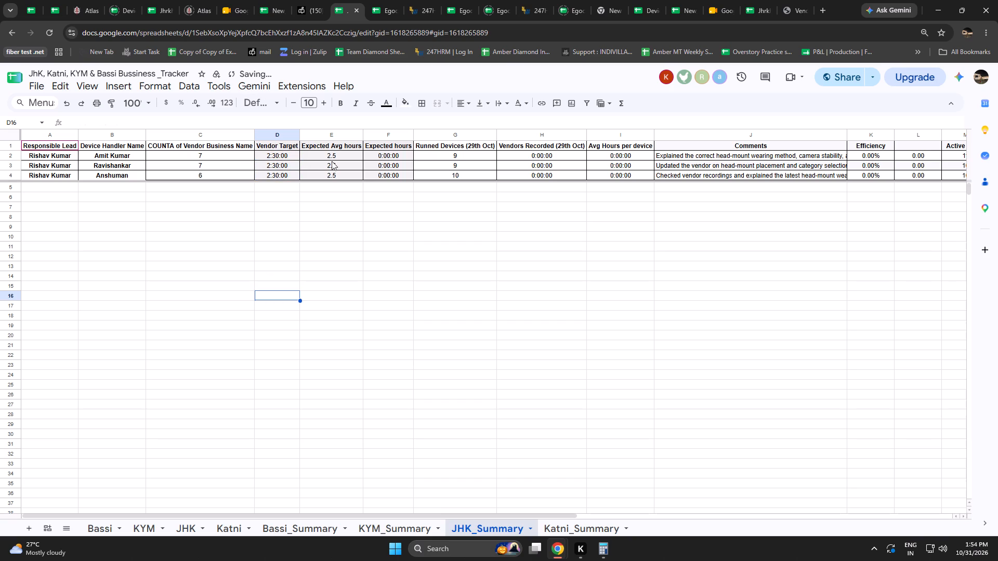
Enter the formula =D2*C2 in Expected hours cell F2 and fill it down through F4.
click(378, 155)
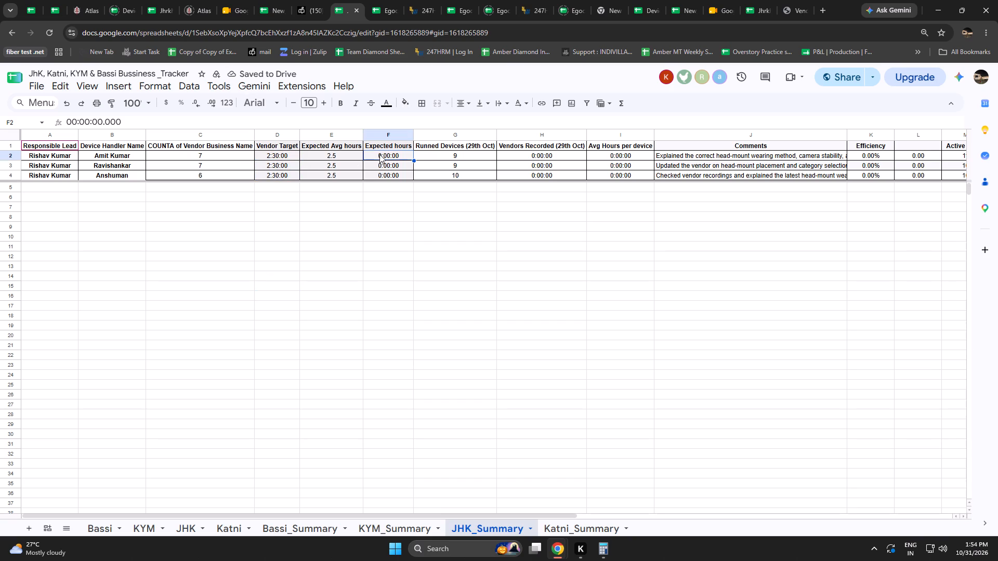
key(equal)
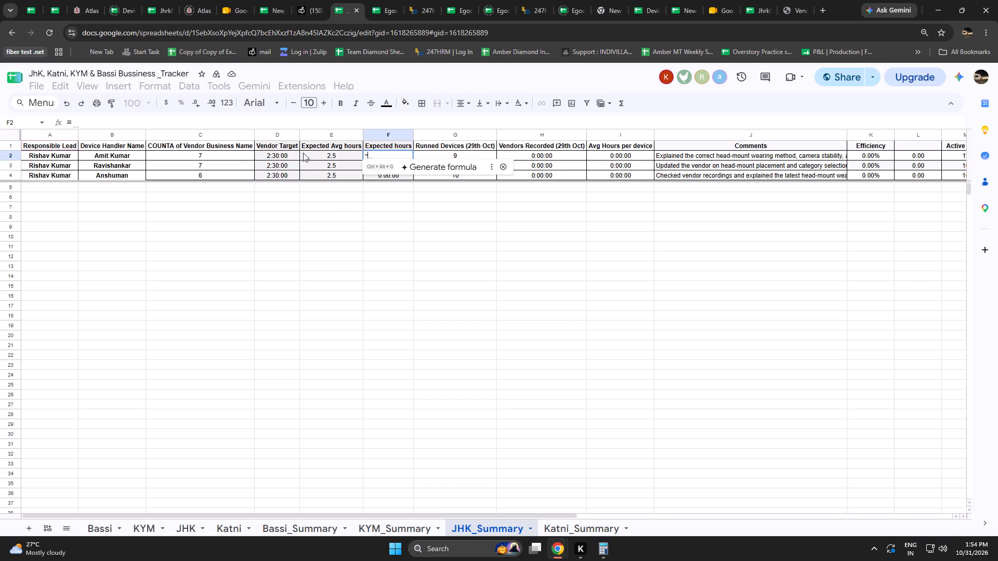
click(278, 154)
key(asterisk)
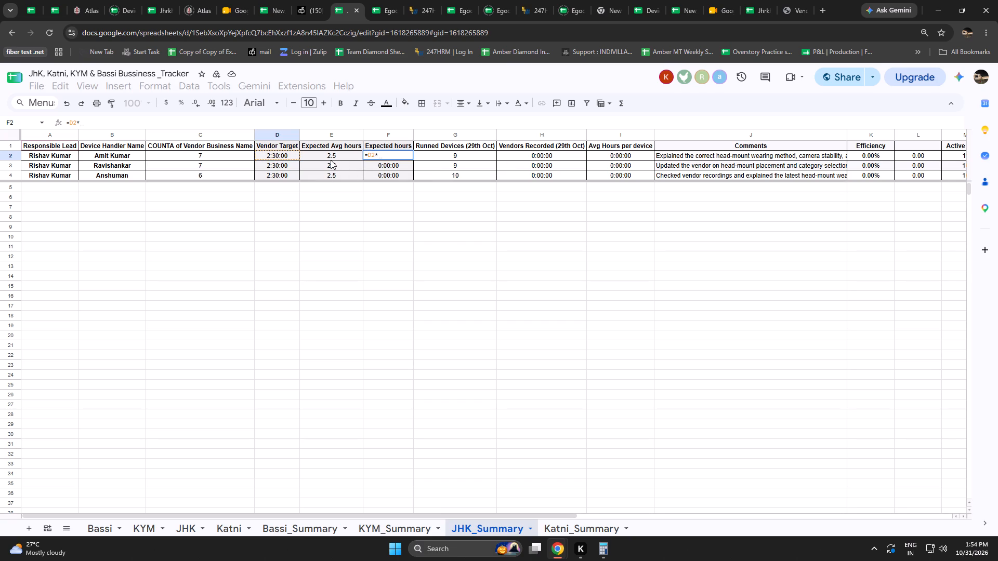
click(222, 154)
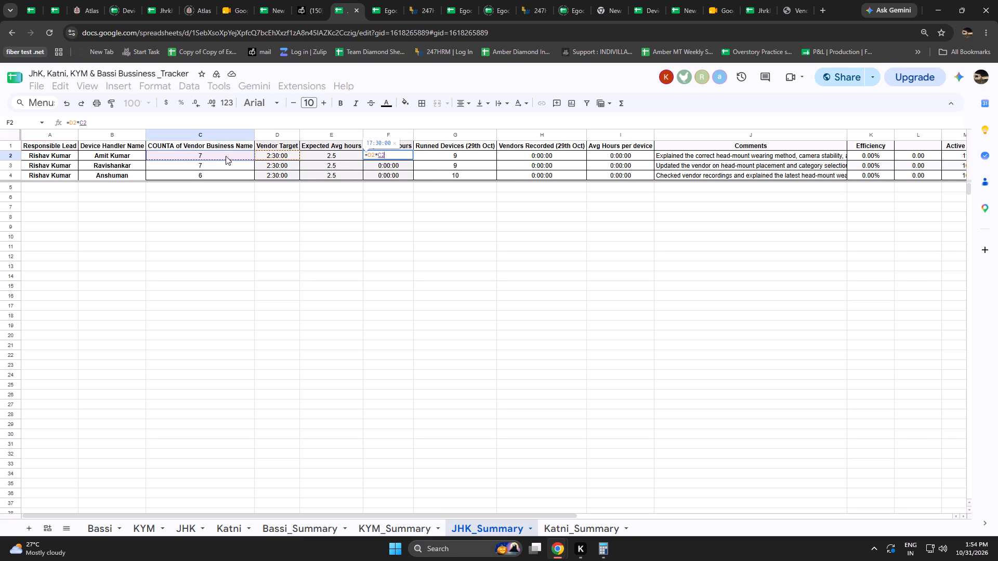
key(Return)
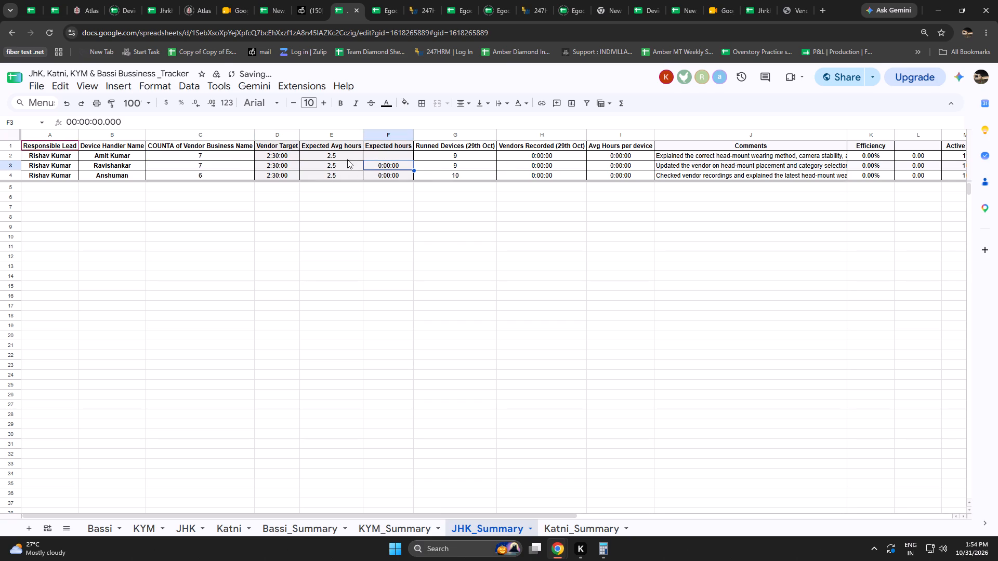
drag(393, 155, 382, 175)
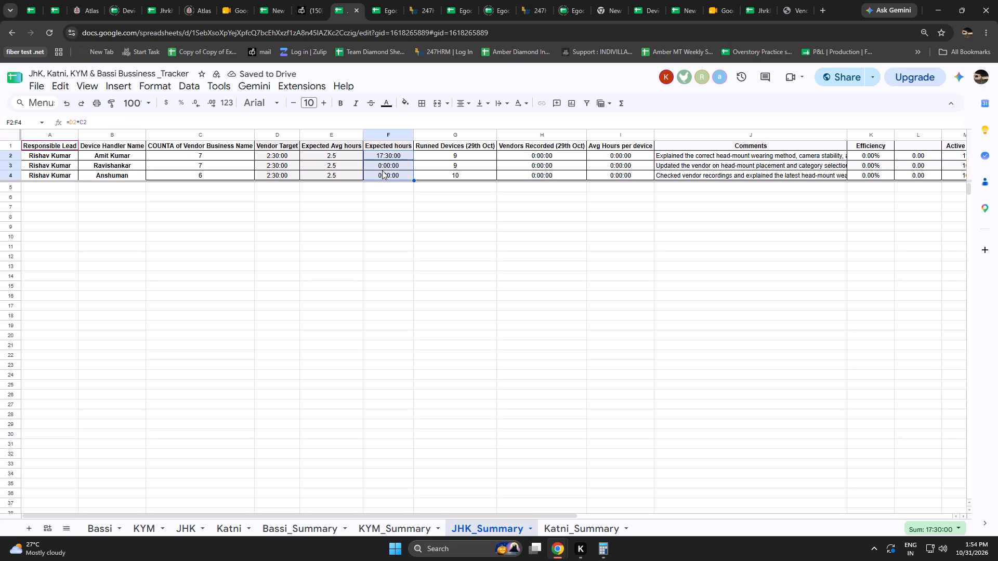
key(ctrl+d)
click(380, 206)
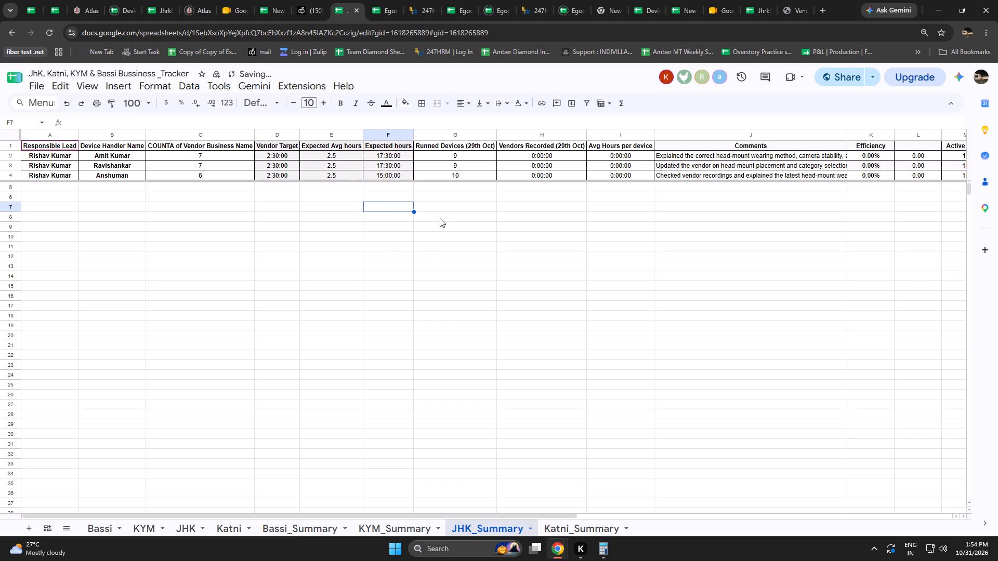
Check the first handler's Expected hours formula against the business count and expected average hours in row 2.
click(440, 218)
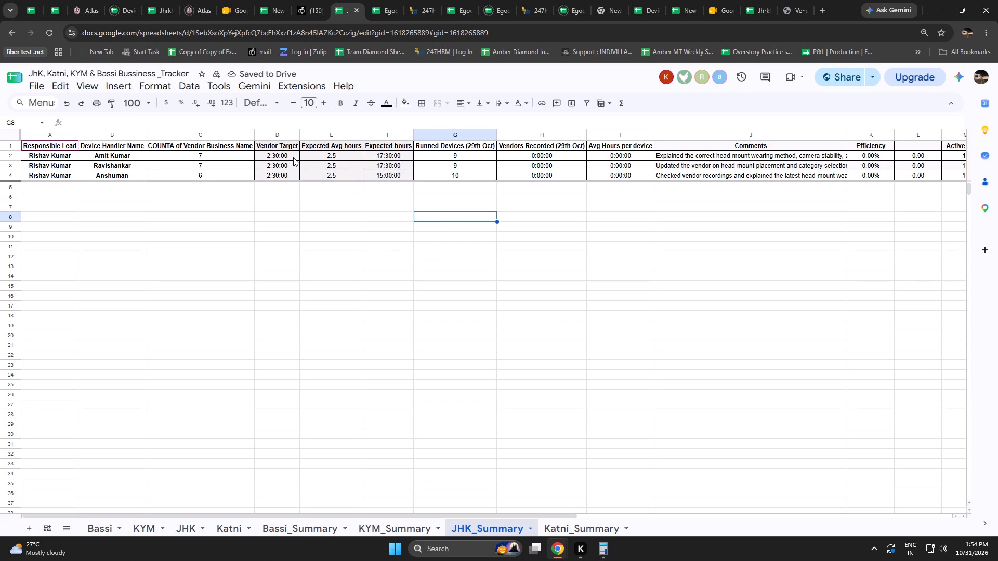
click(385, 155)
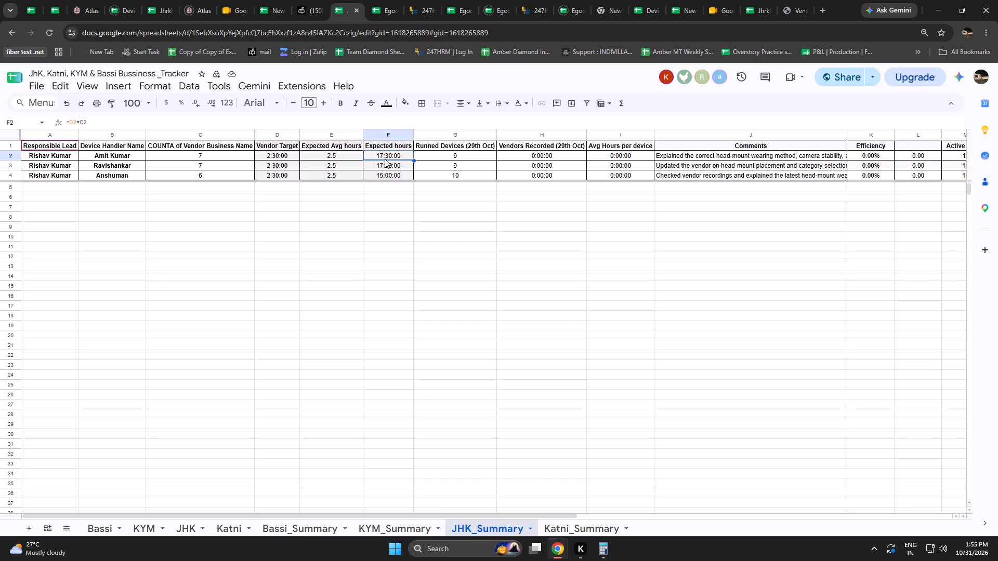
click(383, 193)
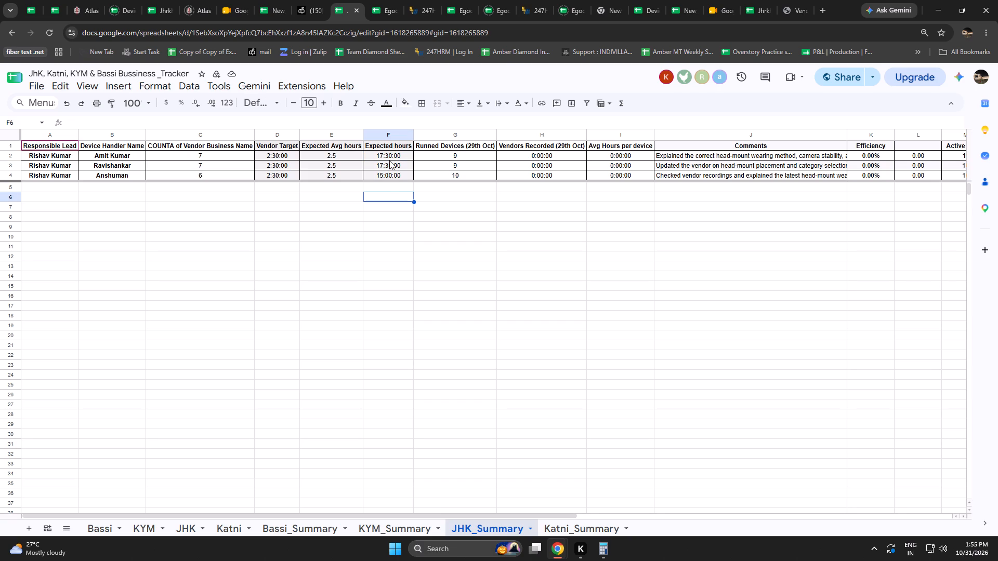
click(389, 159)
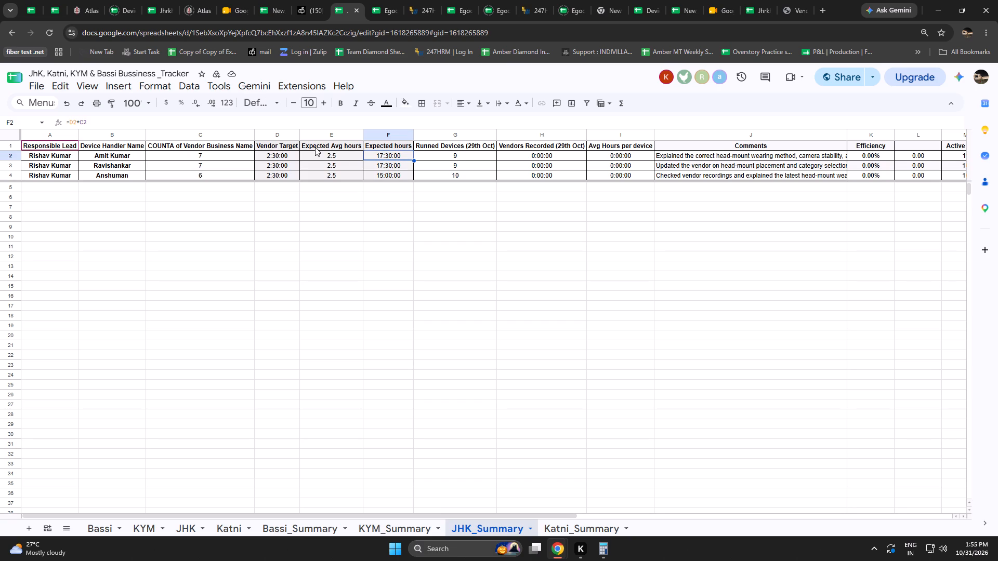
click(205, 156)
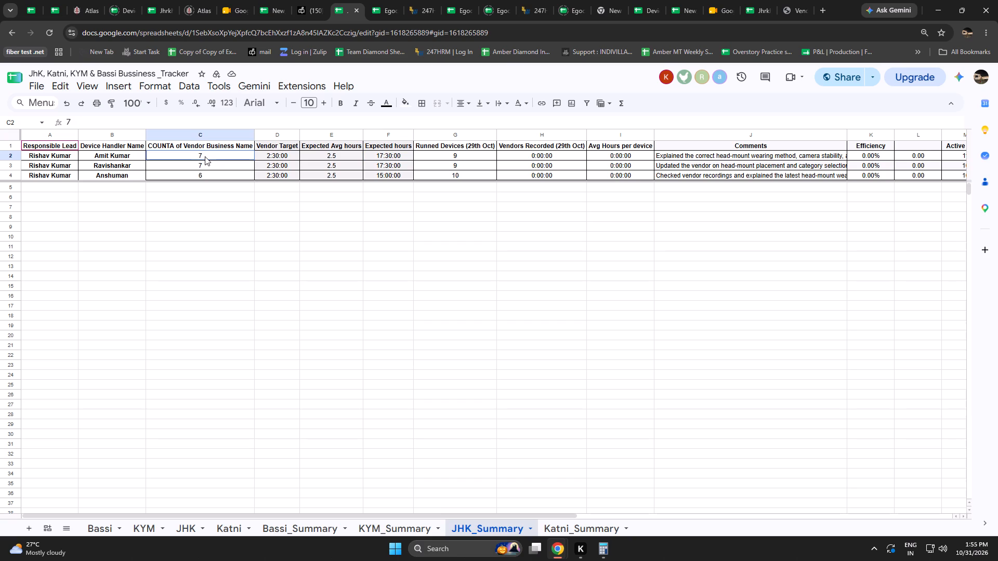
click(333, 153)
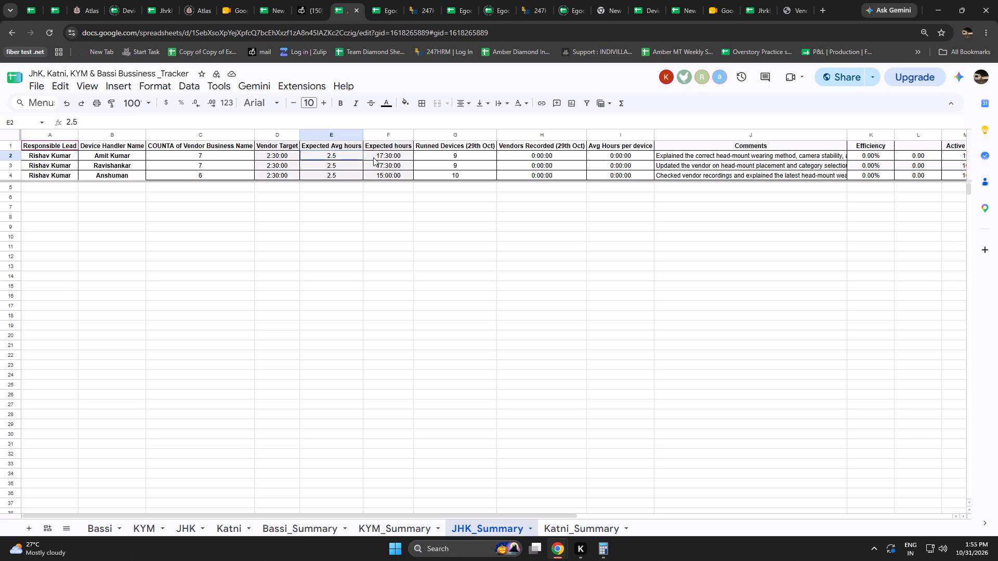
click(373, 157)
Clear the Runned Devices (29th Oct) counts in G2:G4 for all three device handlers.
click(451, 154)
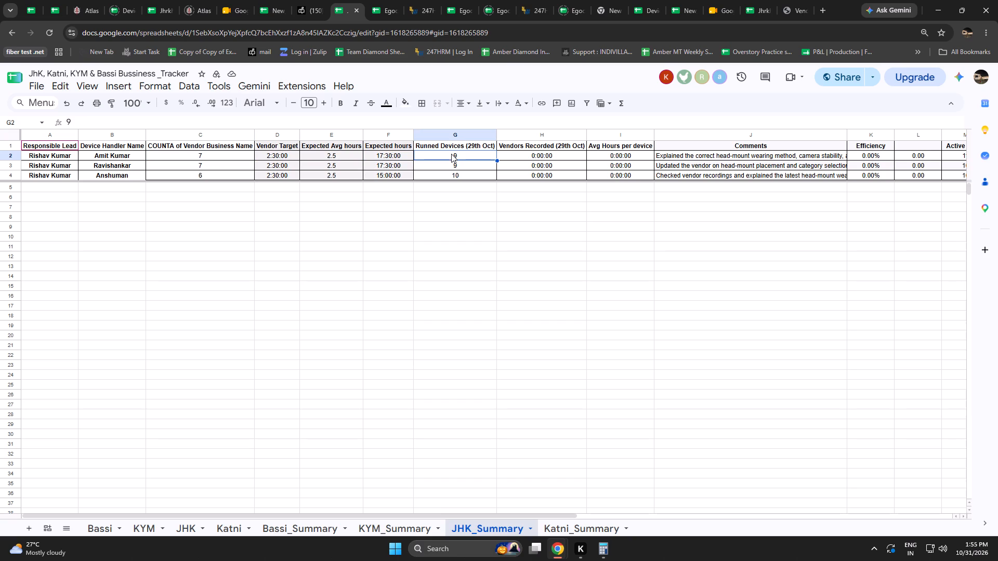
drag(451, 154, 439, 180)
key(BackSpace)
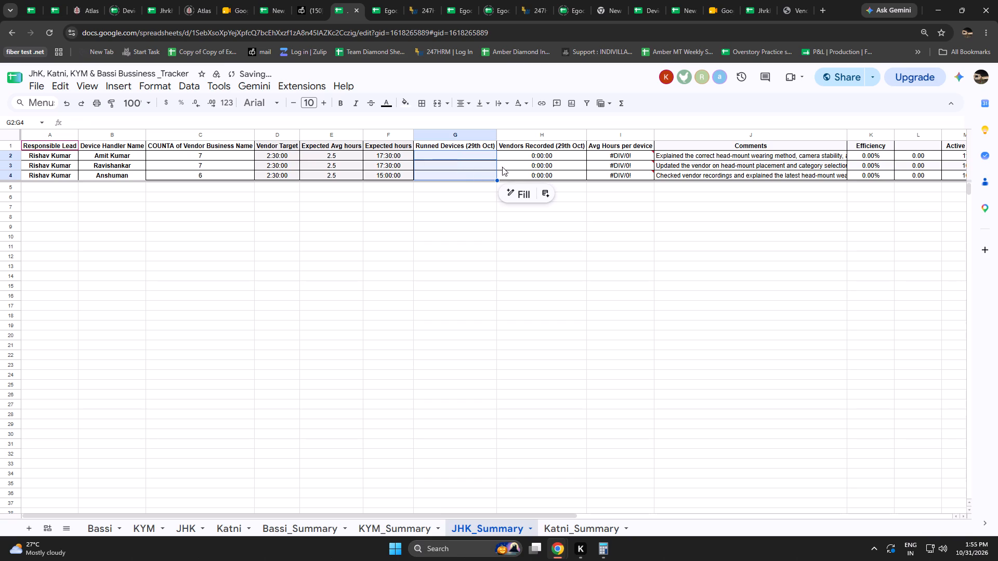
click(458, 252)
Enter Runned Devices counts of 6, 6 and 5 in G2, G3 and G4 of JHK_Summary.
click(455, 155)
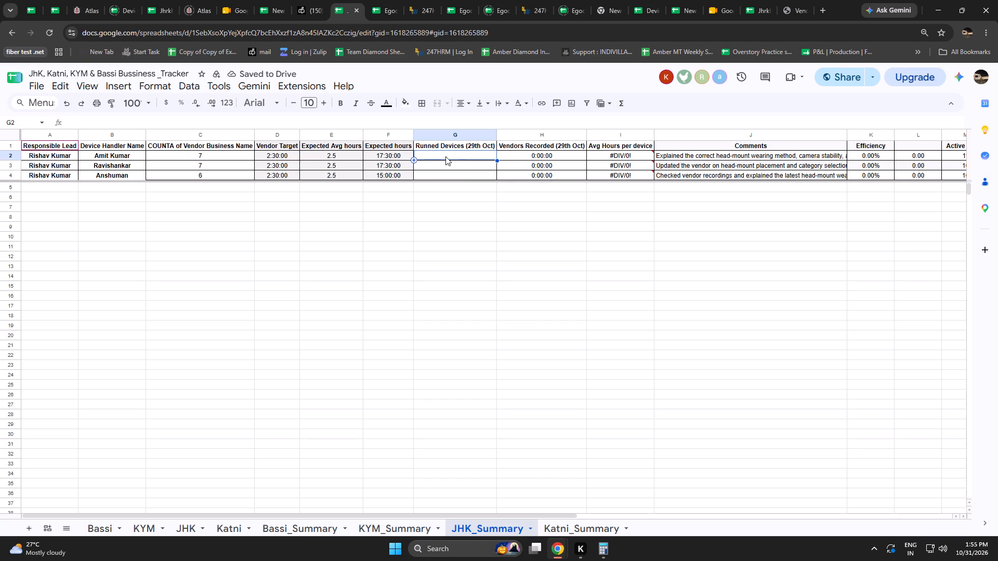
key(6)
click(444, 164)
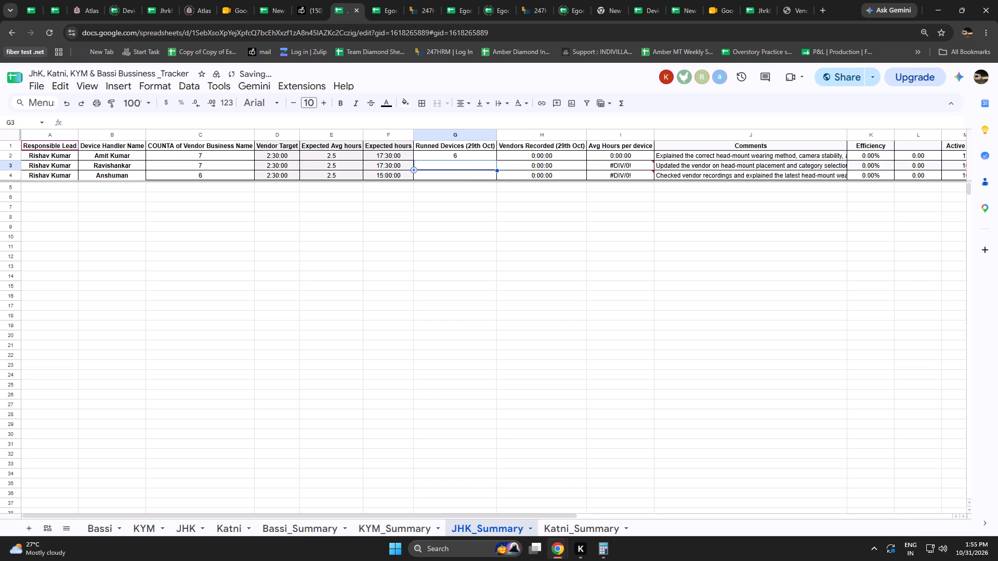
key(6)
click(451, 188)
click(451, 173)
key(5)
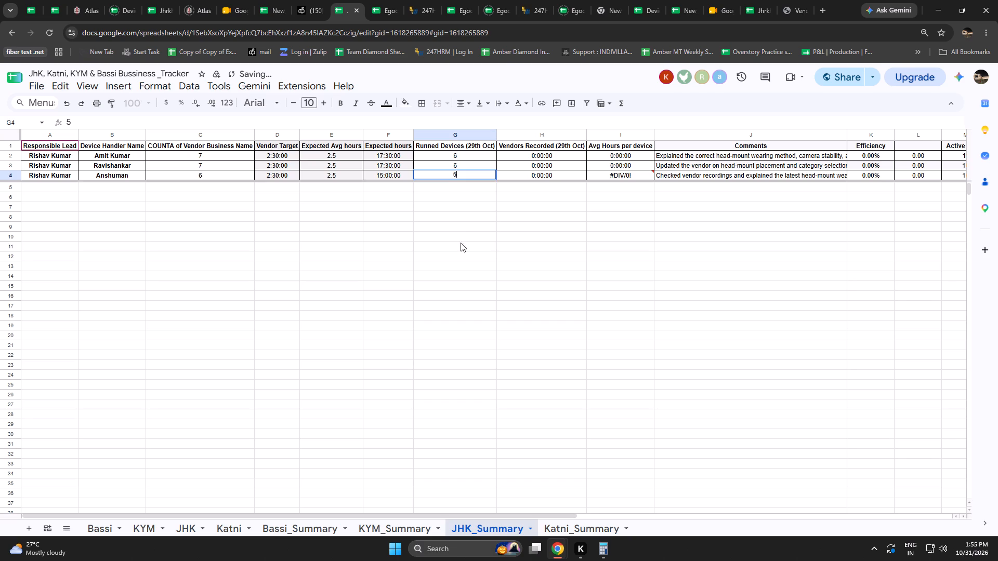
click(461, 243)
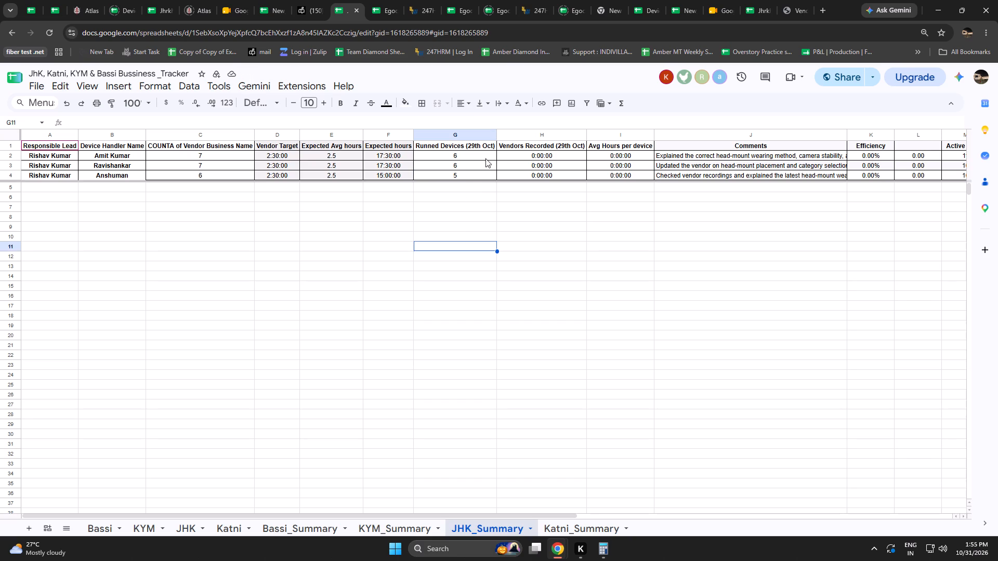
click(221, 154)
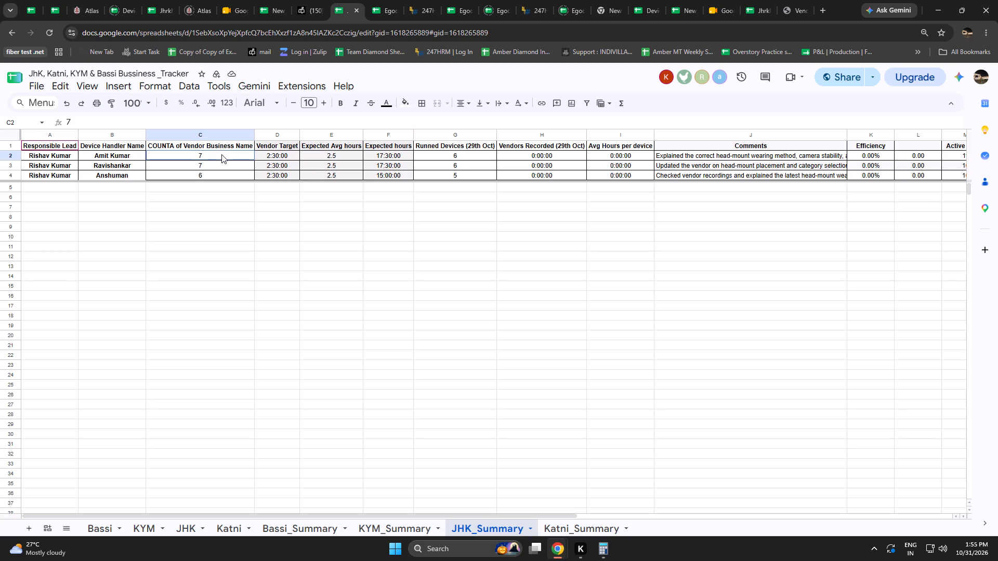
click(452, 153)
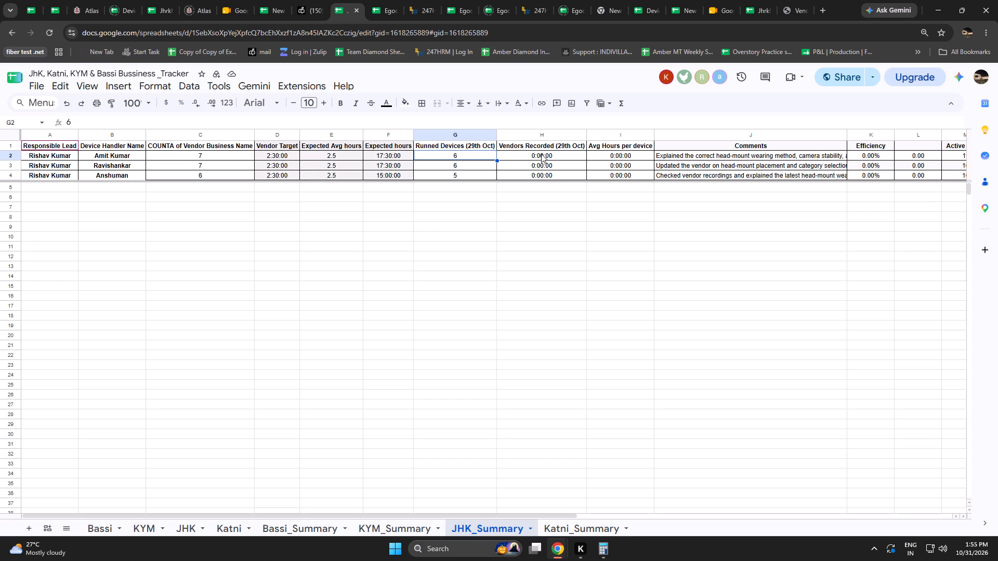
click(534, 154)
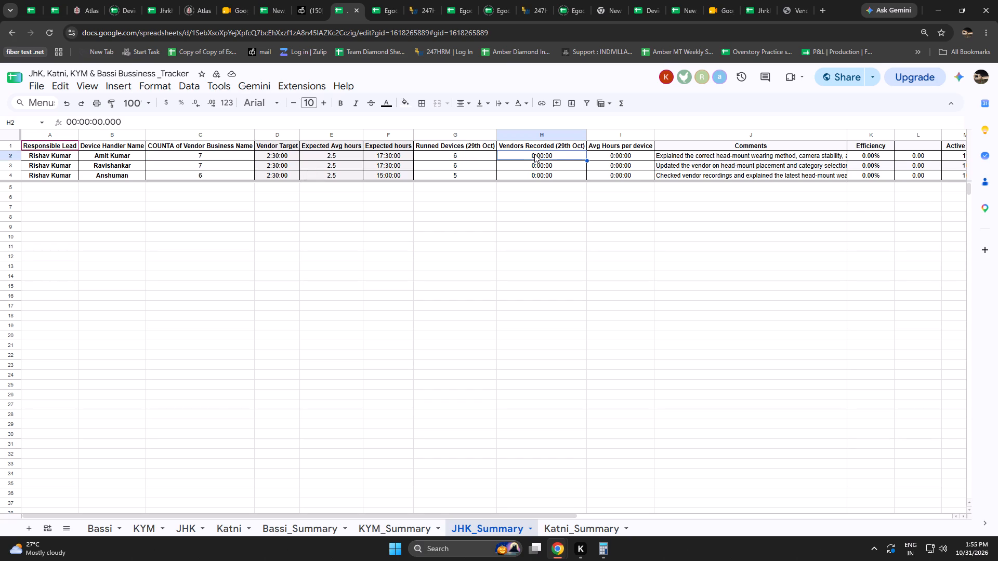
Change the date in the Runned Devices header in G1 so it reads Runned Devices (31th Oct).
double_click(477, 141)
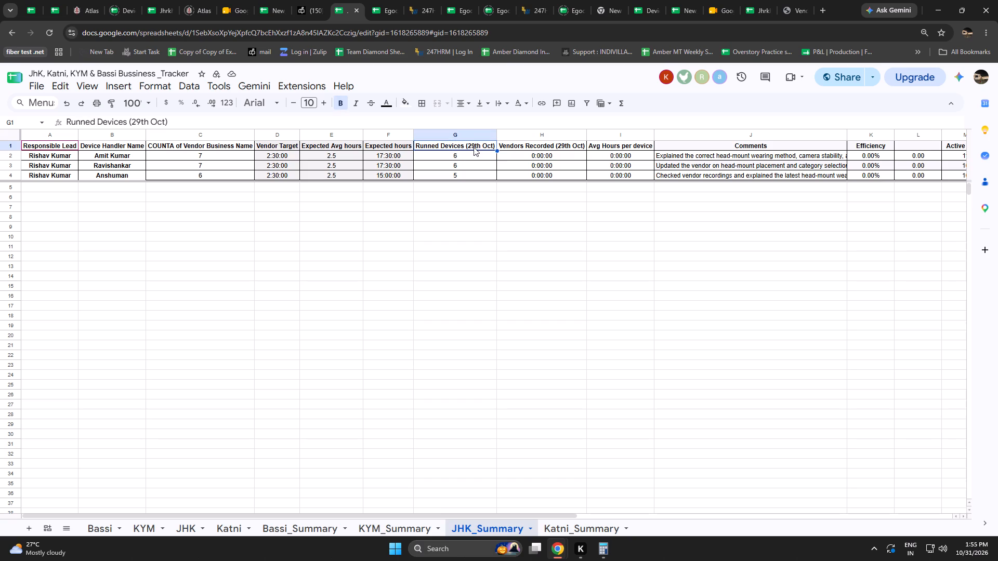
double_click(474, 147)
click(472, 146)
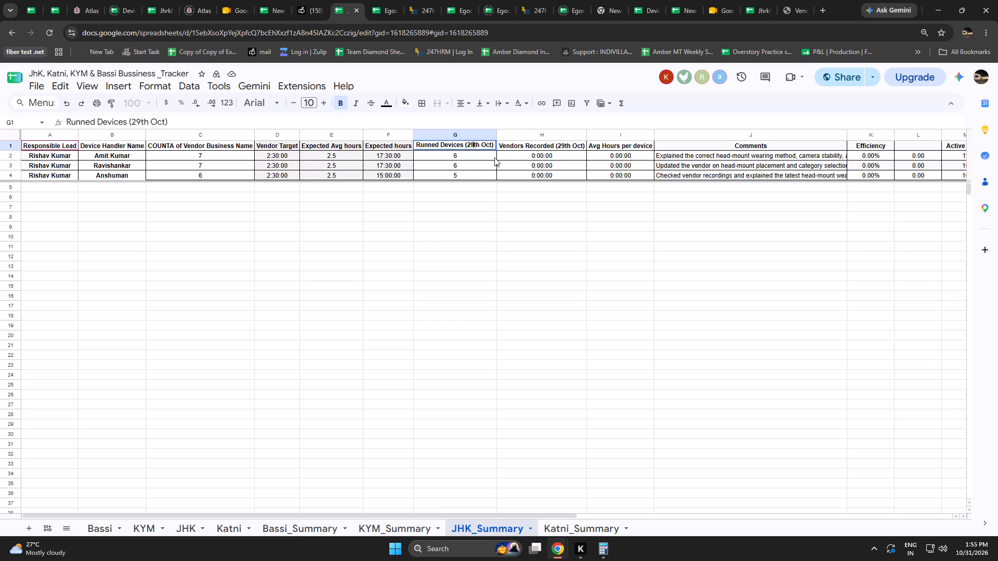
key(BackSpace)
key(BackSpace)
text(31)
key(Return)
click(506, 226)
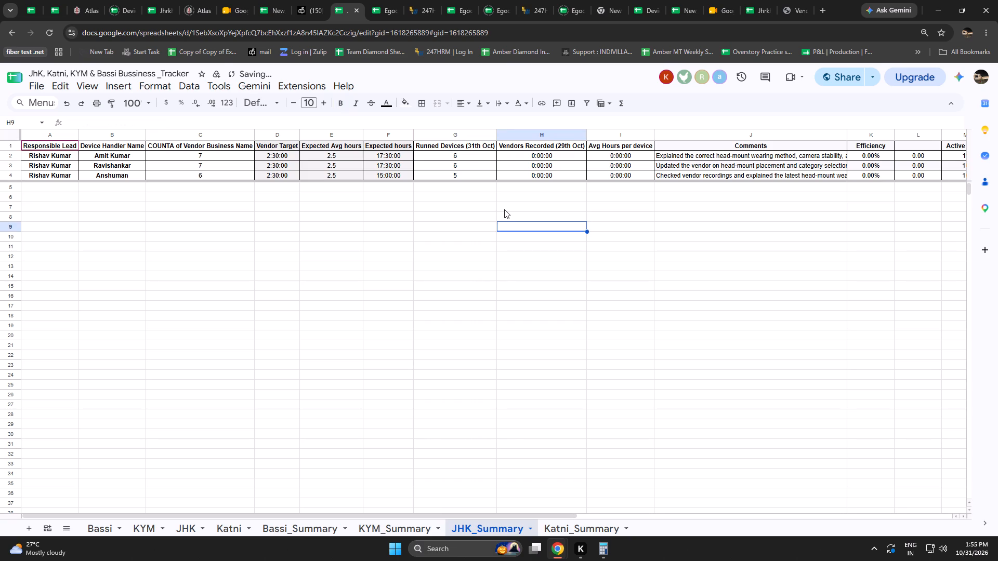
Examine the Hours Recorded entries of the listed businesses in the JHK sheet against the Vendors Recorded summary column.
click(520, 160)
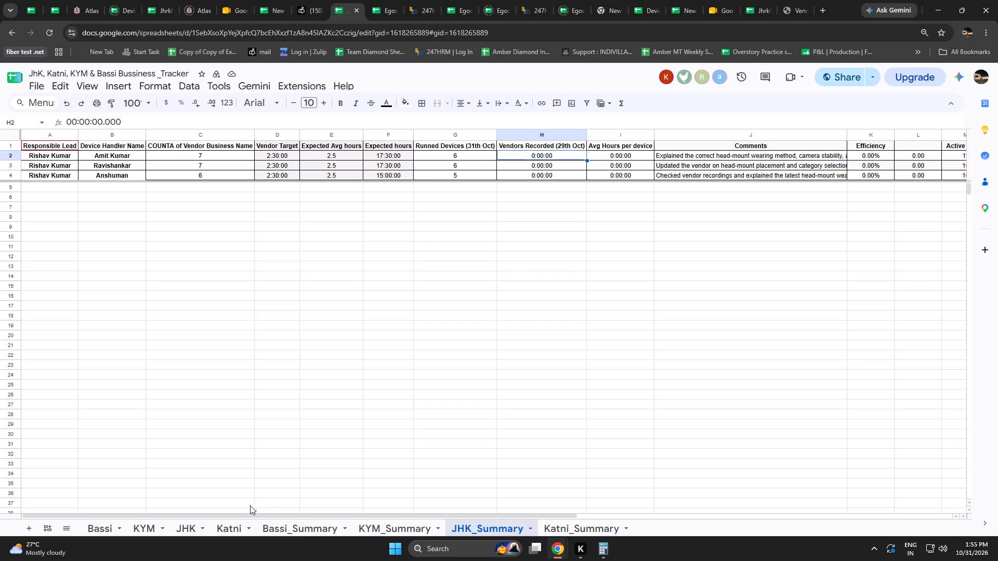
click(182, 526)
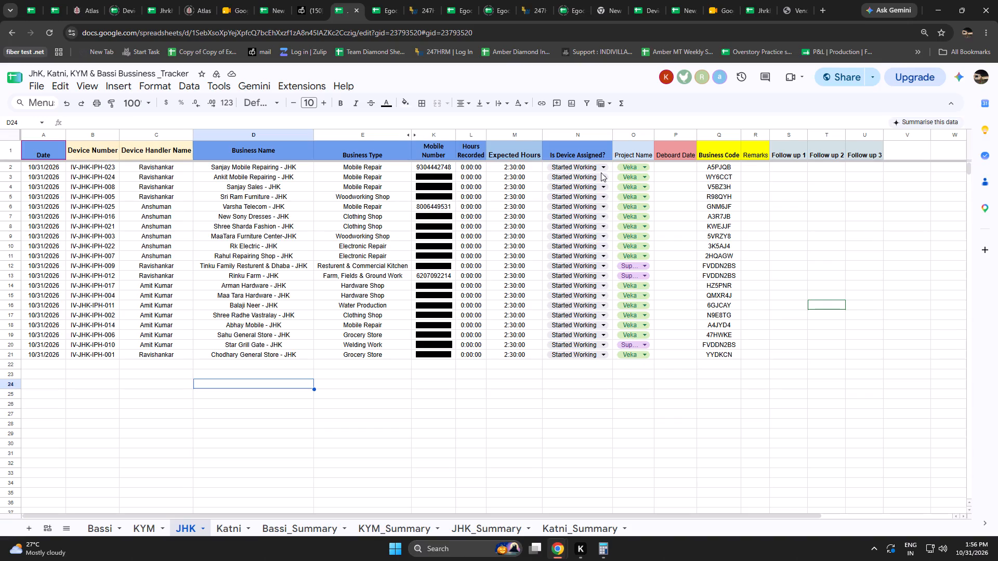
click(471, 138)
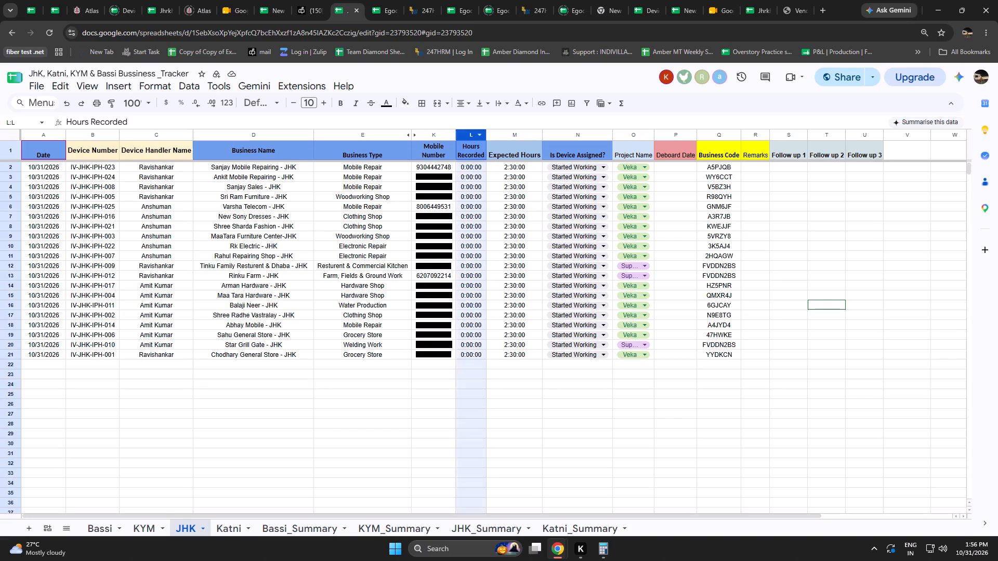
click(458, 209)
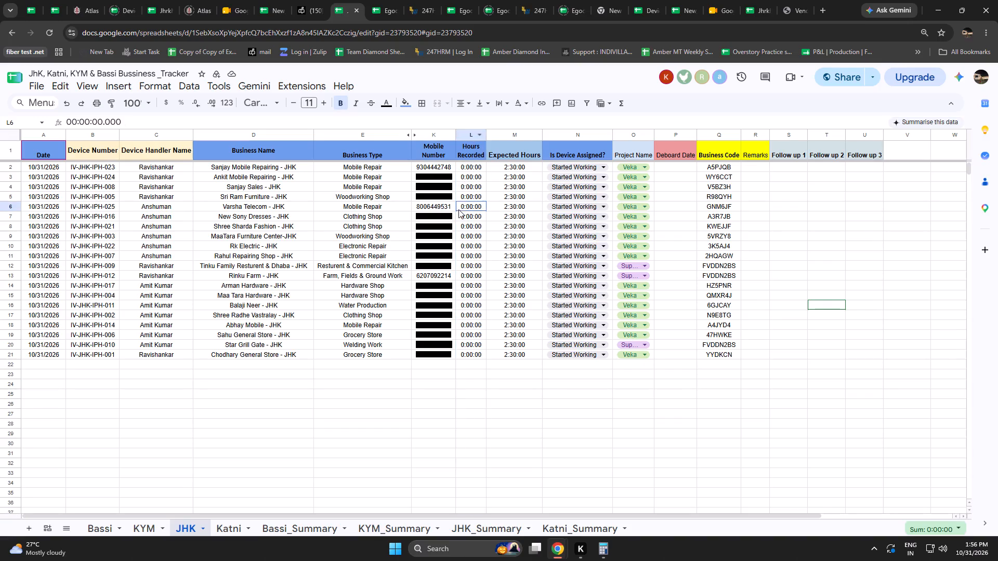
click(466, 175)
click(469, 163)
click(470, 177)
click(470, 200)
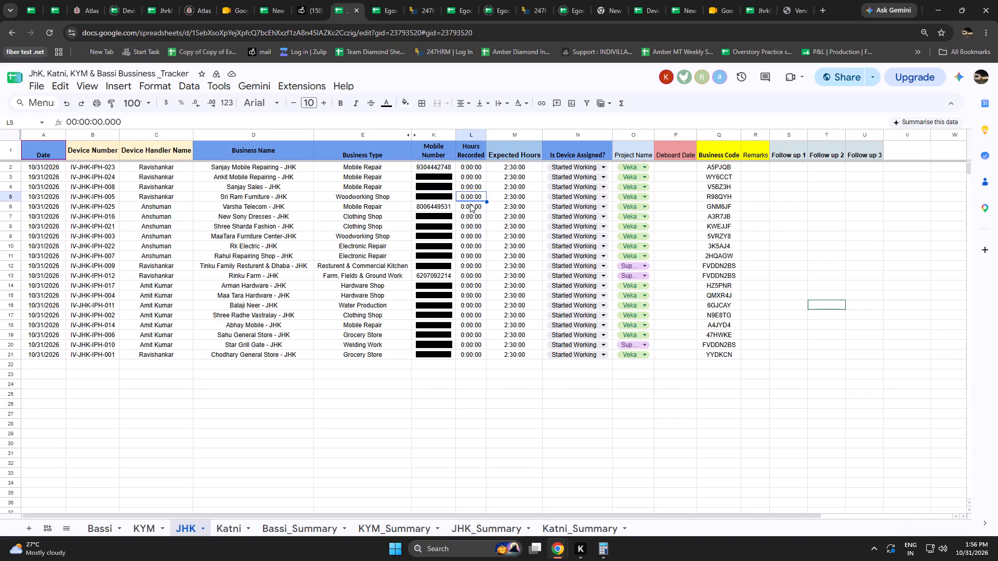
click(470, 216)
click(473, 231)
click(473, 249)
click(473, 254)
click(472, 266)
click(472, 274)
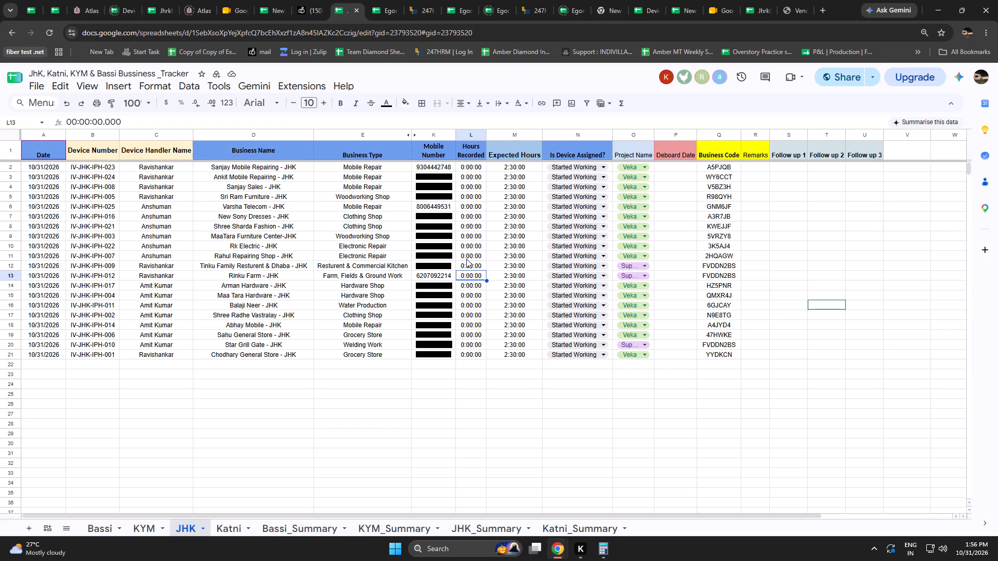
drag(470, 167, 474, 219)
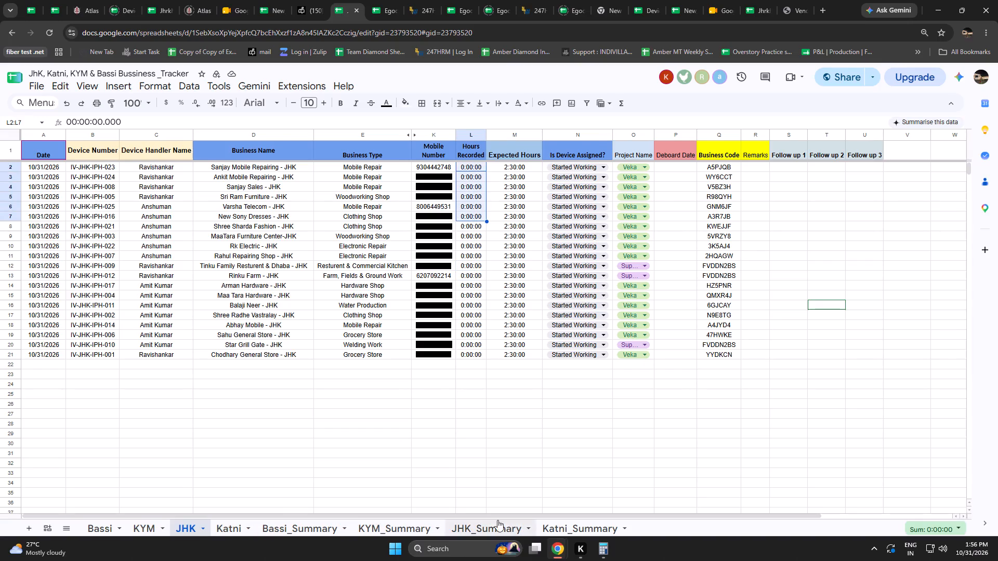
Review the Avg Hours per device formula and the Active Today column in JHK_Summary, comparing the sheet with KYM_Summary.
click(466, 527)
click(384, 284)
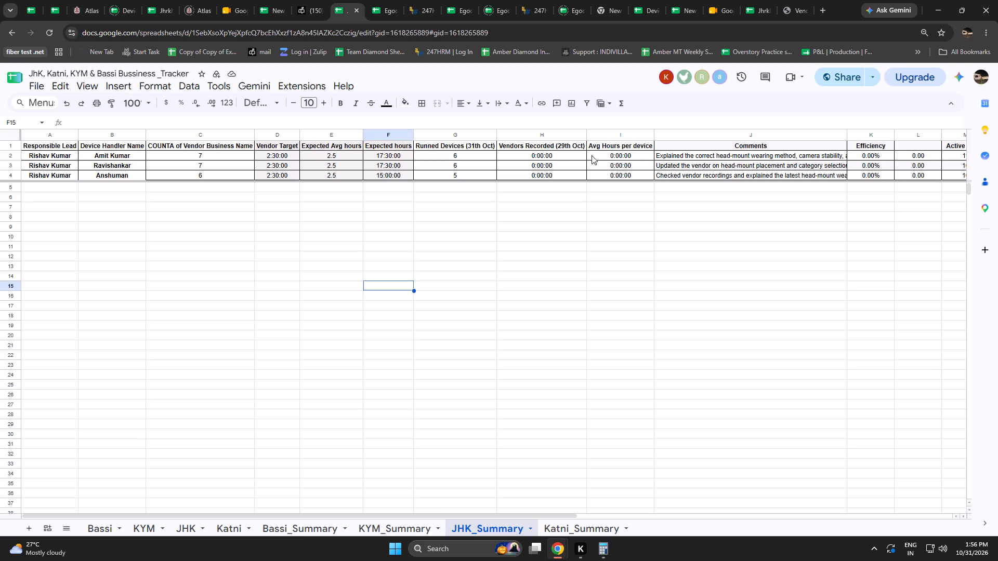
click(605, 158)
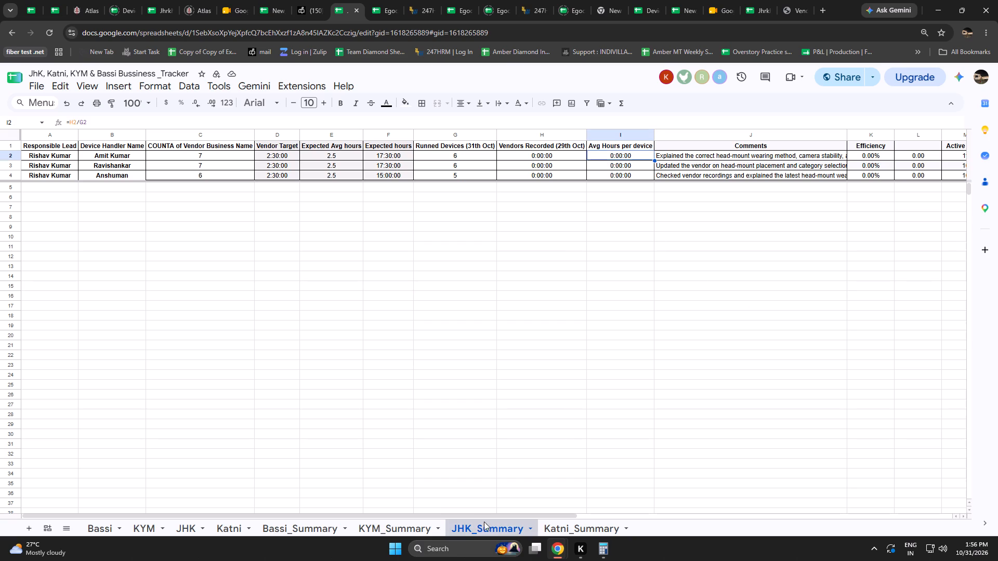
drag(473, 516, 618, 497)
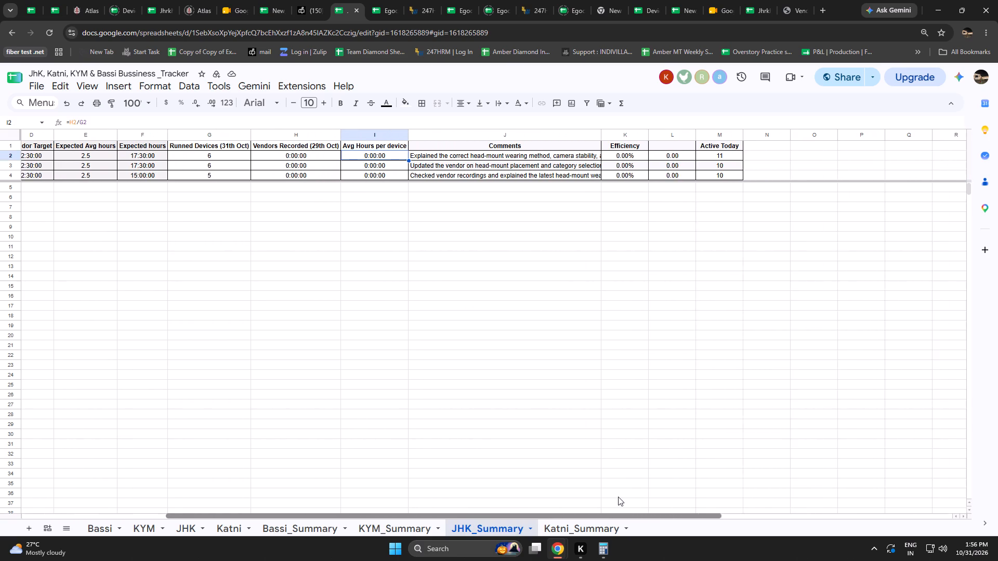
drag(618, 497, 627, 496)
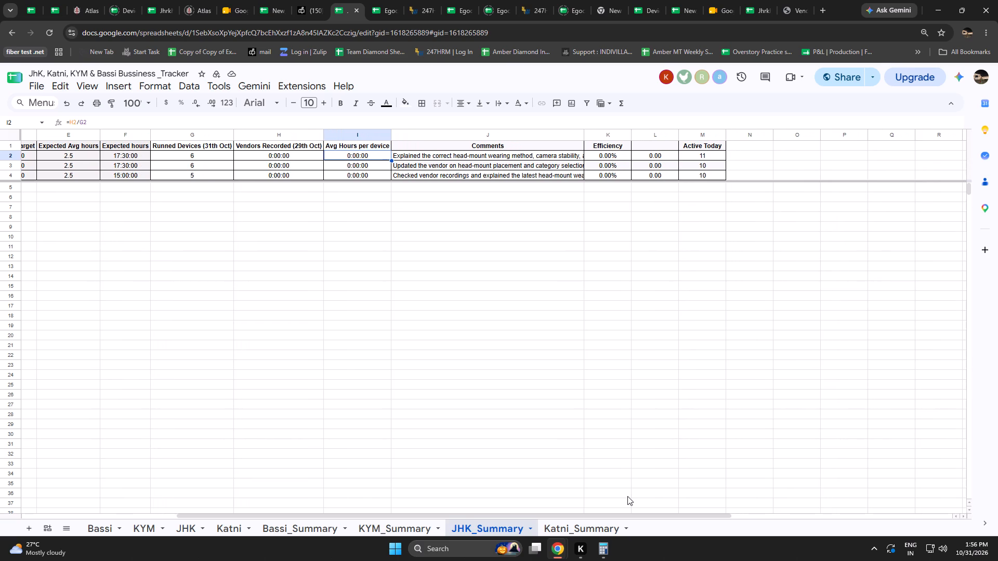
click(627, 496)
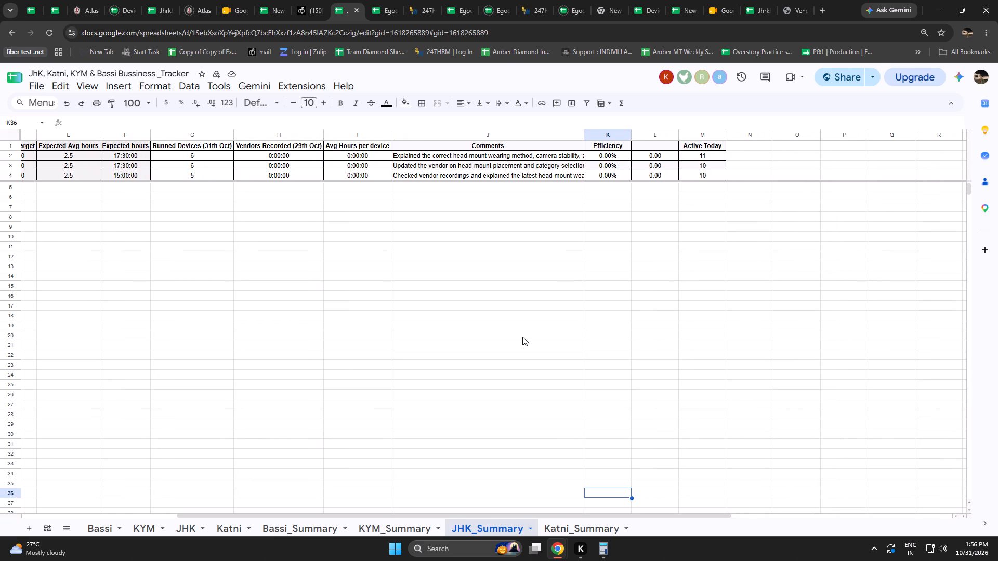
click(522, 337)
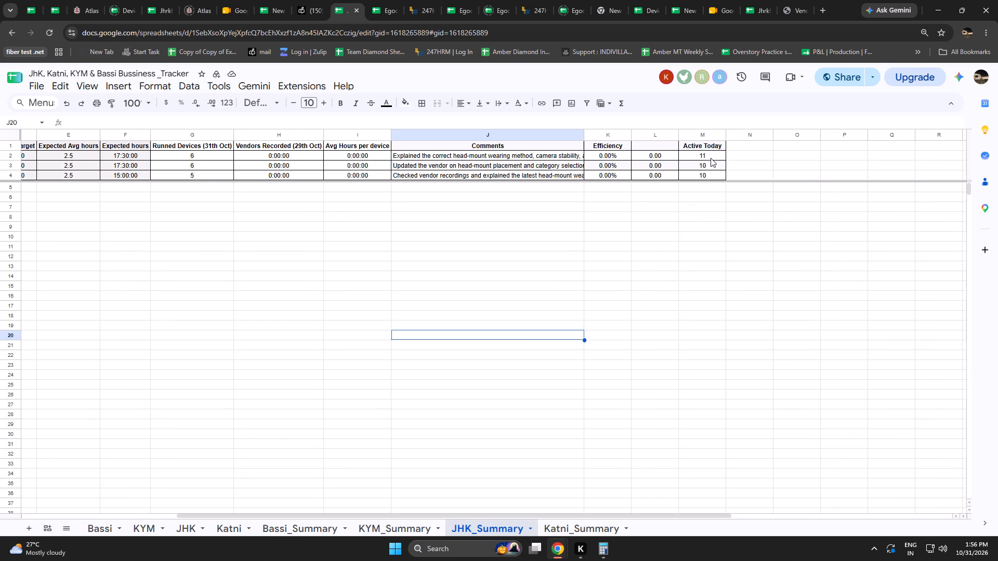
click(711, 158)
drag(458, 515, 453, 516)
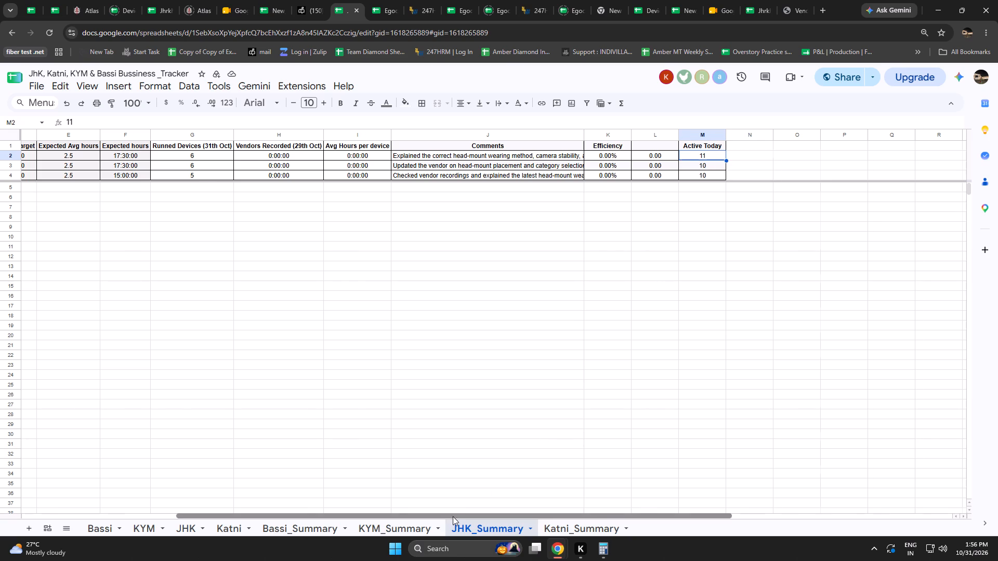
drag(453, 516, 154, 502)
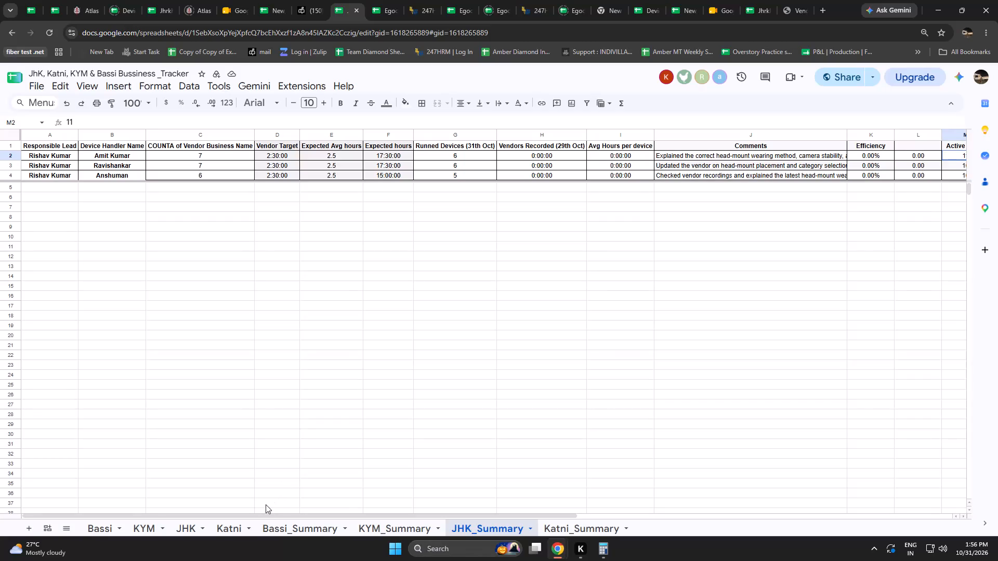
click(310, 529)
click(390, 530)
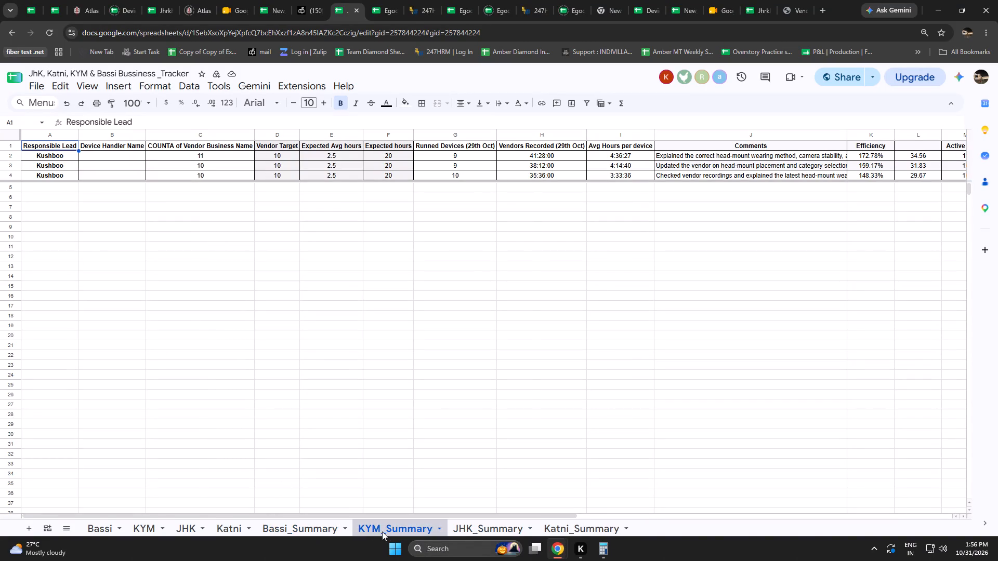
click(357, 371)
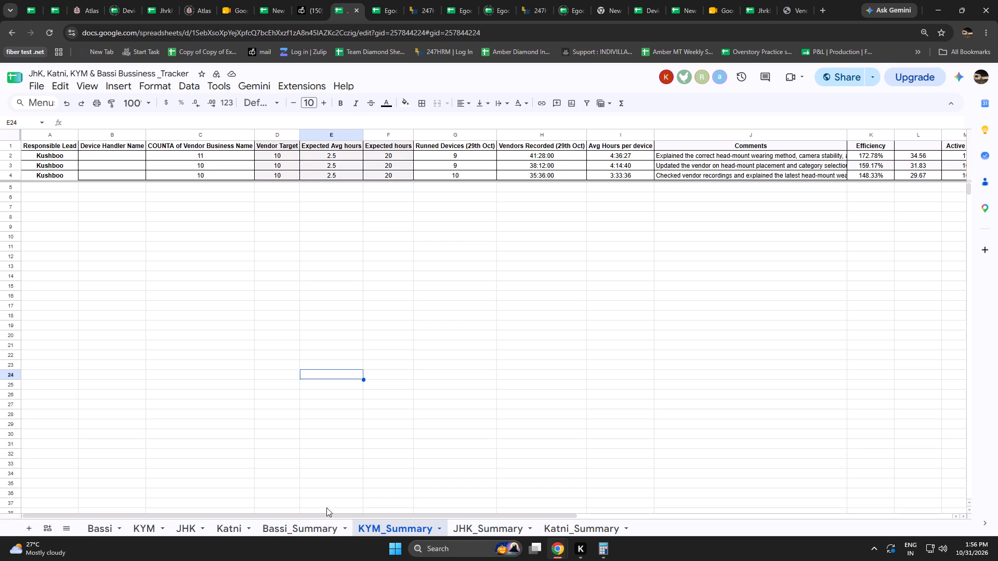
click(480, 527)
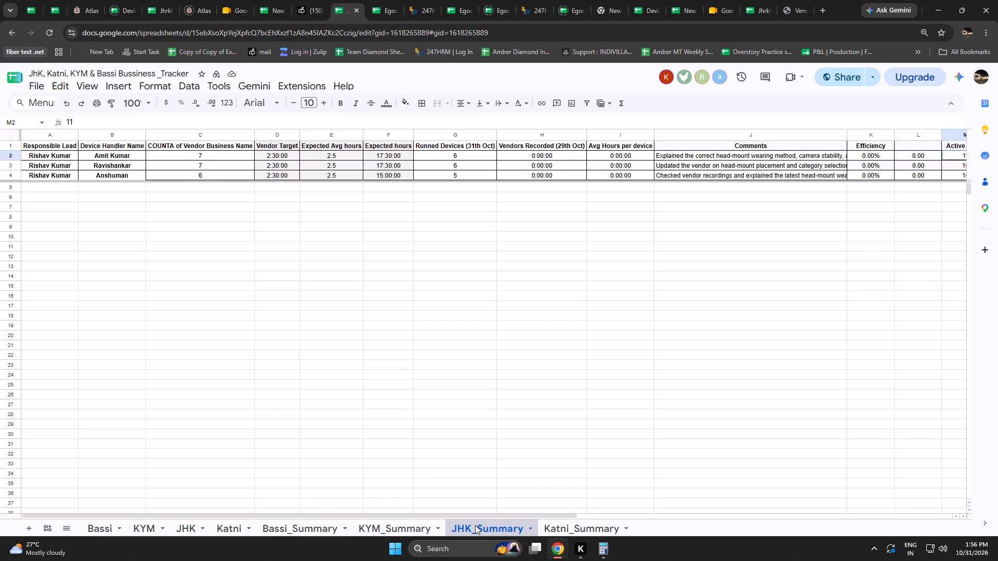
Clear the Runned Devices (31th Oct) counts in G2:G4 of JHK_Summary.
click(180, 280)
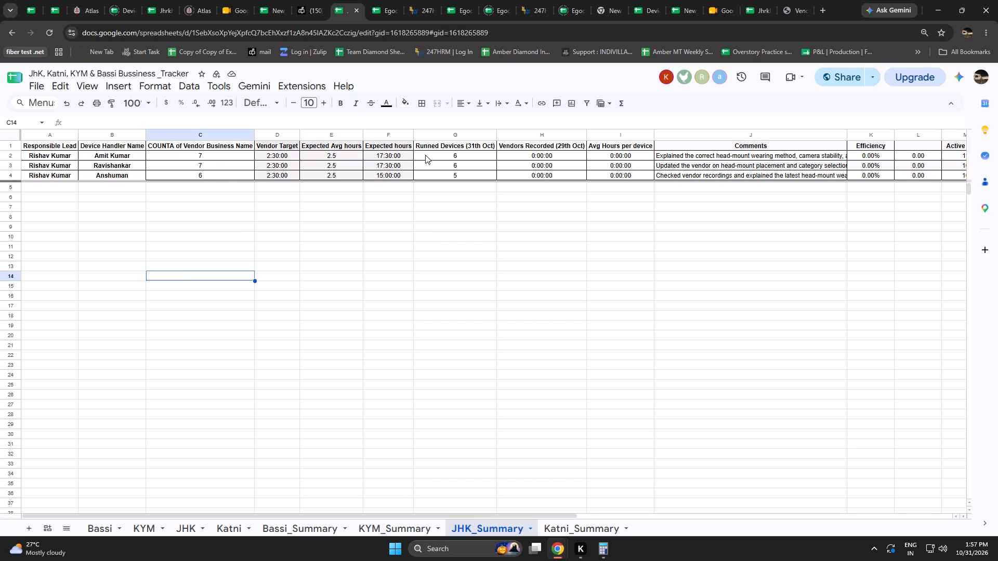
drag(451, 160, 448, 171)
key(BackSpace)
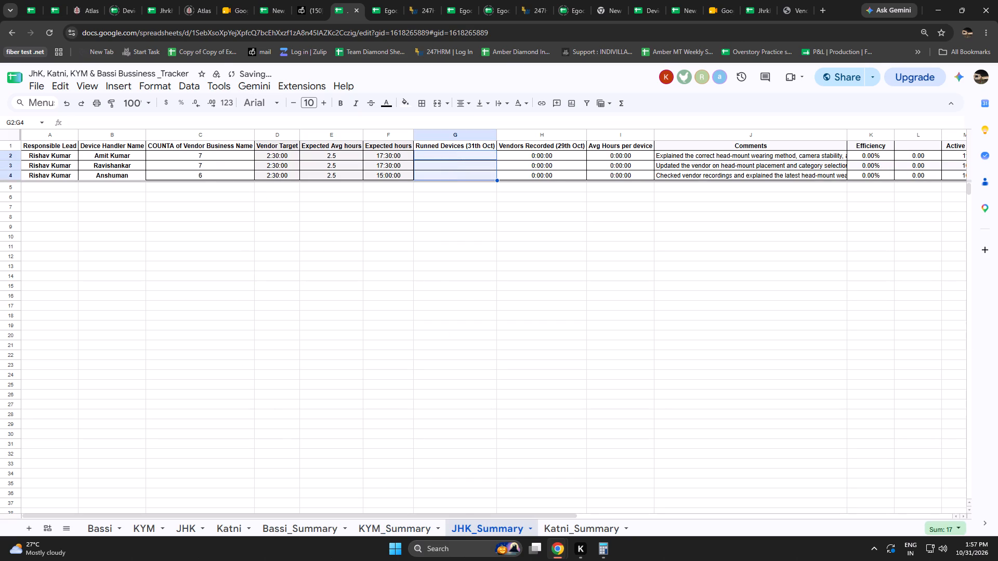
Examine the latest dated business entries at the end of the Bassi sheet, including their dates, recorded hours and device assignment statuses.
click(89, 528)
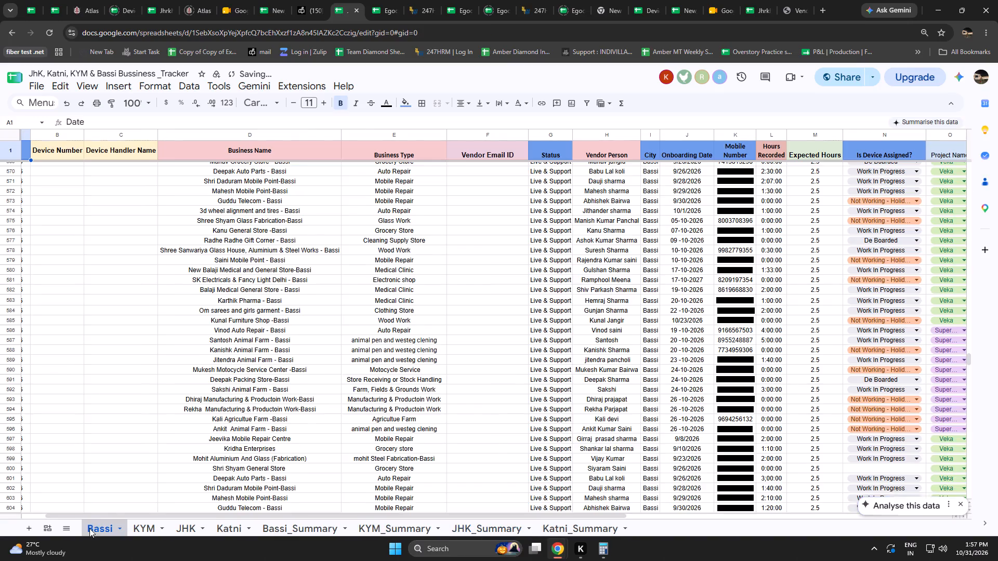
scroll(164, 287, down, 15)
scroll(171, 287, up, 6)
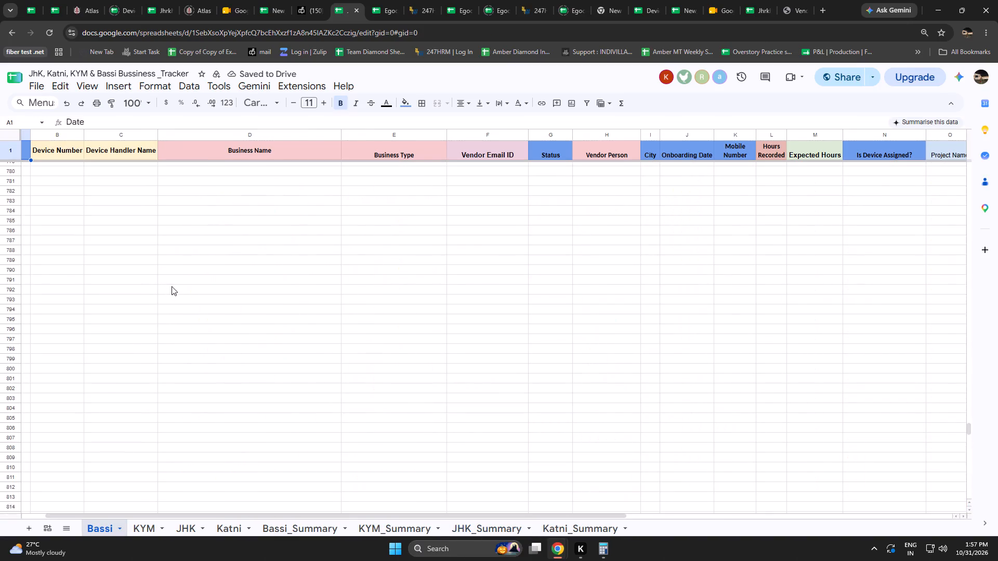
scroll(172, 286, down, 1)
scroll(172, 286, up, 3)
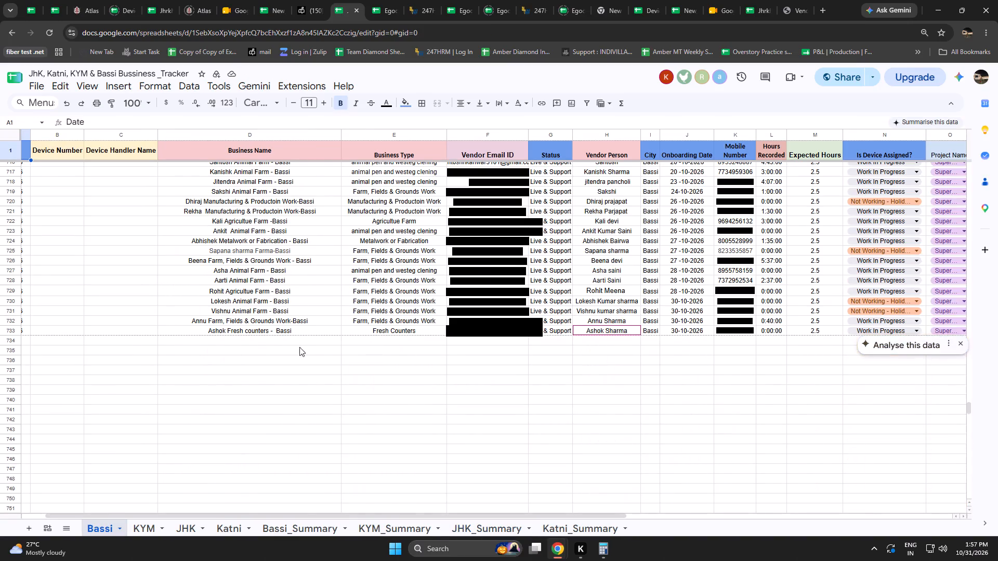
scroll(305, 344, up, 4)
scroll(308, 335, down, 11)
scroll(308, 335, up, 6)
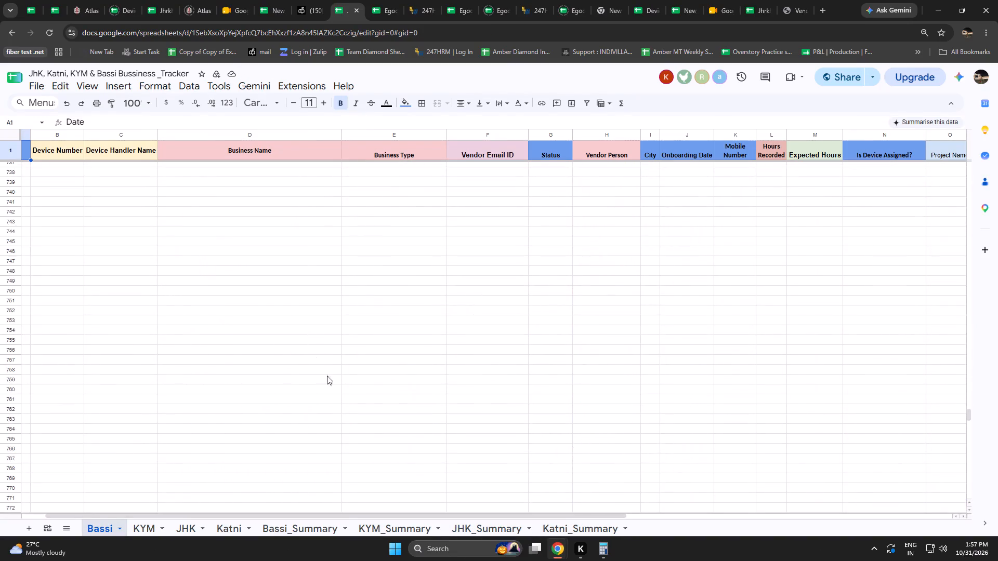
scroll(327, 376, up, 1)
drag(301, 517, 118, 510)
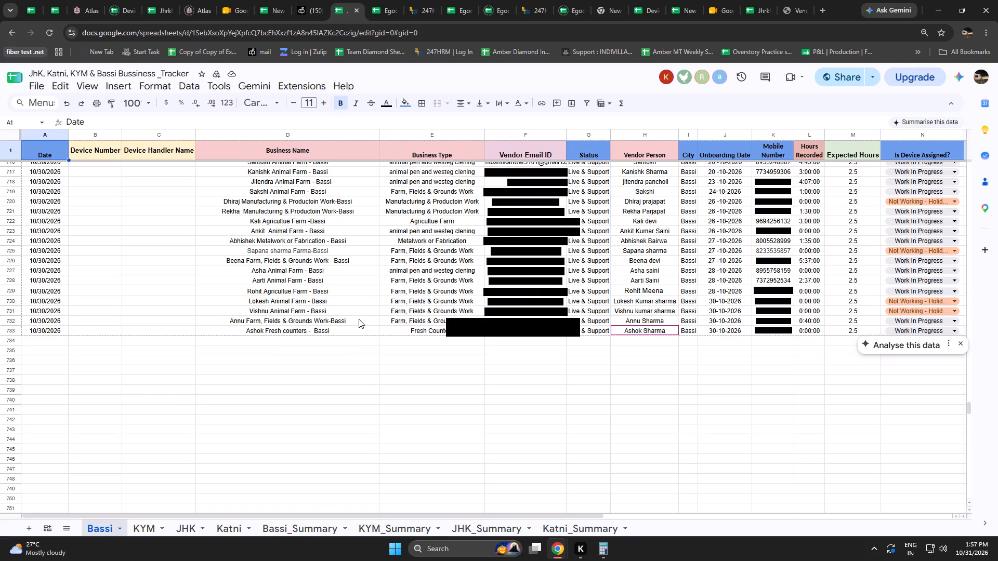
scroll(424, 304, up, 1)
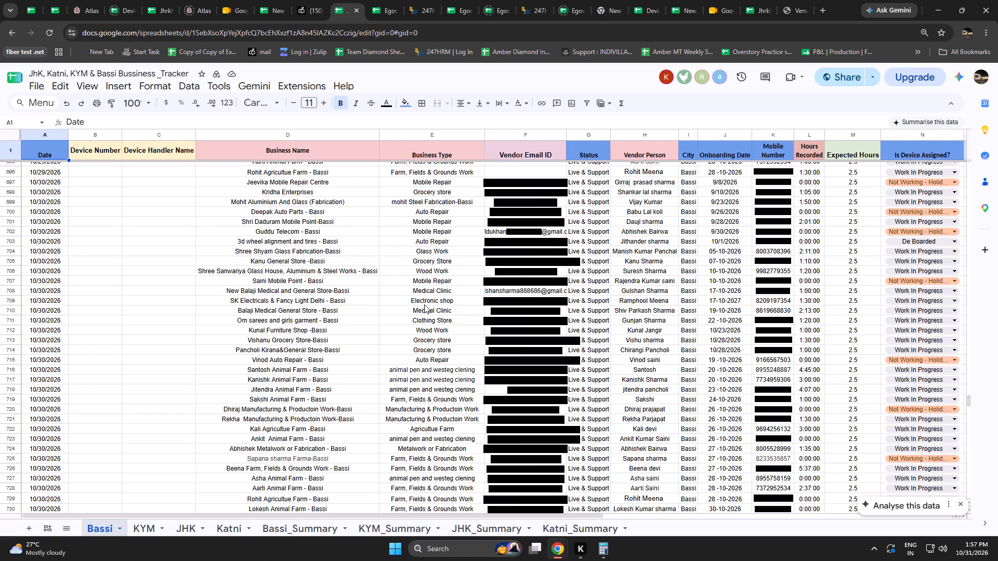
scroll(424, 304, down, 5)
scroll(424, 304, up, 3)
scroll(424, 304, down, 3)
scroll(424, 304, up, 2)
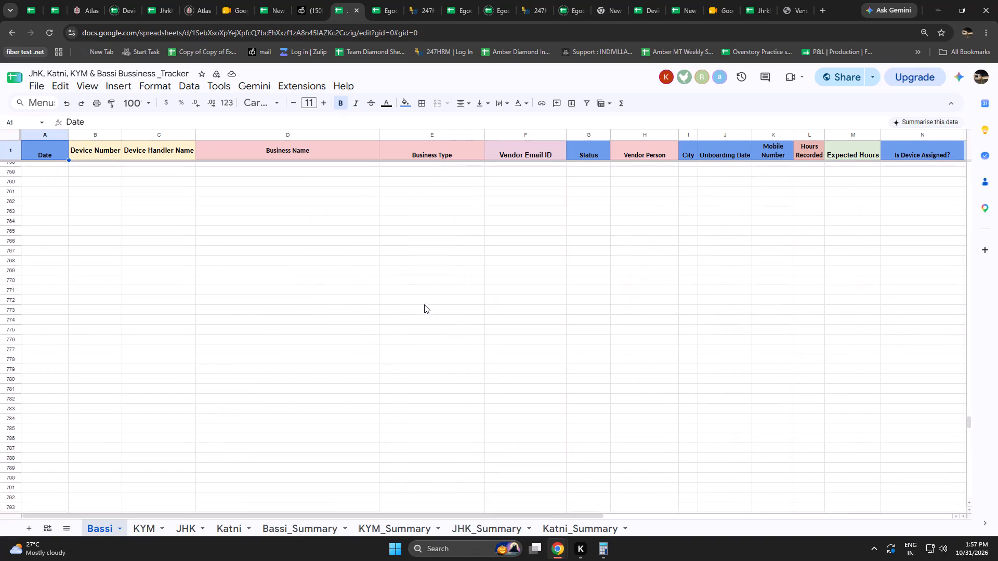
scroll(424, 304, up, 4)
scroll(424, 304, down, 3)
scroll(424, 304, up, 1)
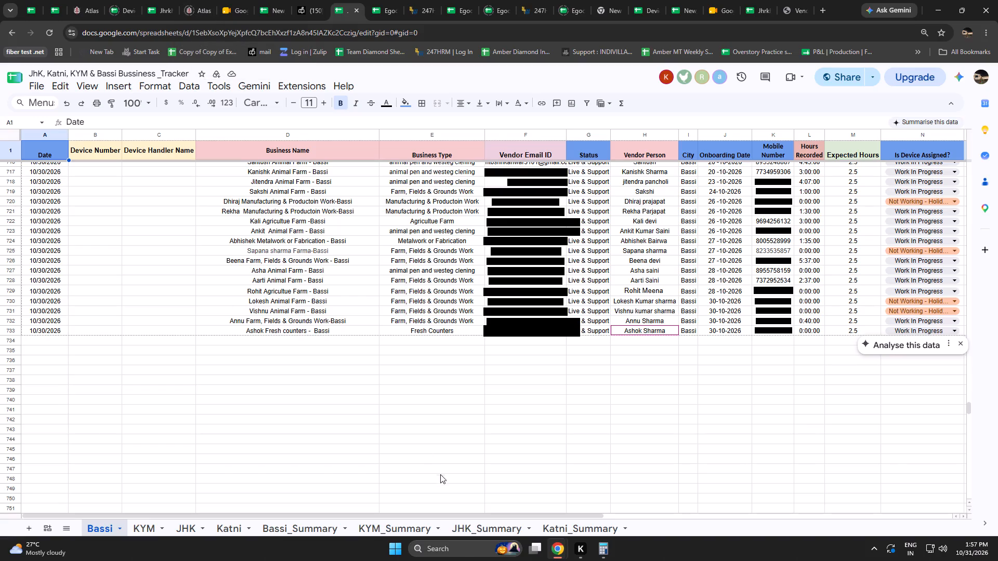
Review the JHK_Summary columns through Active Today, checking back against the last entries of the Bassi sheet.
click(466, 530)
click(431, 351)
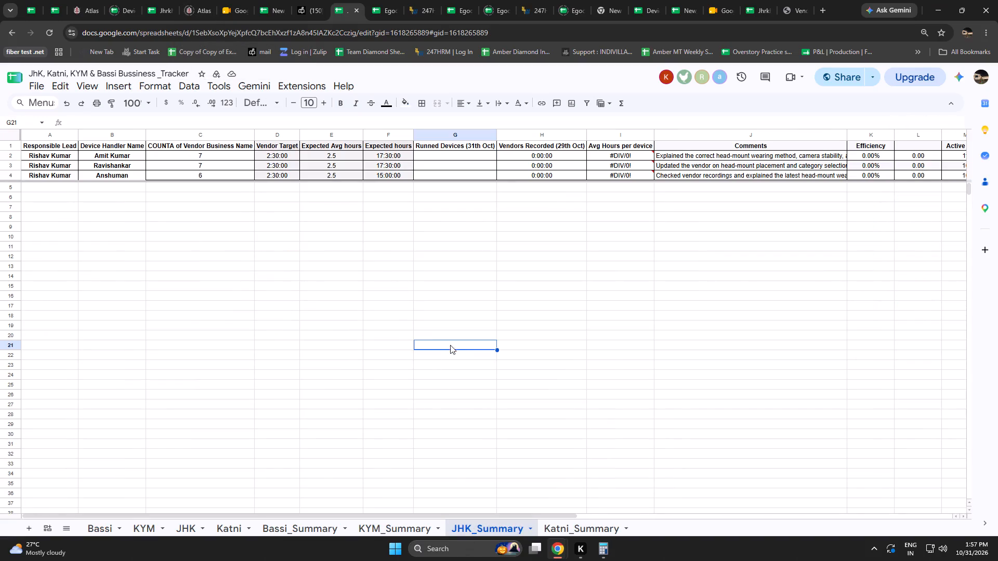
drag(455, 516, 671, 523)
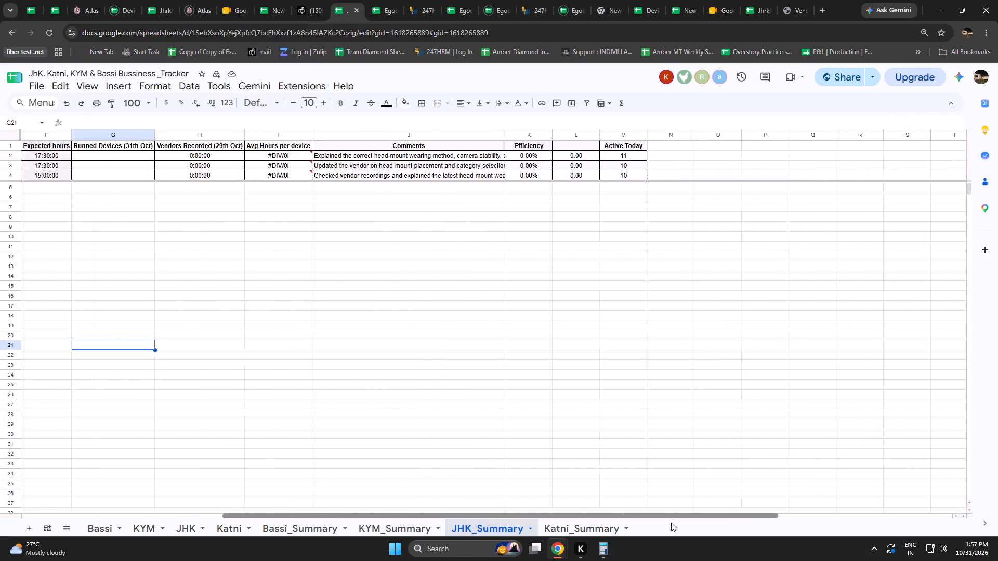
drag(671, 523, 141, 483)
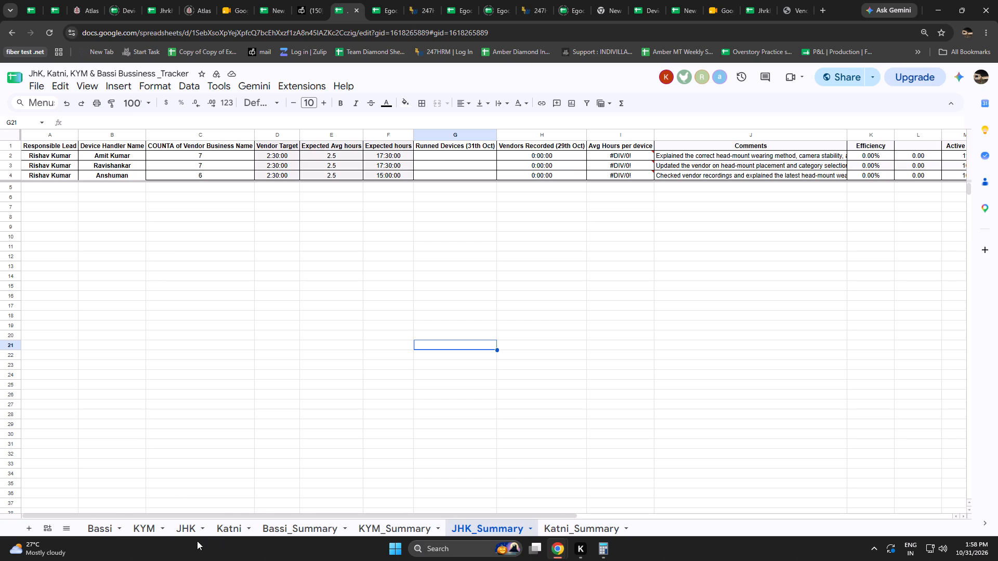
click(93, 523)
click(161, 447)
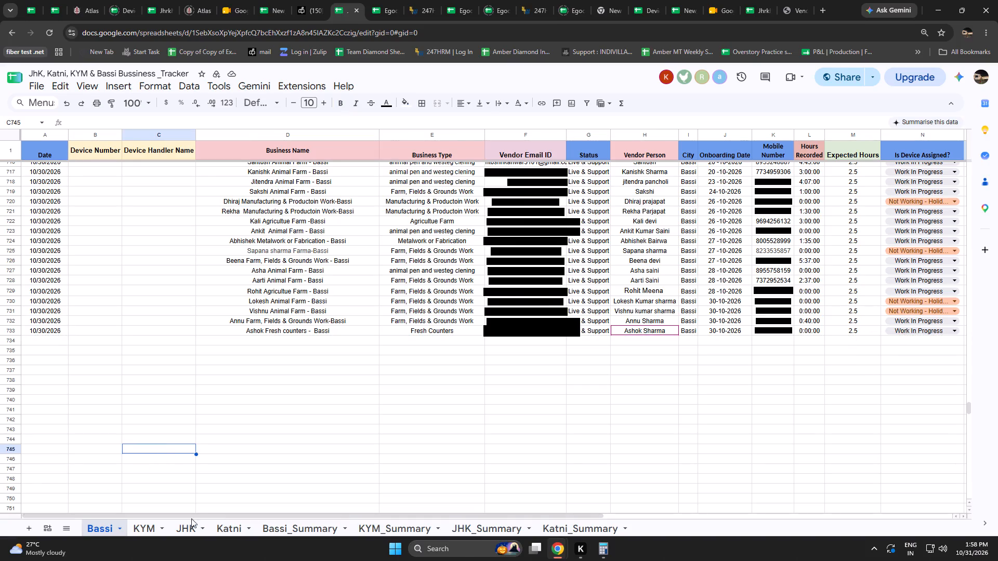
click(491, 533)
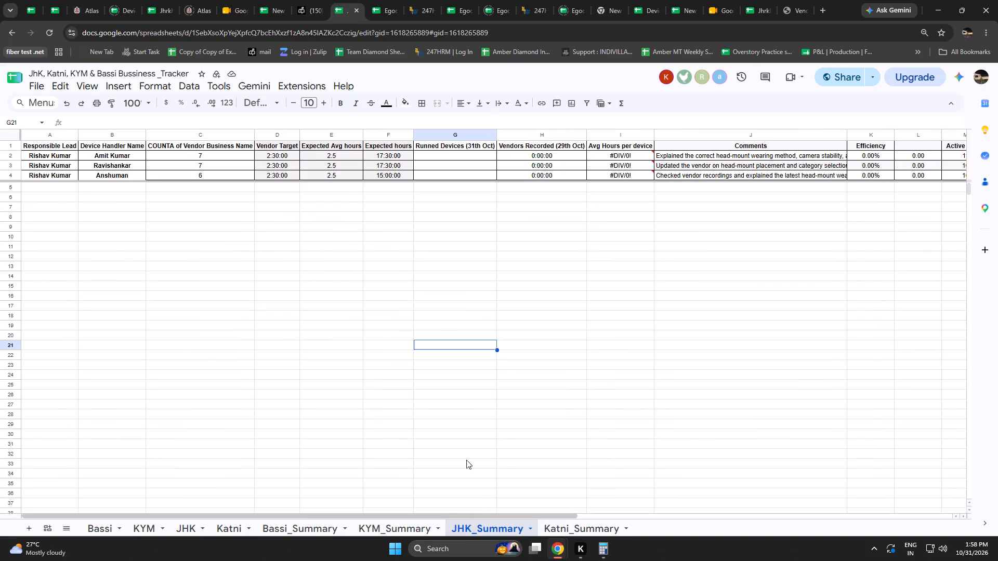
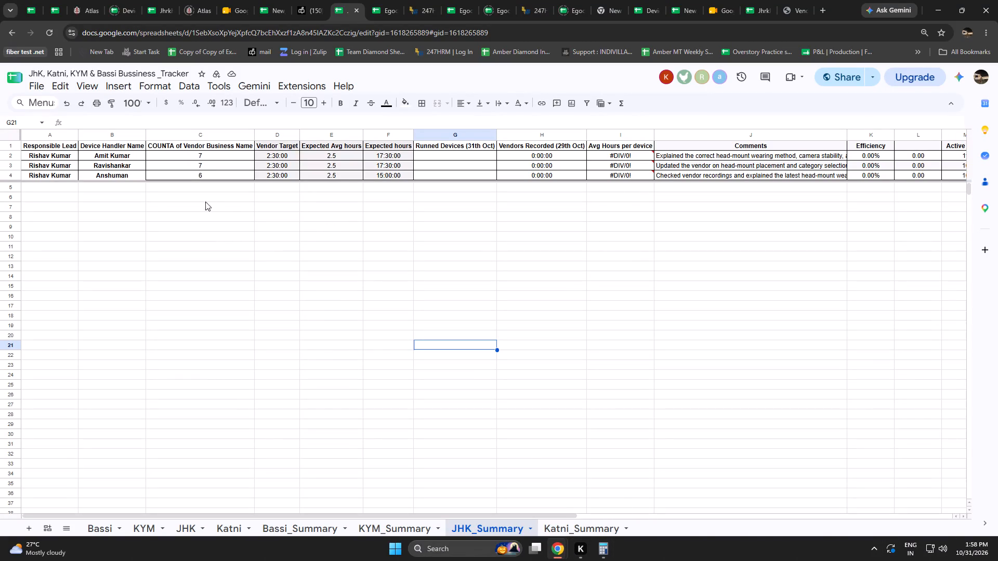
Inspect the COUNTA of Vendor Business Name entry in cell C2 of JHK_Summary.
click(190, 158)
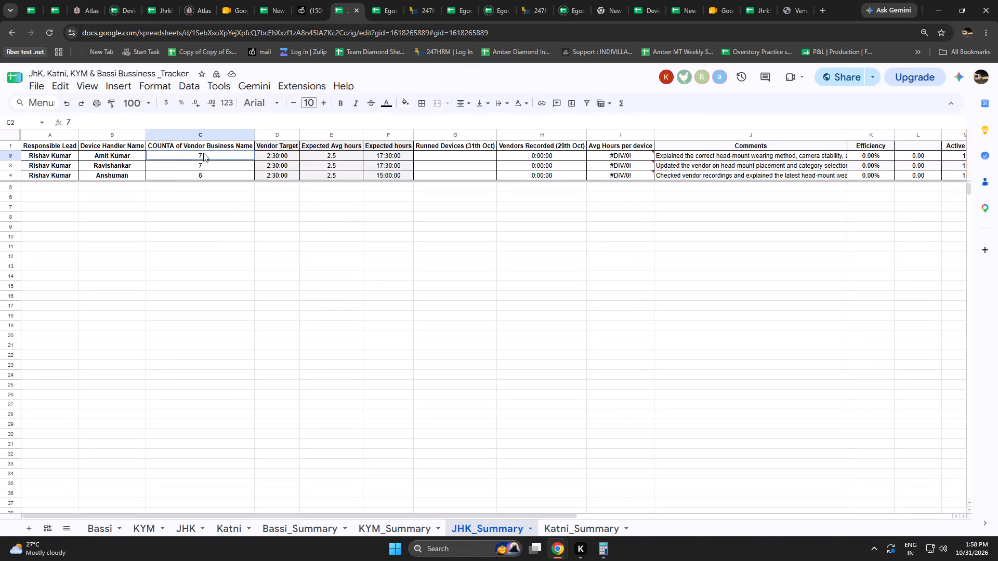
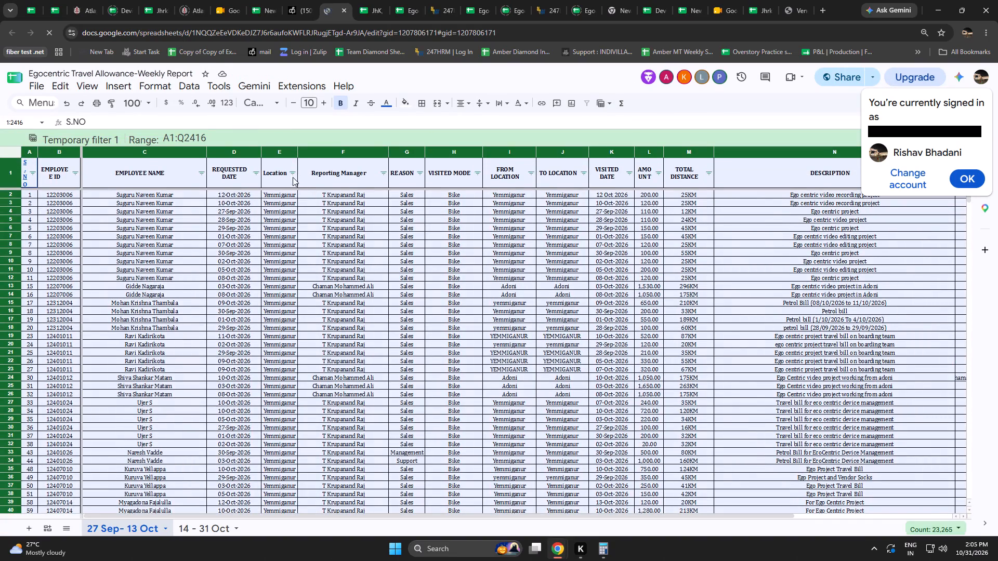
Search the Location column's filter values for "jh" in the 27 Sep- 13 Oct travel allowance sheet.
click(293, 176)
click(174, 345)
click(181, 380)
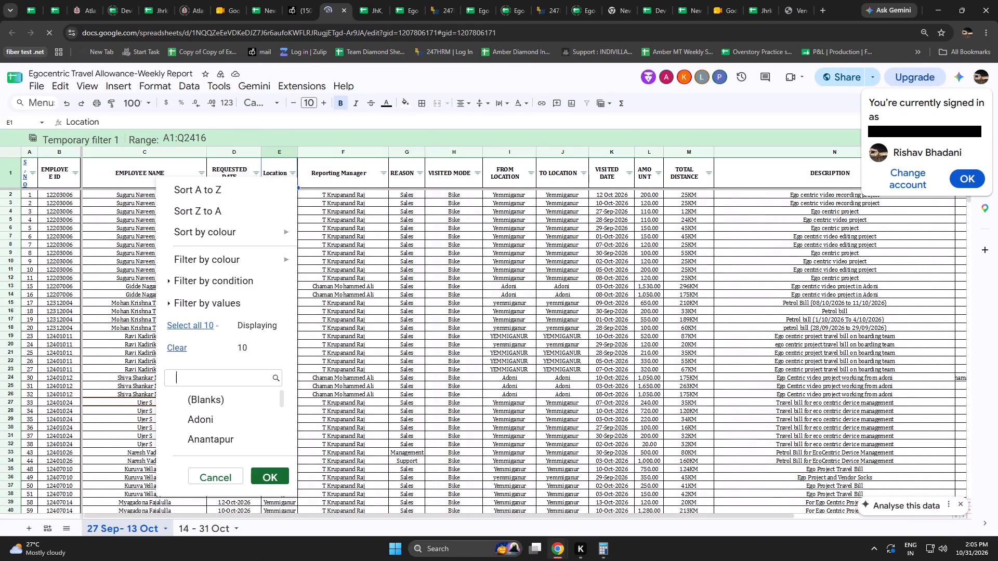
text(jh)
key(BackSpace)
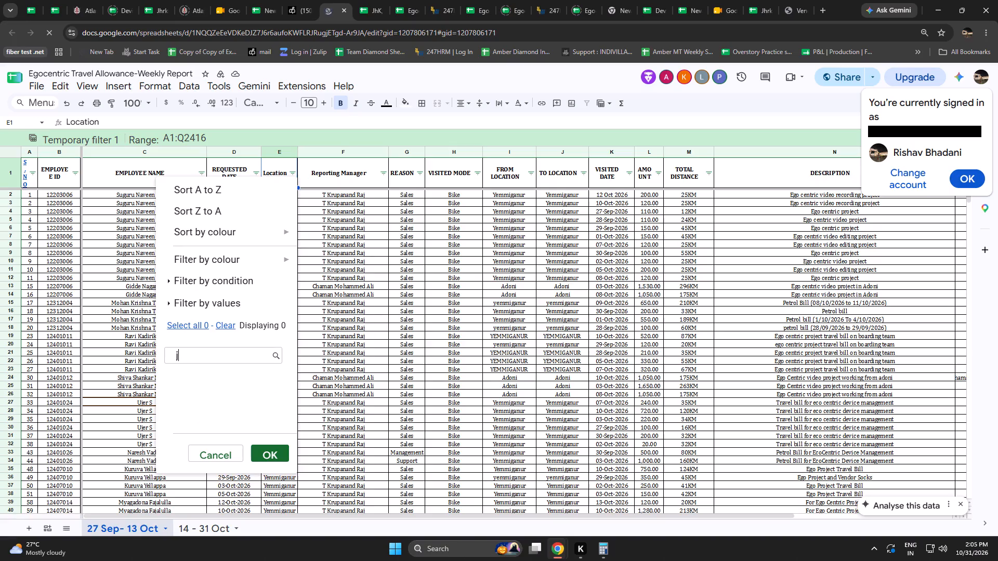
key(BackSpace)
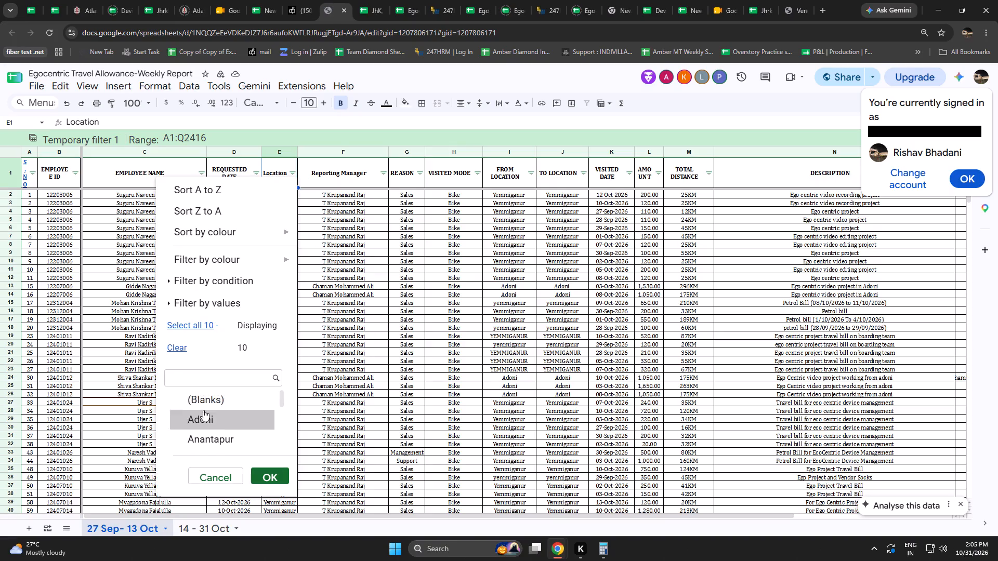
scroll(203, 410, down, 9)
scroll(225, 412, up, 2)
click(228, 479)
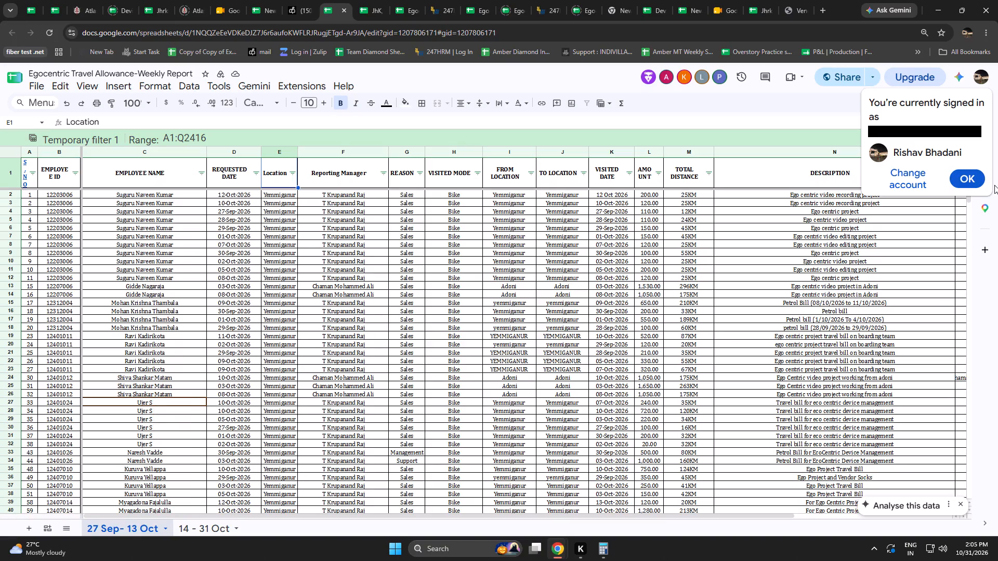
Dismiss the signed-in account notice and look through the locations of the travel claims in the 27 Sep- 13 Oct sheet.
click(977, 176)
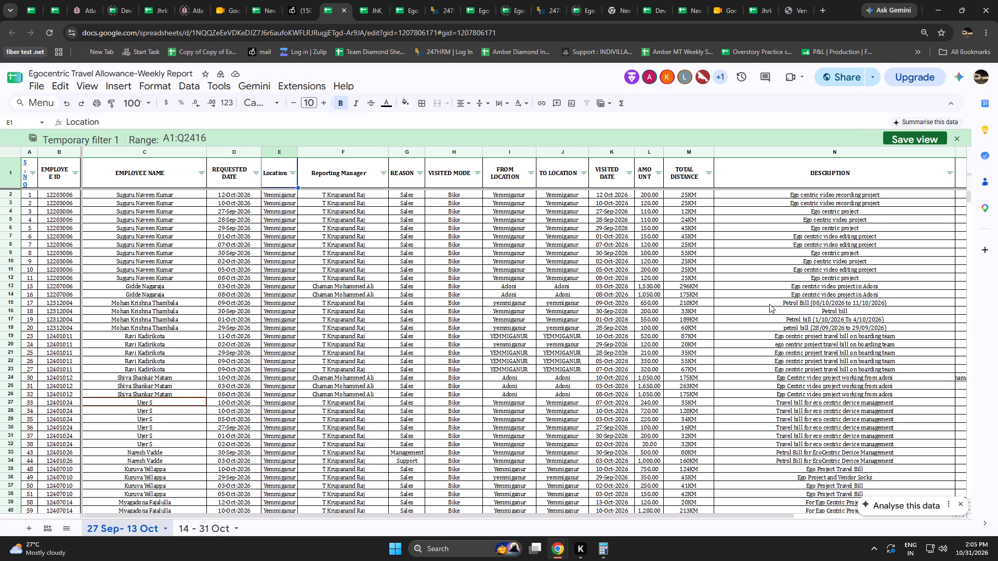
scroll(769, 303, down, 1)
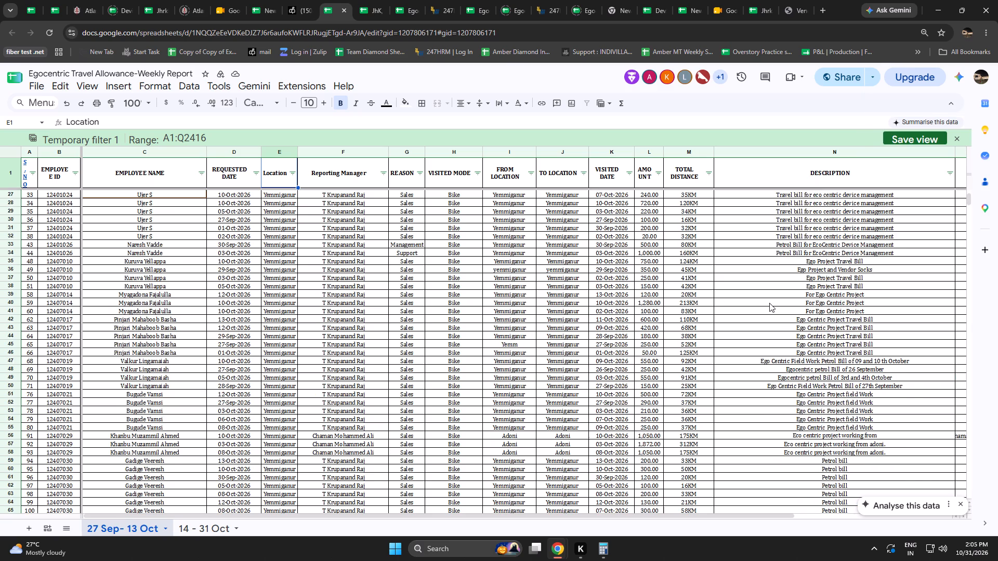
scroll(769, 303, down, 6)
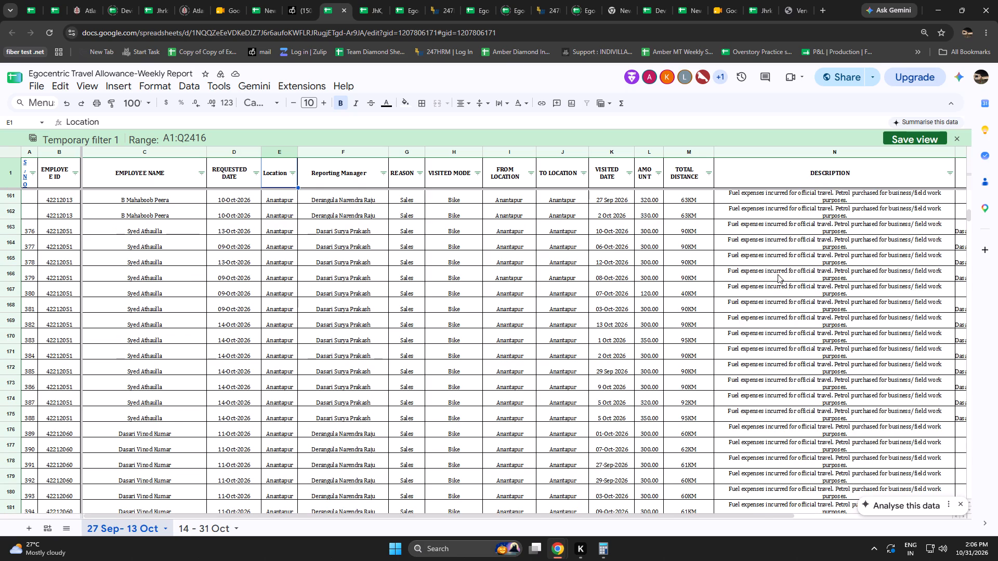
scroll(785, 271, down, 14)
scroll(785, 270, up, 1)
scroll(785, 270, down, 1)
scroll(785, 270, up, 1)
scroll(784, 271, down, 5)
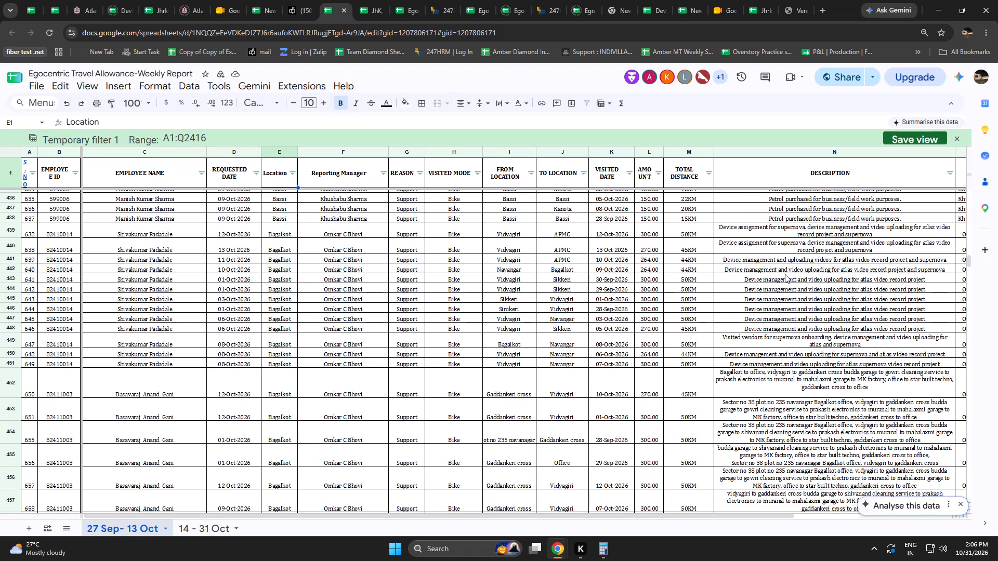
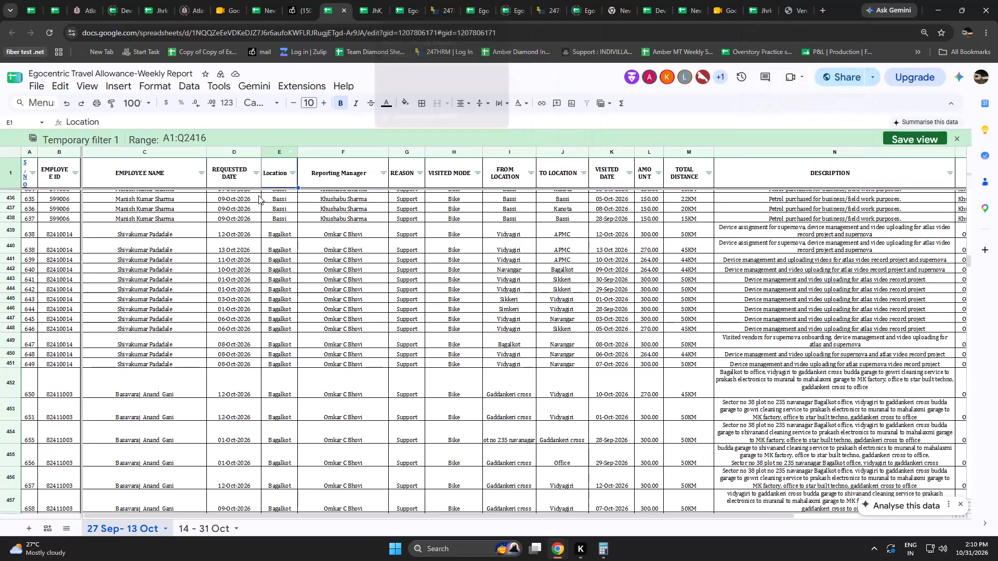
Look through the Location column's filter values in the 27 Sep- 13 Oct sheet for Jharkhand, leaving the filter unchanged.
click(292, 173)
scroll(212, 435, down, 8)
scroll(216, 431, up, 2)
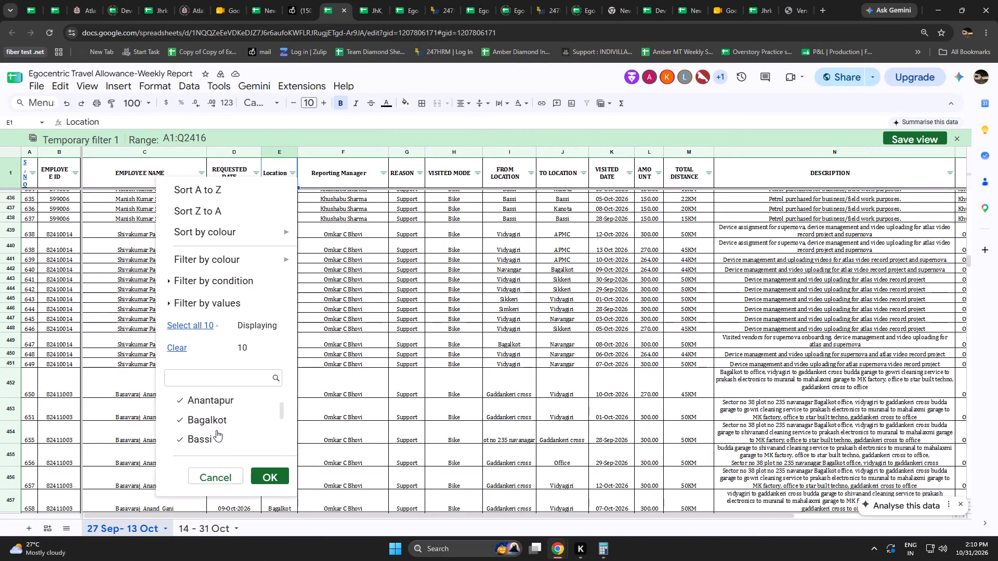
scroll(227, 425, down, 1)
drag(280, 415, 281, 405)
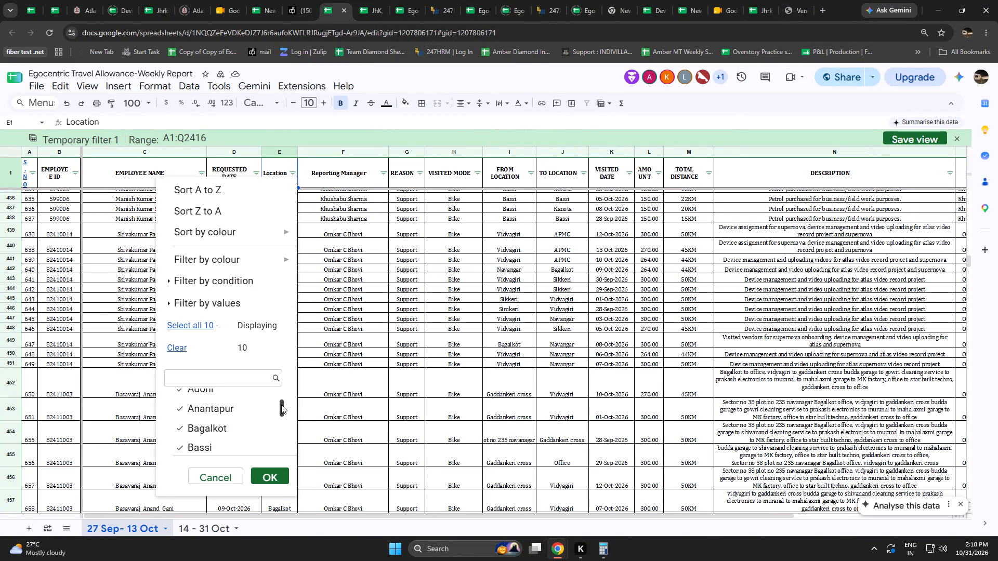
drag(281, 405, 282, 446)
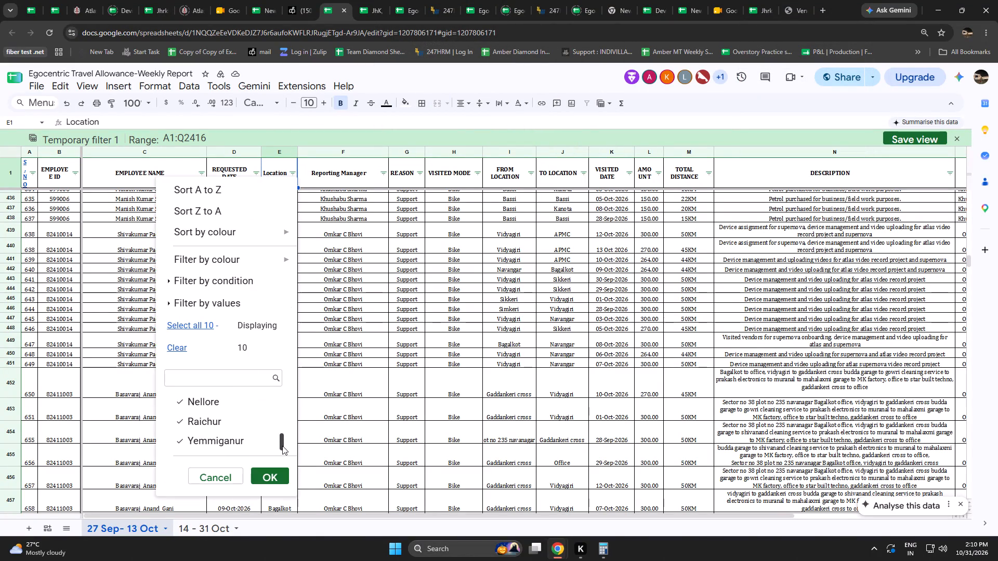
drag(282, 446, 285, 372)
click(219, 474)
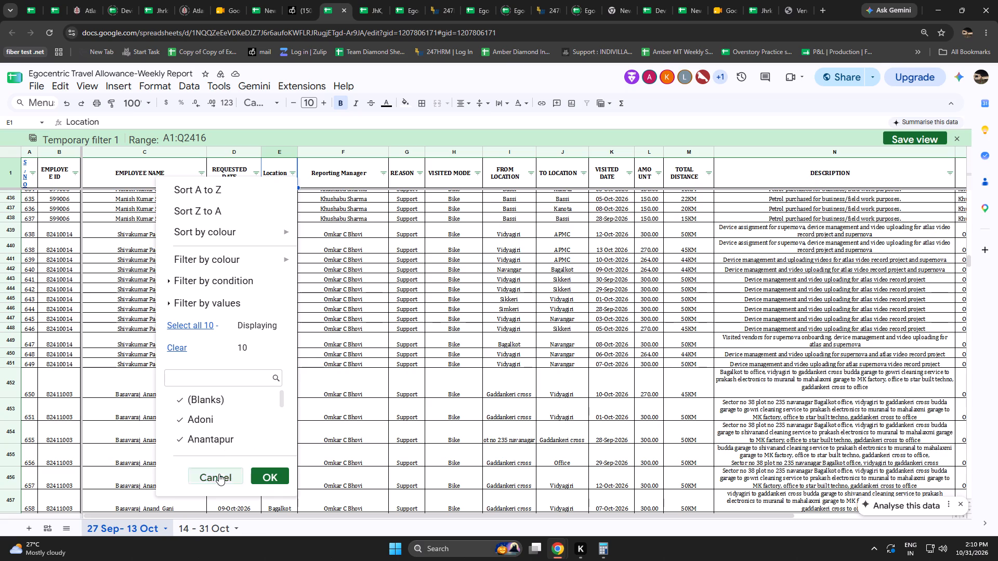
Create a temporary filter over all the data in the 14 - 31 Oct sheet.
click(190, 533)
click(10, 140)
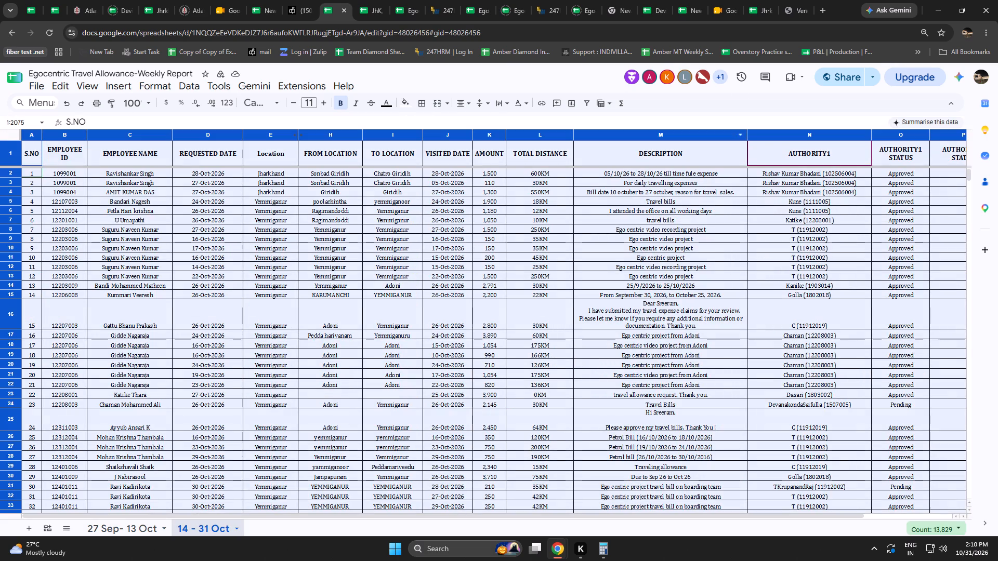
click(605, 103)
click(615, 138)
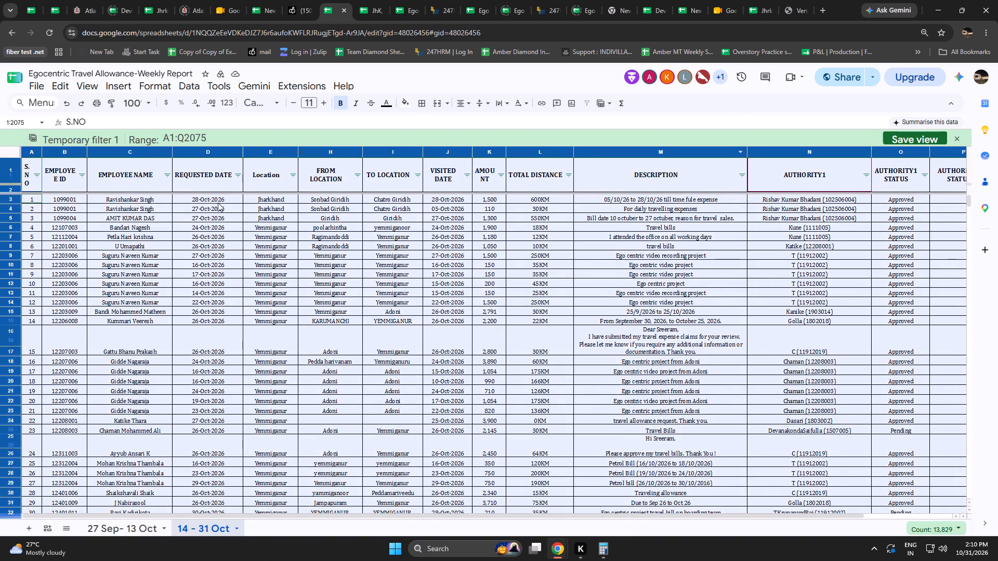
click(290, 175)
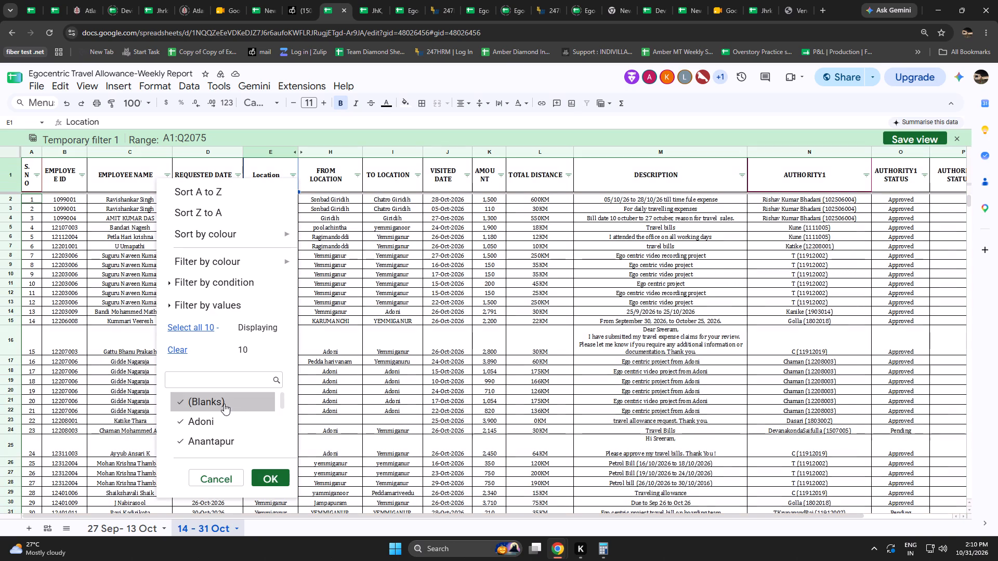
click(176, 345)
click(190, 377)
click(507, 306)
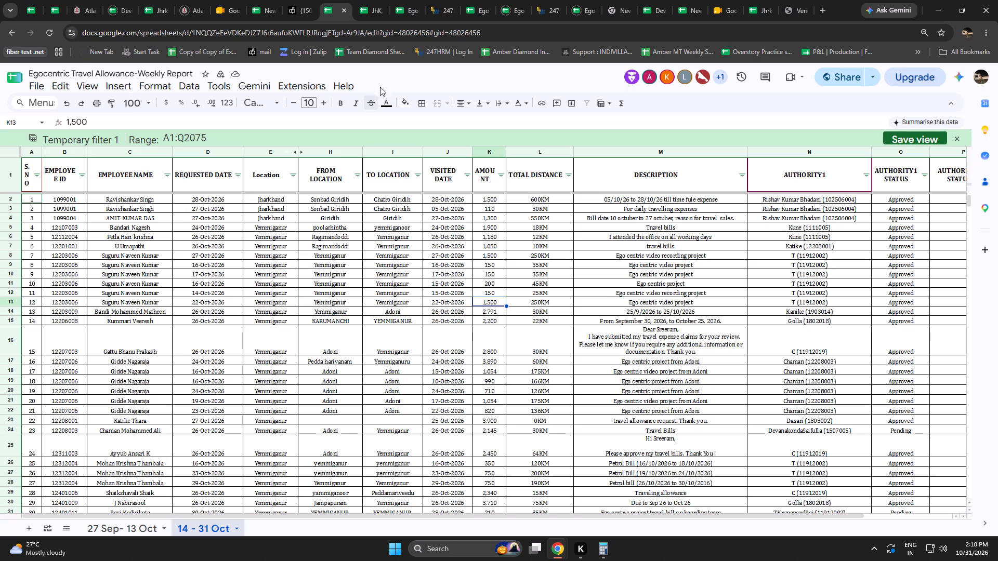
Set the supporting-document verification column to Yes for the three Jharkhand claims in rows 2 to 4 of the 14 - 31 Oct sheet.
click(541, 201)
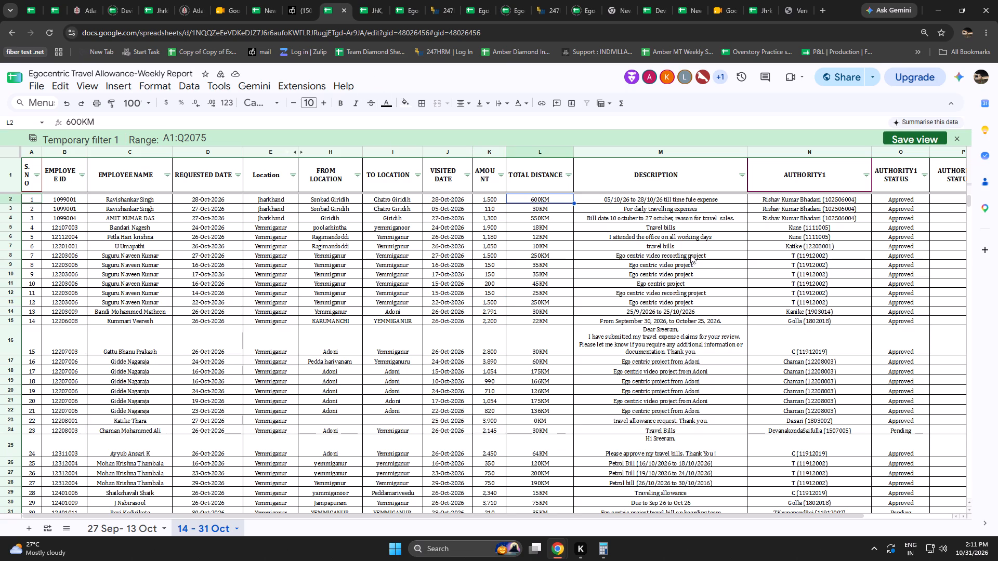
key(Right)
key(Right)
key(Right)
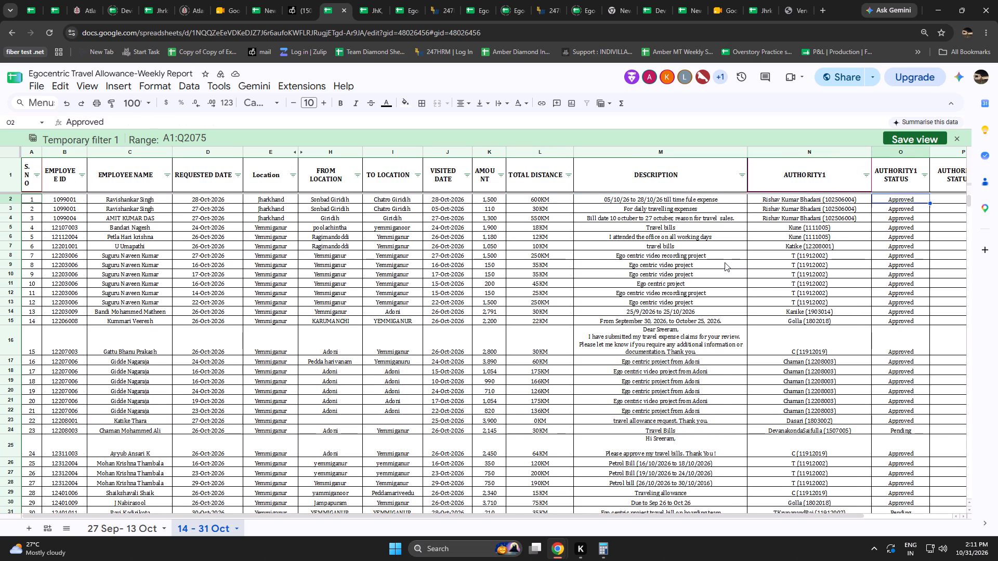
key(Right)
key(Right)
key(Right)
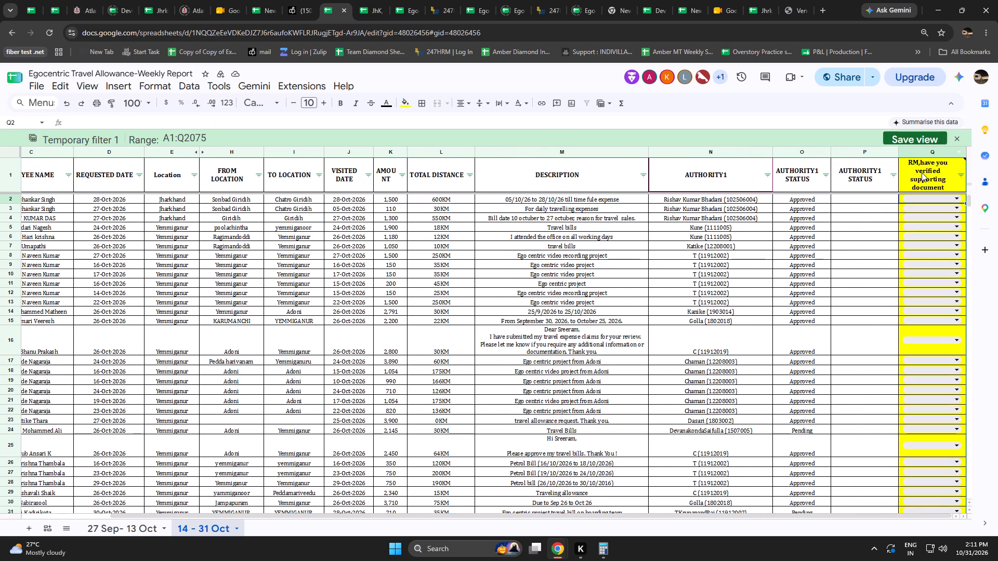
key(Right)
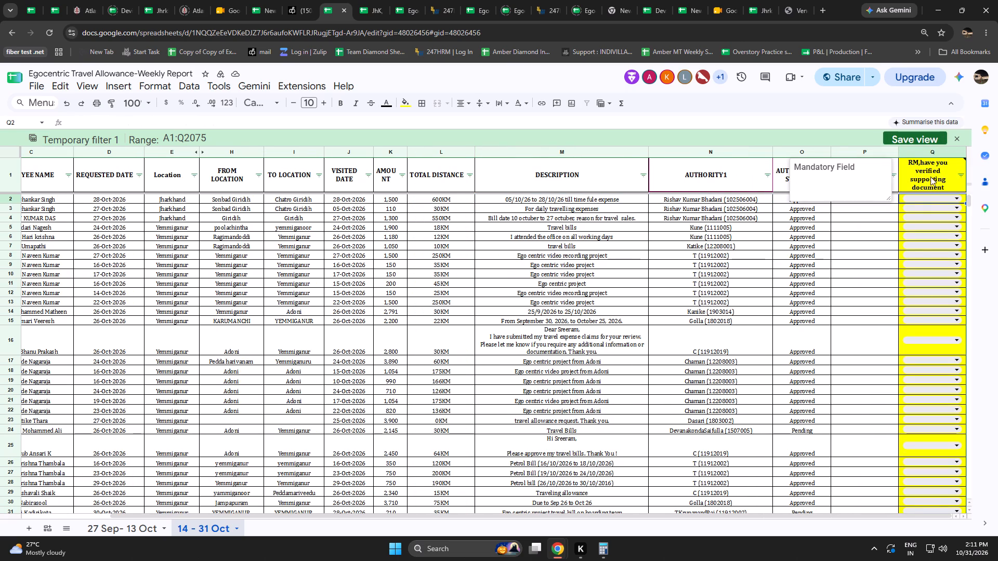
click(921, 200)
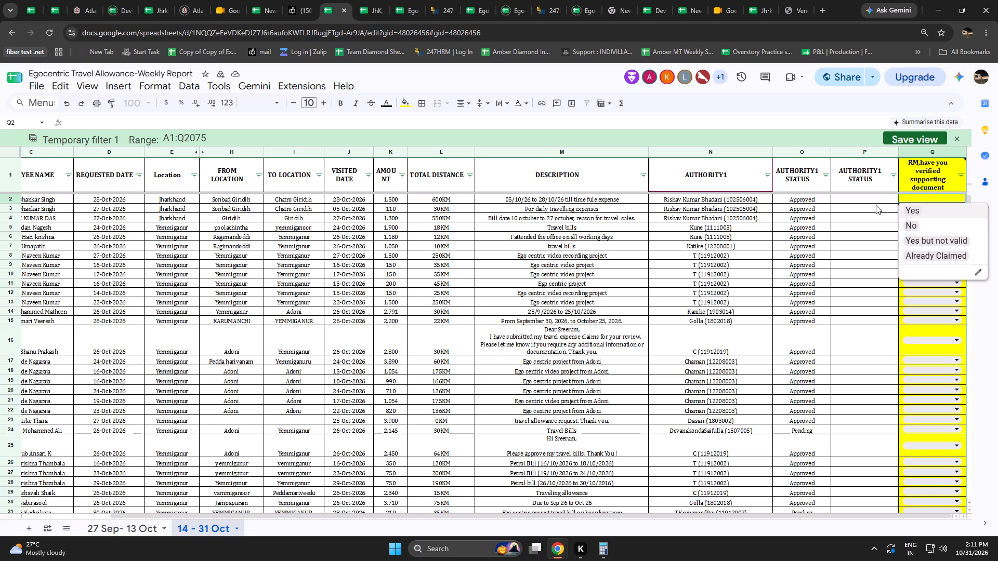
click(910, 208)
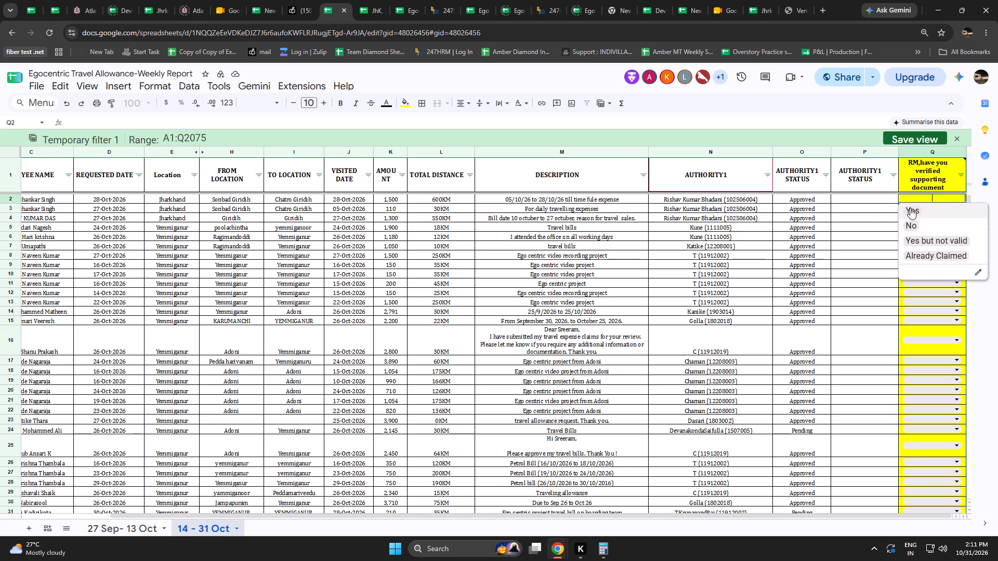
click(918, 208)
click(911, 216)
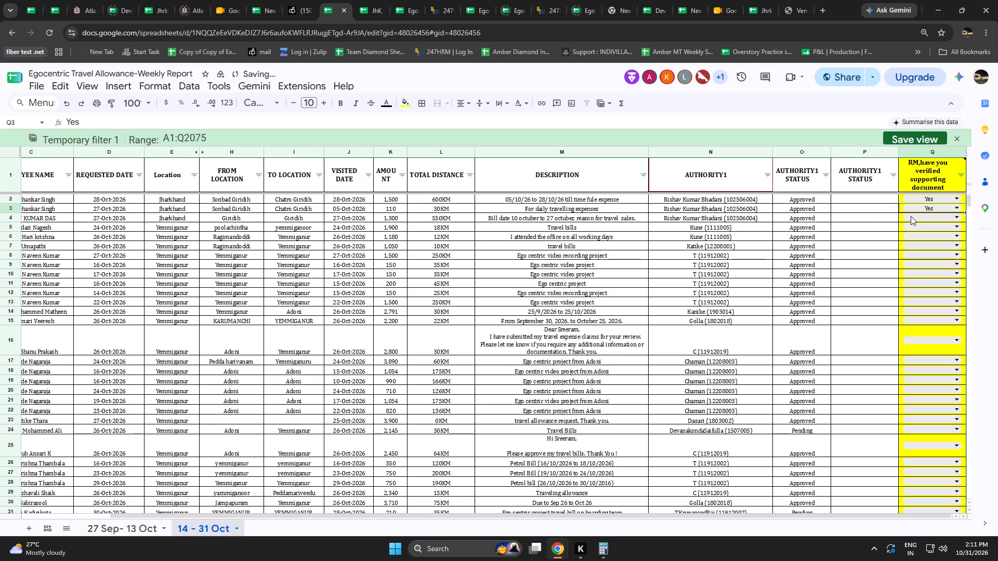
click(920, 214)
click(908, 228)
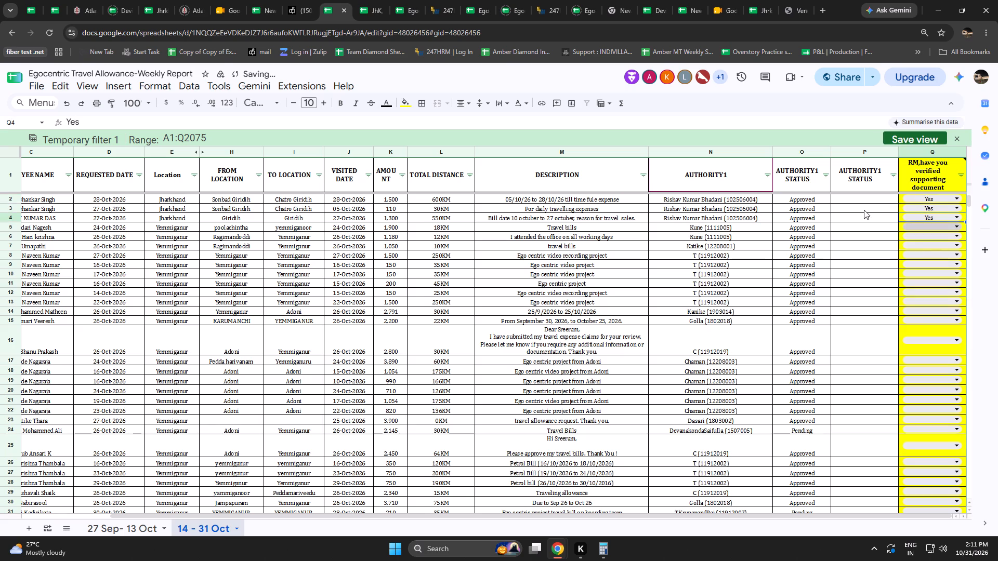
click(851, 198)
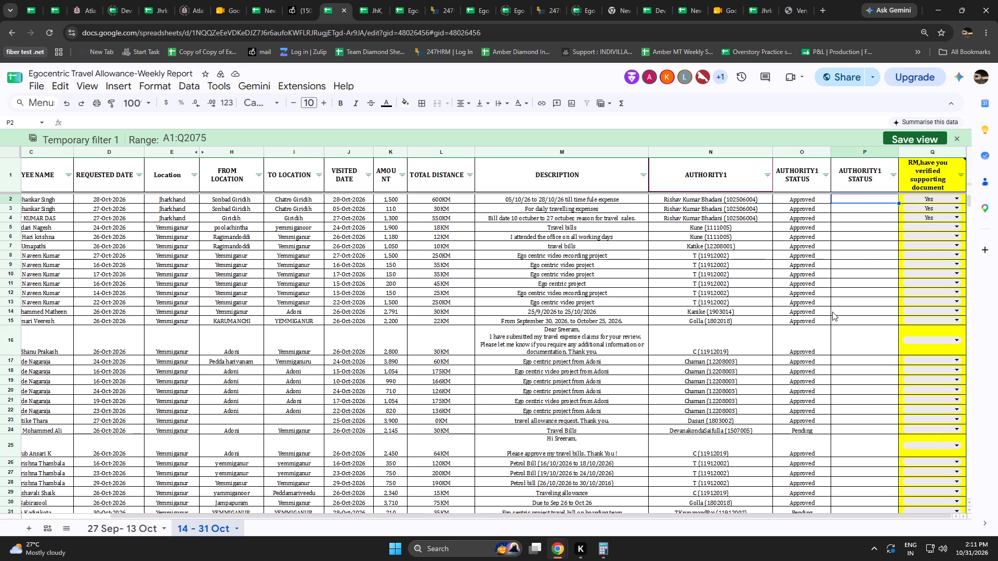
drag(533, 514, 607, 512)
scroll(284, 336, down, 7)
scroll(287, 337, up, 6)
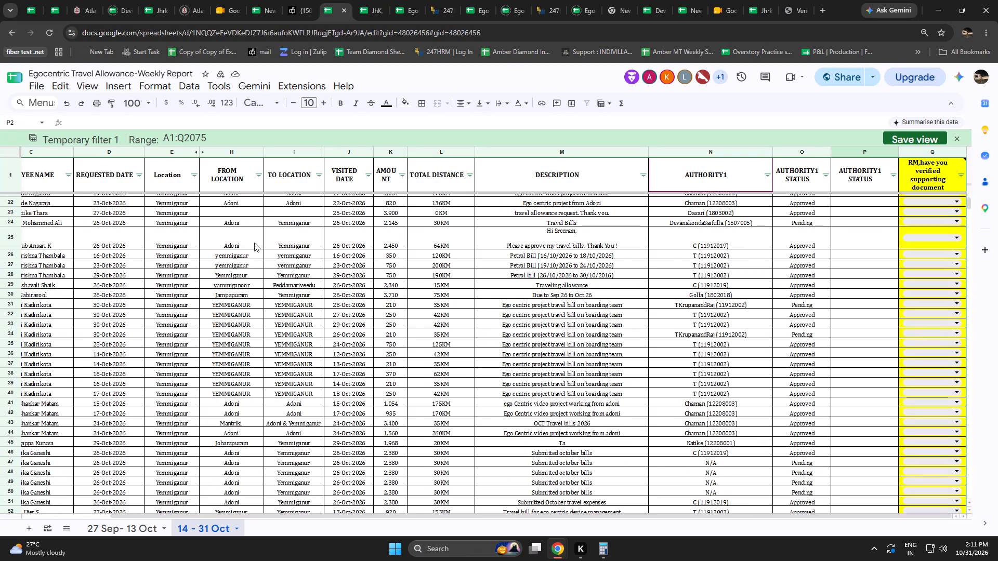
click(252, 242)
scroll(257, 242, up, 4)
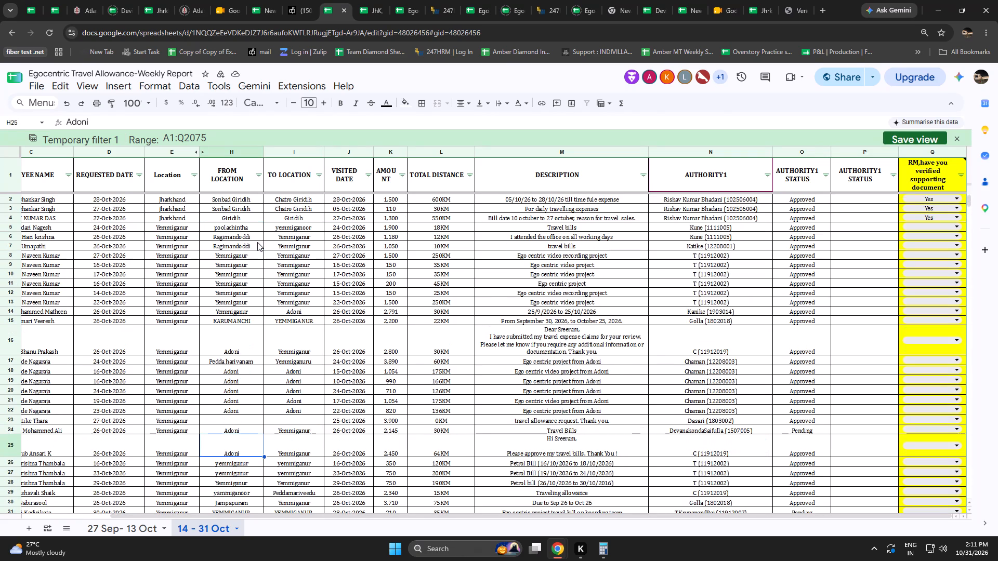
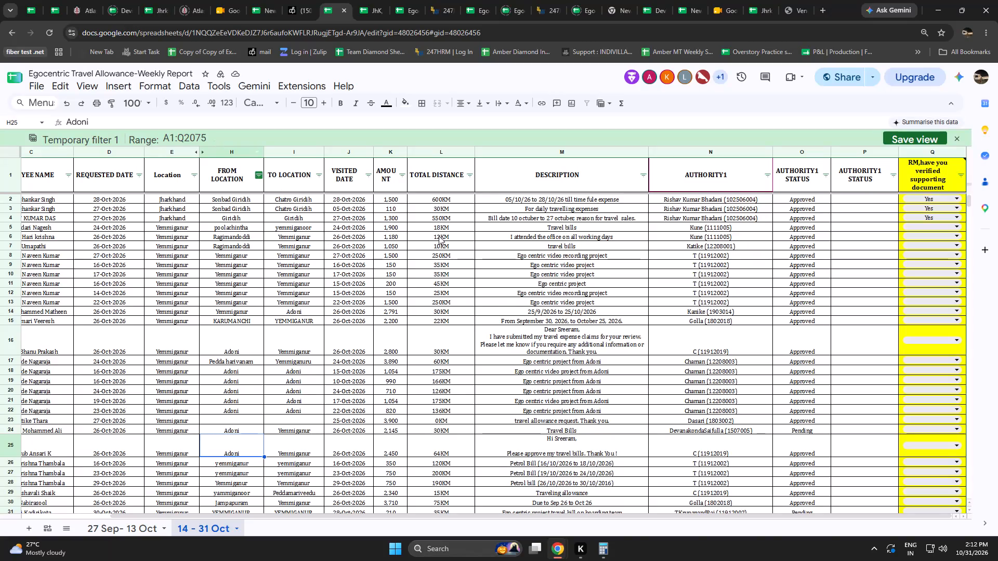
Look down through the claims in the 14 - 31 Oct sheet, checking their locations, approval status and supporting-document verification entries.
scroll(453, 244, down, 10)
scroll(479, 292, up, 1)
scroll(479, 293, down, 1)
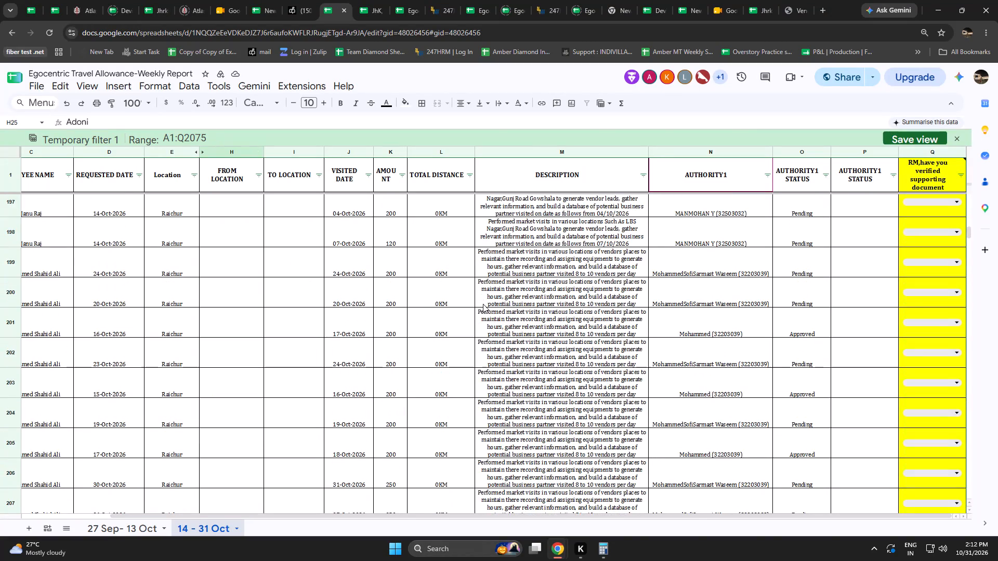
scroll(483, 304, down, 2)
scroll(489, 318, up, 1)
scroll(492, 335, down, 20)
scroll(492, 335, down, 1)
scroll(493, 344, up, 1)
scroll(493, 344, down, 3)
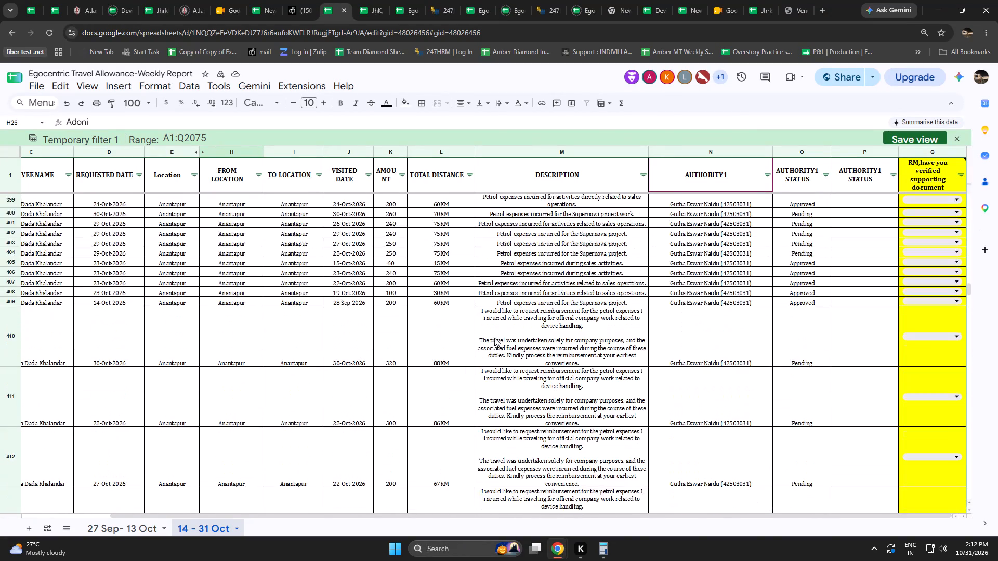
scroll(494, 338, down, 1)
scroll(494, 338, up, 1)
scroll(494, 338, down, 20)
scroll(494, 338, down, 11)
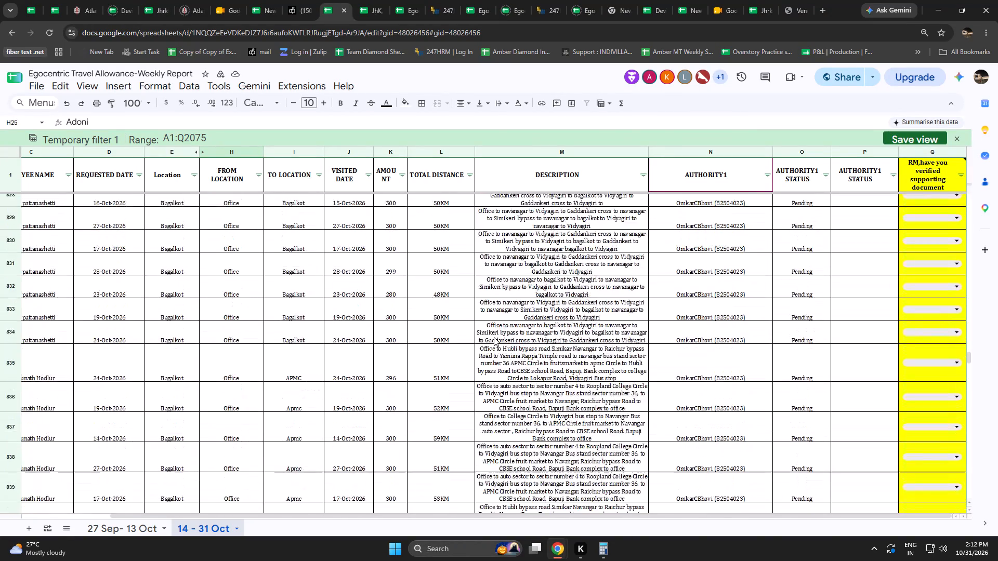
scroll(494, 337, down, 11)
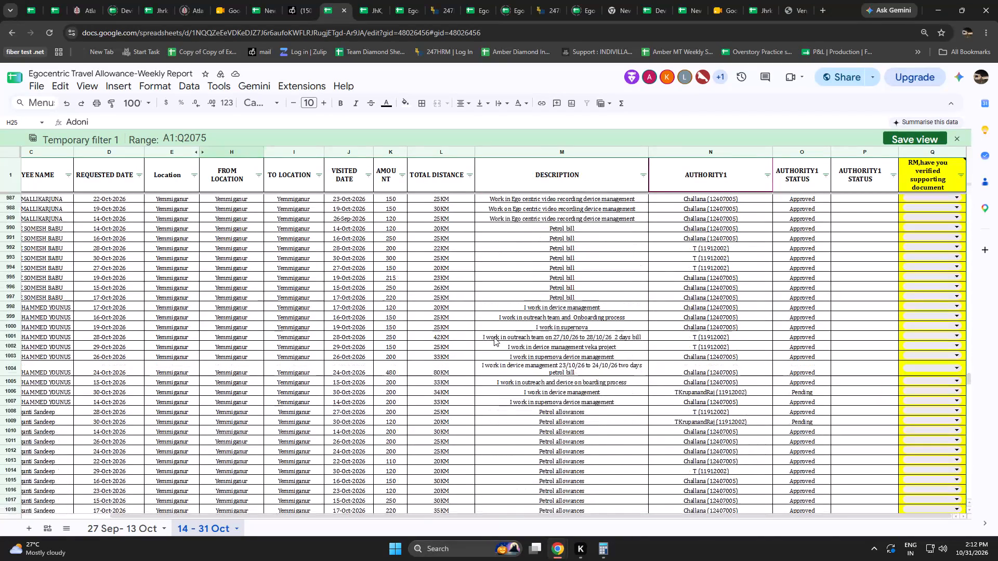
scroll(494, 337, down, 4)
scroll(494, 337, up, 2)
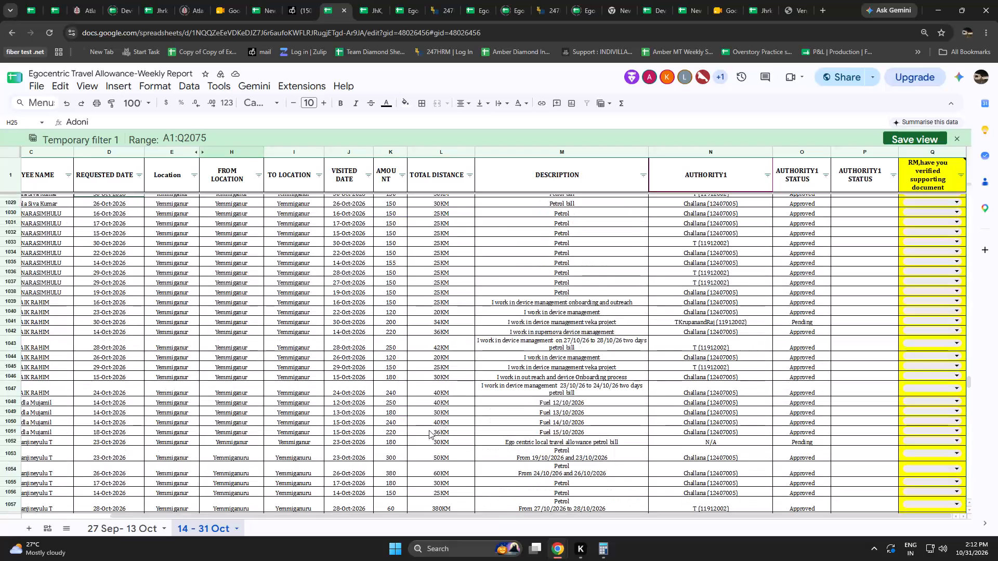
Examine the authority, approval status and supporting-document verification columns in the 27 Sep- 13 Oct sheet.
click(106, 526)
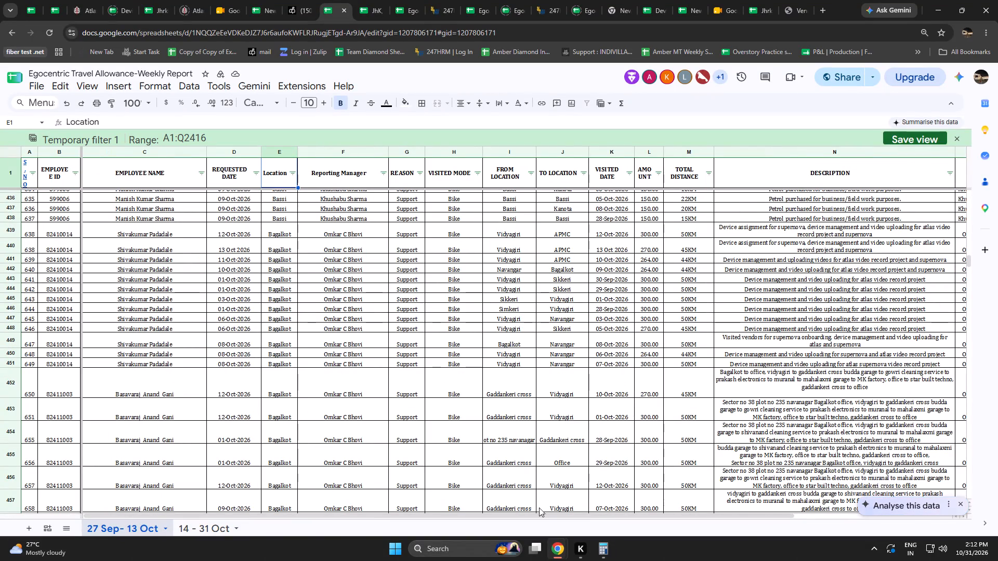
drag(527, 515, 588, 517)
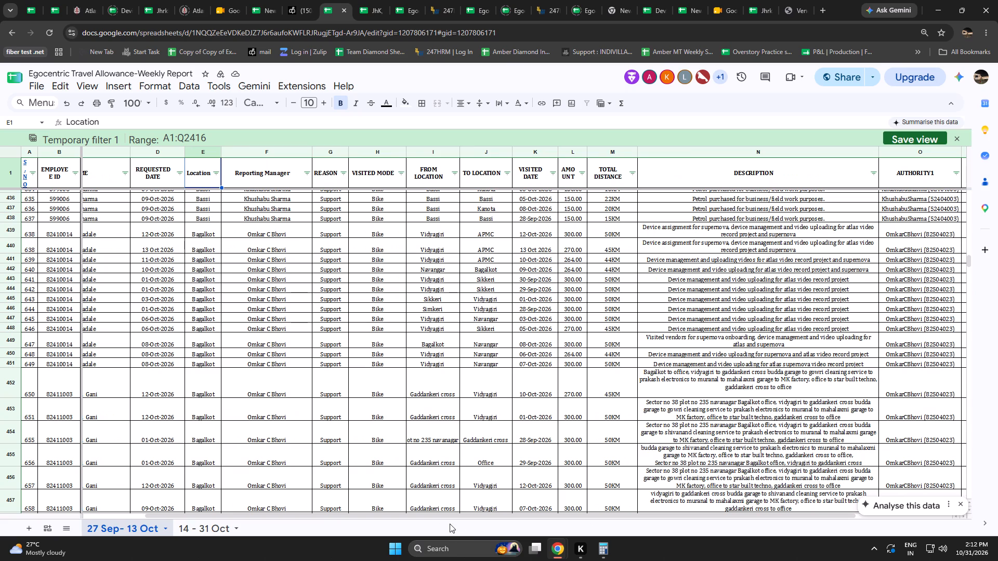
drag(466, 516, 663, 509)
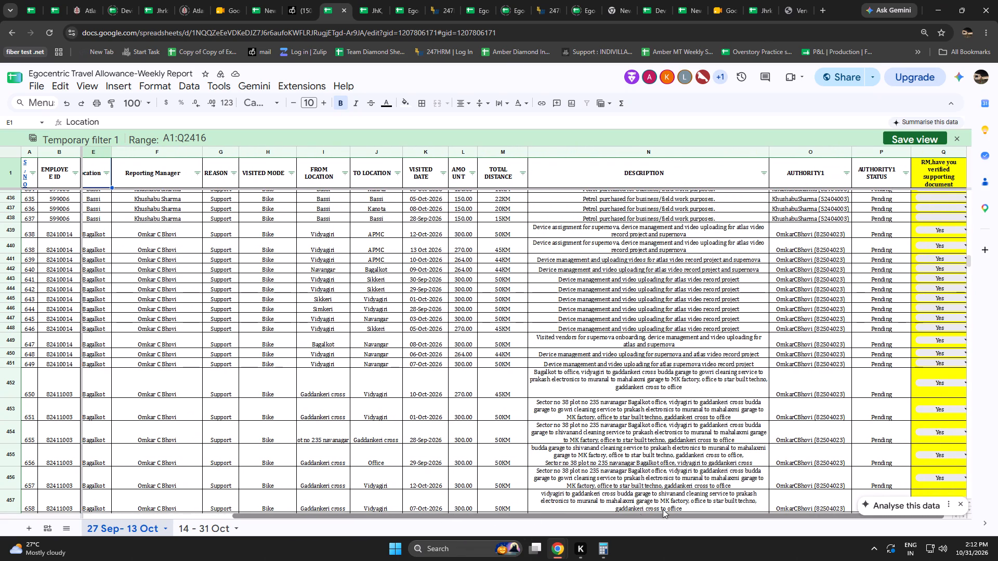
drag(663, 509, 667, 508)
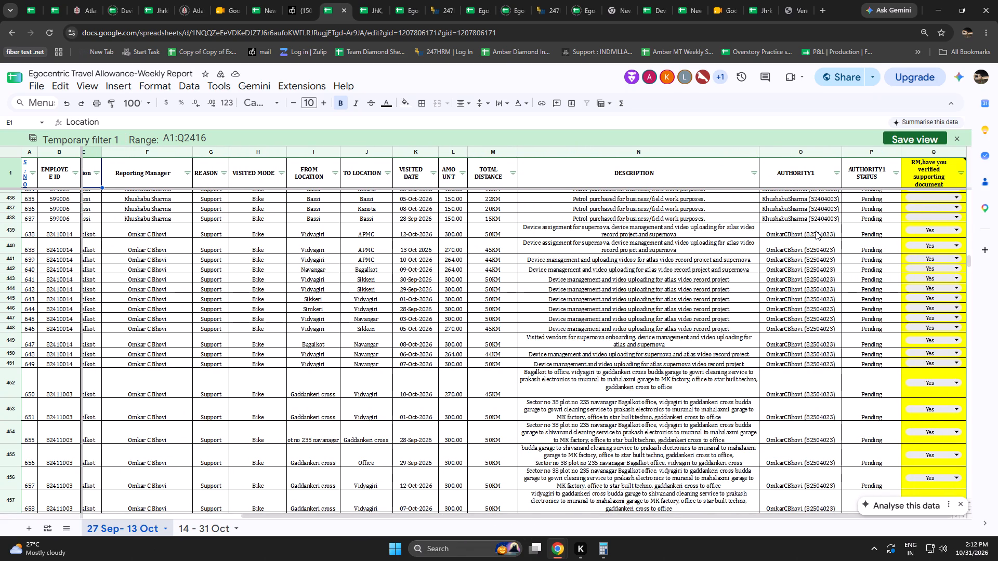
scroll(816, 231, up, 4)
click(816, 231)
scroll(816, 231, down, 3)
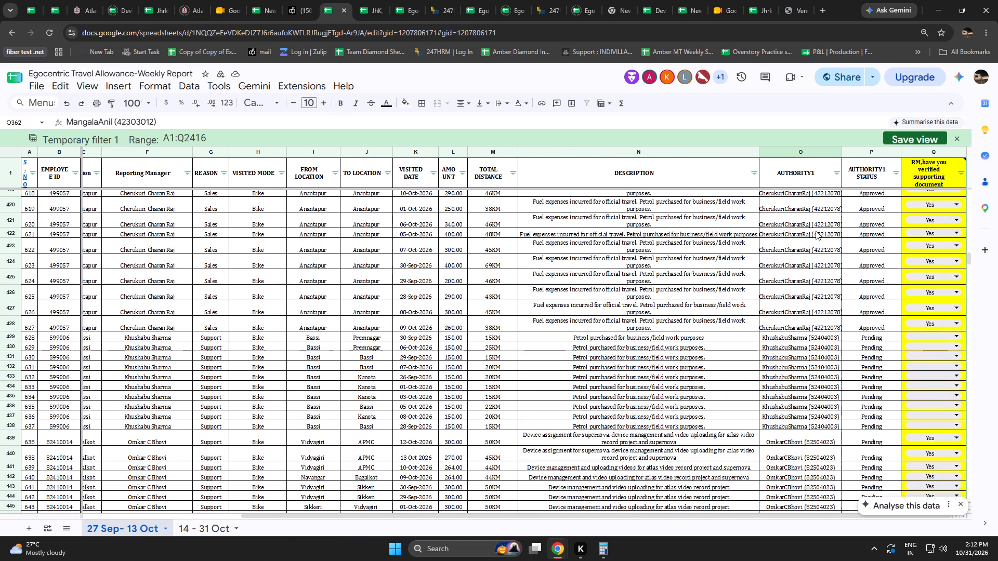
scroll(816, 231, down, 5)
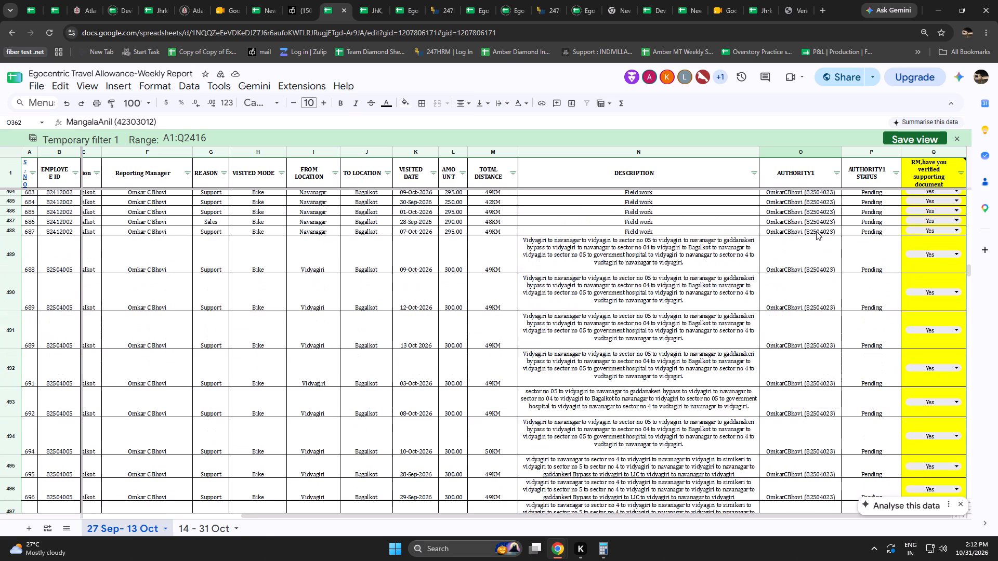
scroll(816, 231, down, 1)
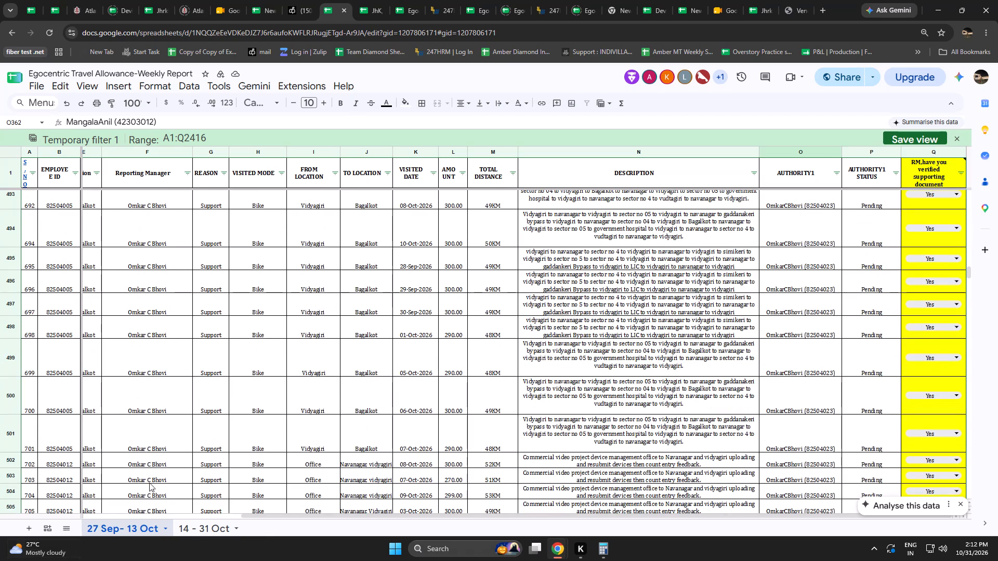
Return to the 14 - 31 Oct sheet and look back through its claims up to the first rows.
click(189, 525)
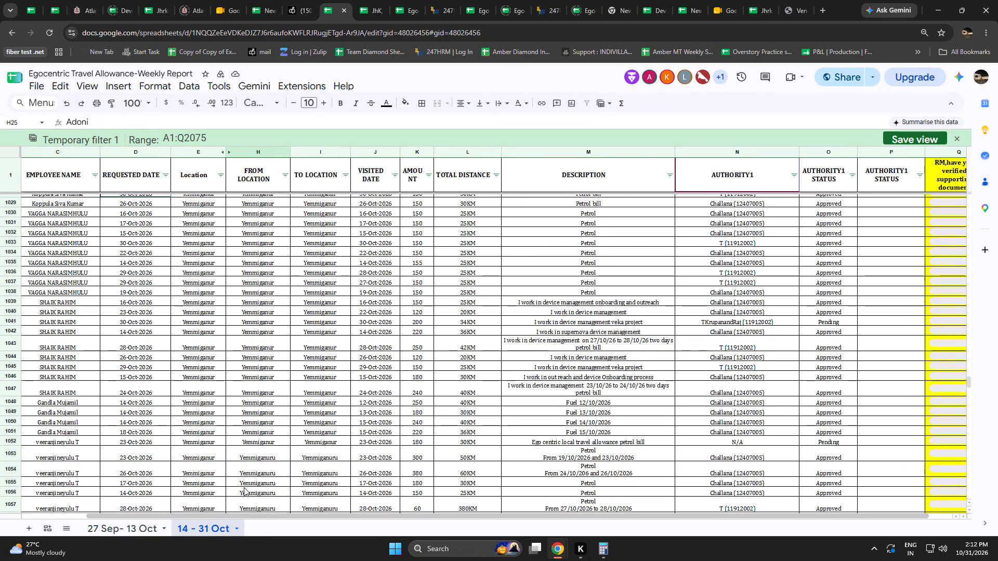
drag(340, 515, 342, 515)
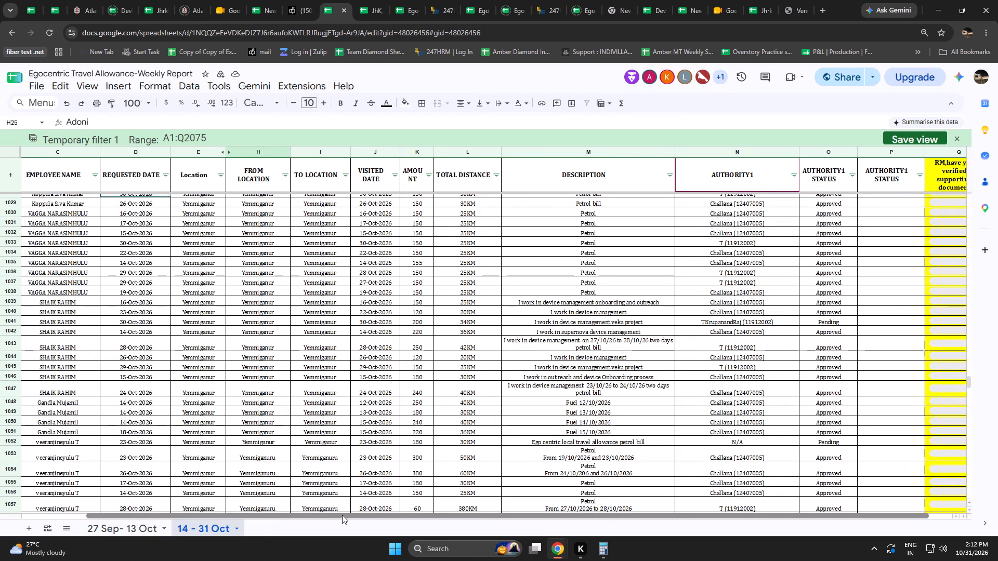
drag(342, 515, 388, 514)
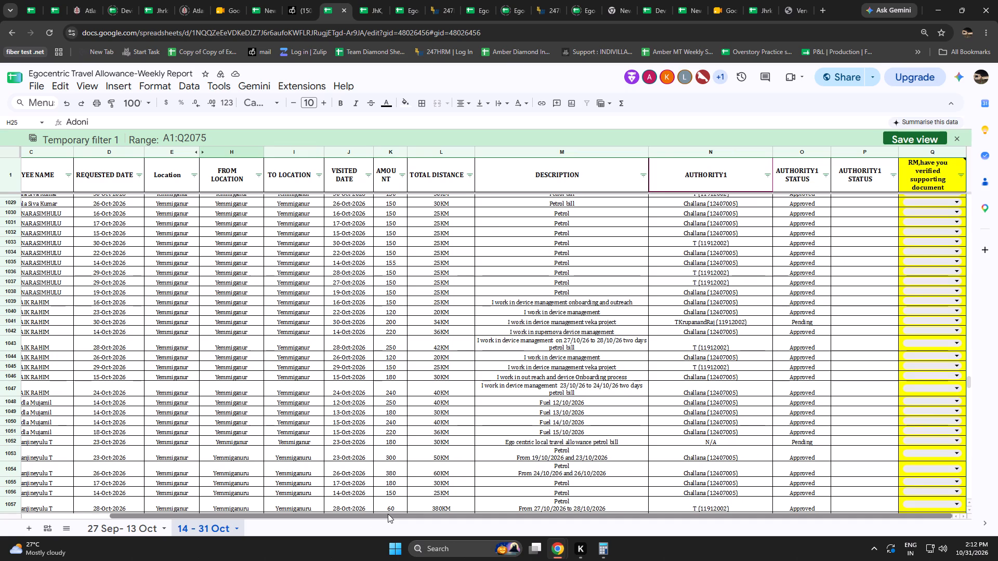
drag(388, 514, 232, 504)
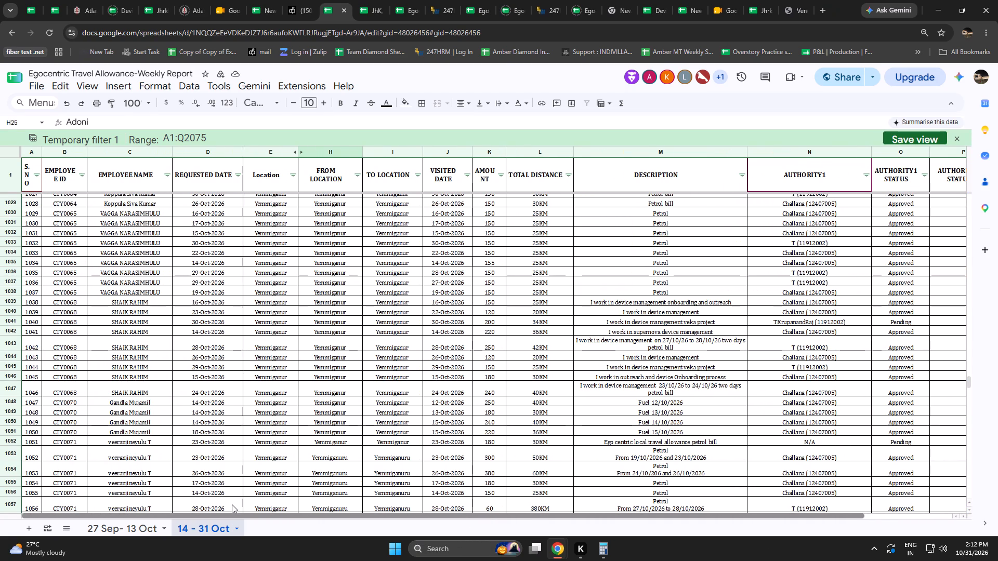
drag(232, 504, 278, 506)
scroll(281, 365, up, 1)
scroll(281, 365, down, 1)
scroll(281, 365, up, 3)
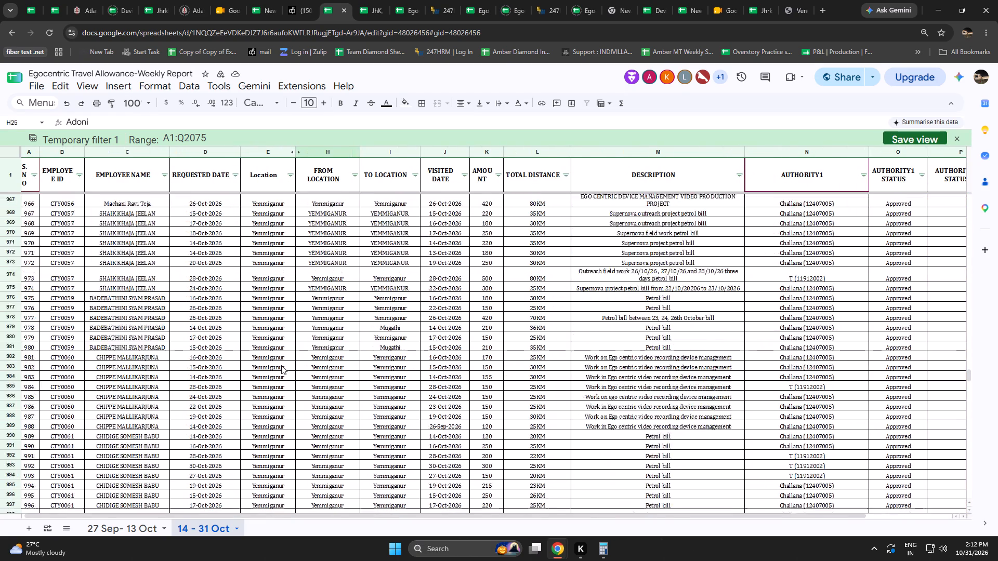
scroll(281, 365, up, 2)
scroll(281, 365, down, 1)
scroll(281, 365, up, 20)
scroll(281, 365, up, 7)
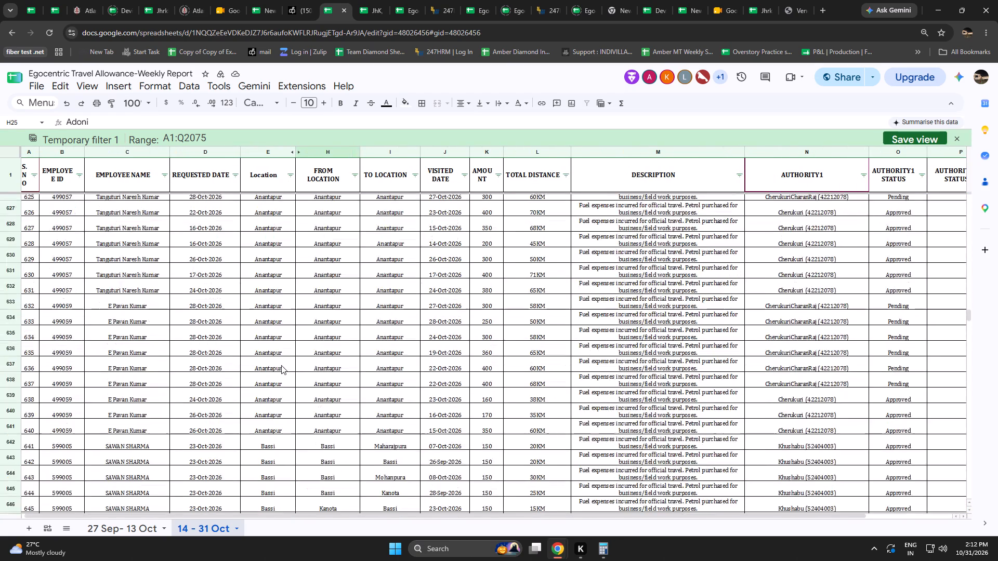
scroll(281, 365, up, 20)
scroll(281, 365, up, 5)
scroll(281, 365, down, 1)
scroll(281, 365, up, 5)
scroll(281, 365, down, 1)
scroll(281, 365, up, 2)
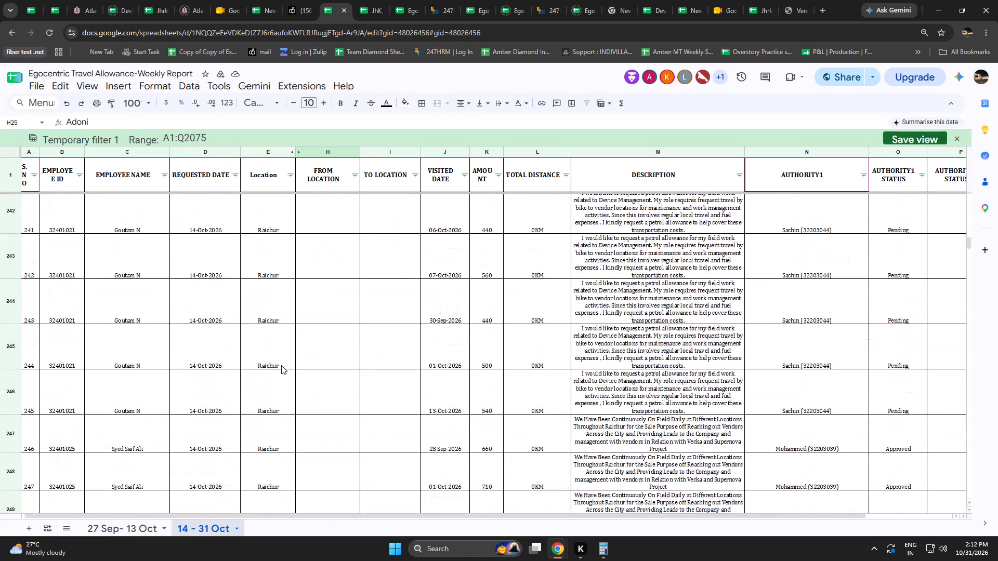
scroll(281, 365, up, 15)
scroll(281, 365, down, 1)
scroll(281, 365, up, 19)
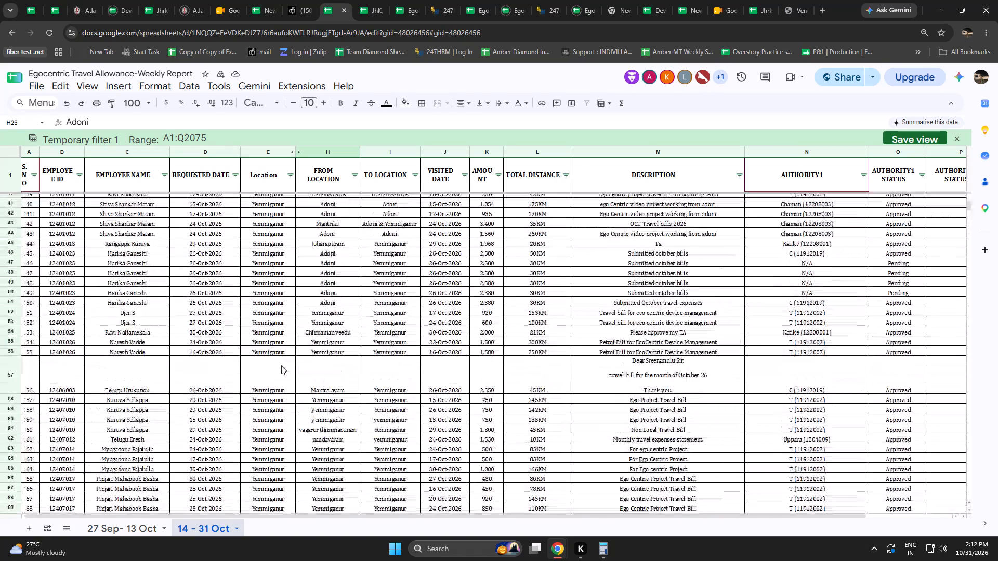
scroll(281, 365, up, 3)
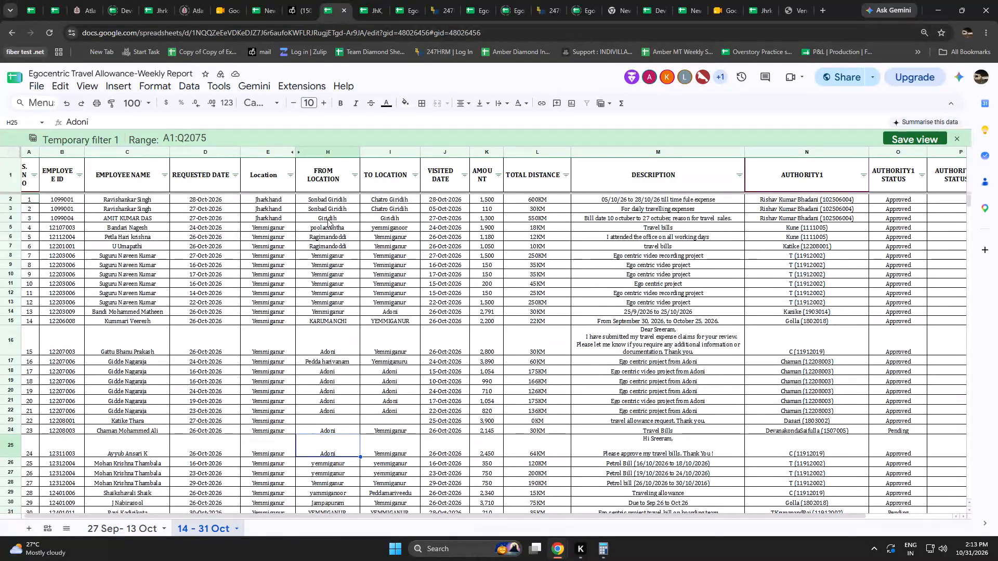
Examine the from and to locations, descriptions and verification entries of the Jharkhand claims in rows 2 to 4.
drag(317, 201, 314, 215)
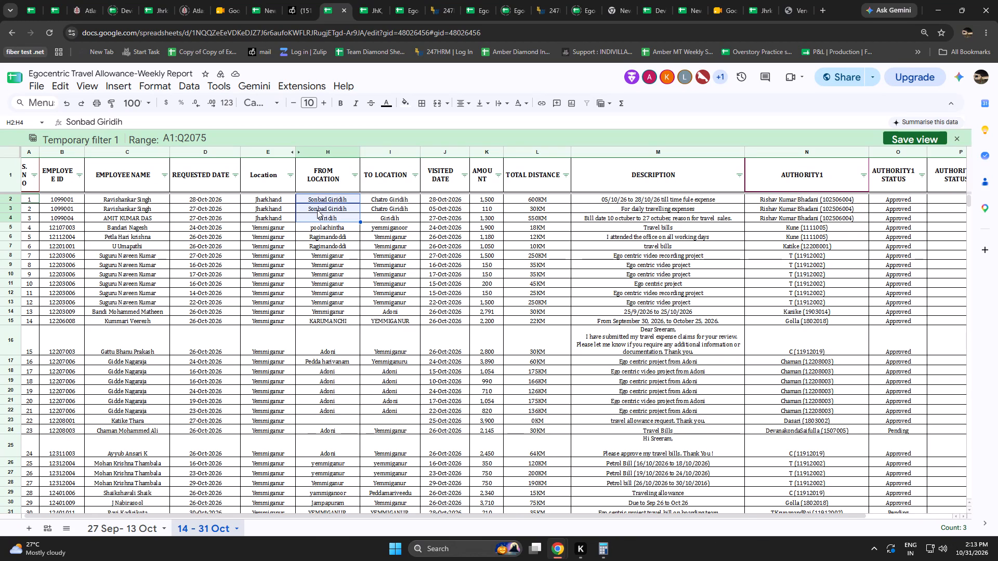
click(635, 197)
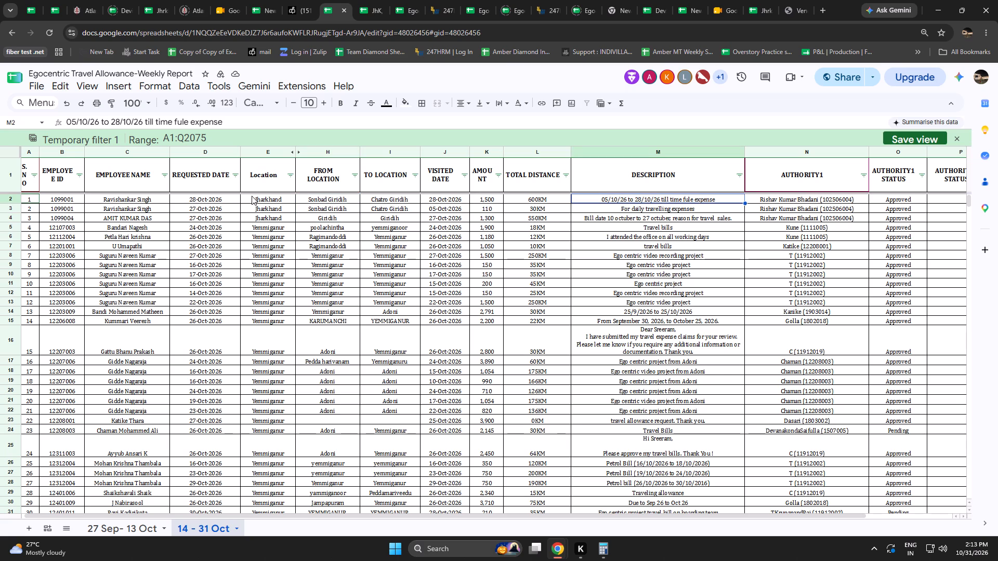
click(325, 219)
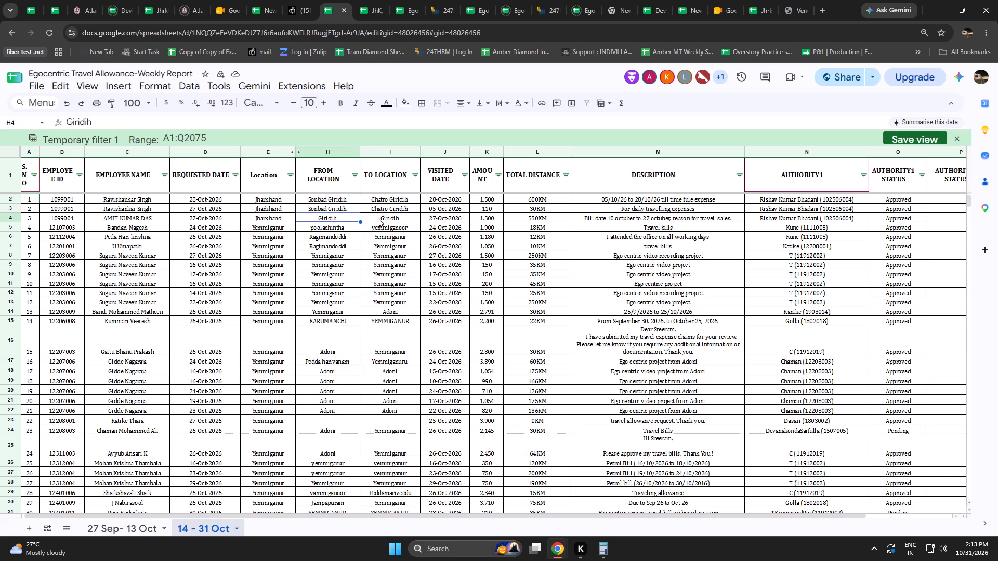
click(382, 218)
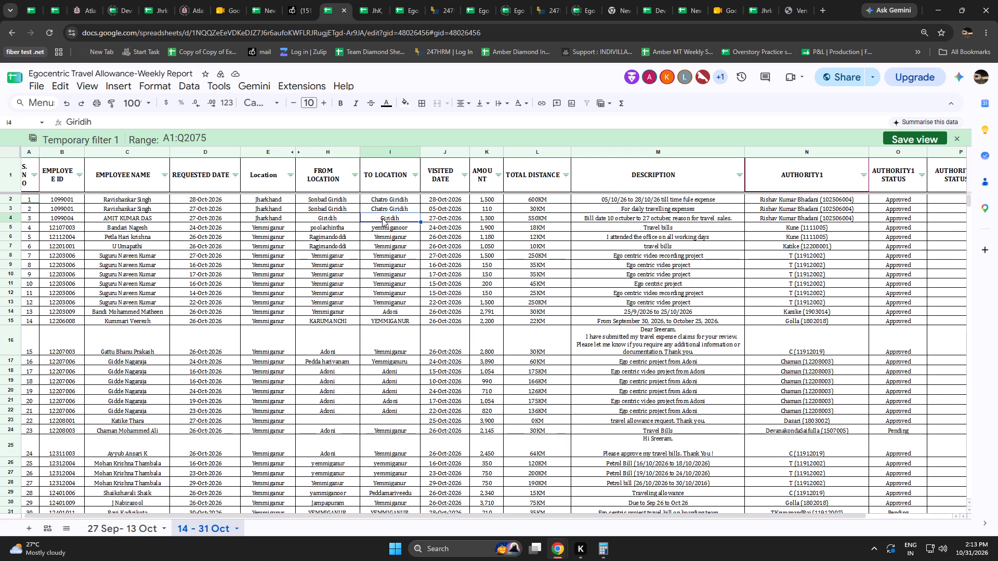
click(13, 217)
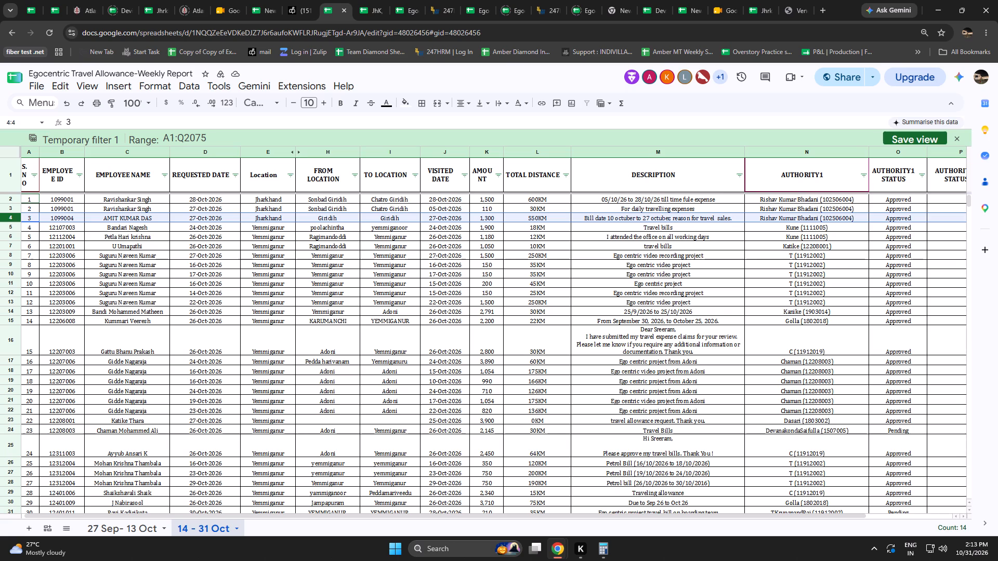
click(681, 466)
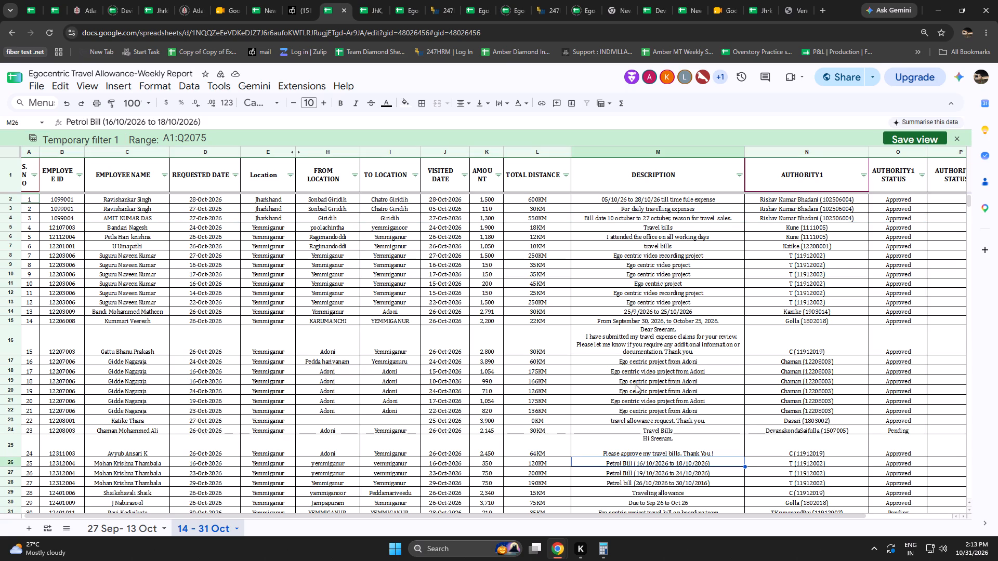
scroll(515, 423, down, 2)
scroll(515, 422, up, 6)
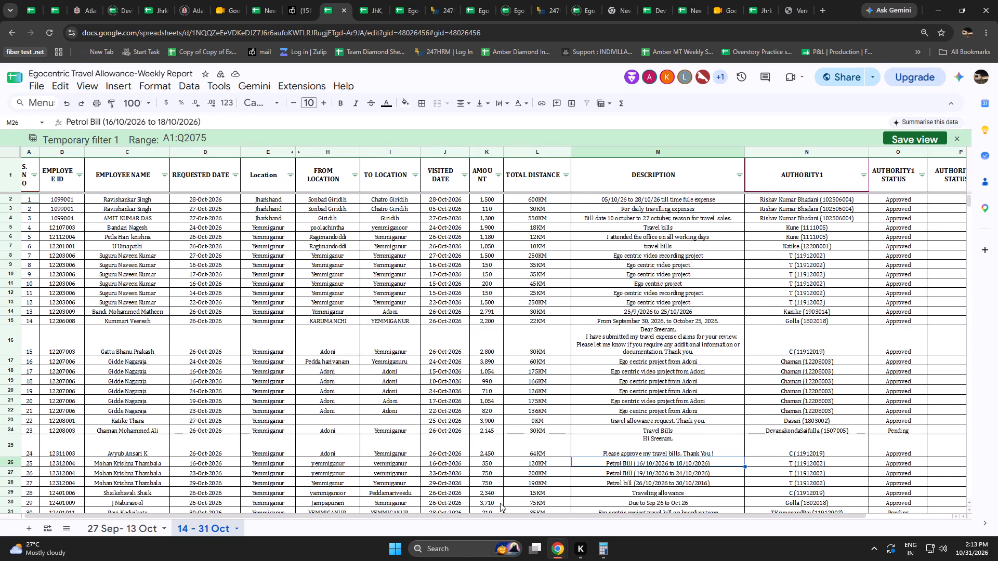
drag(477, 517, 656, 511)
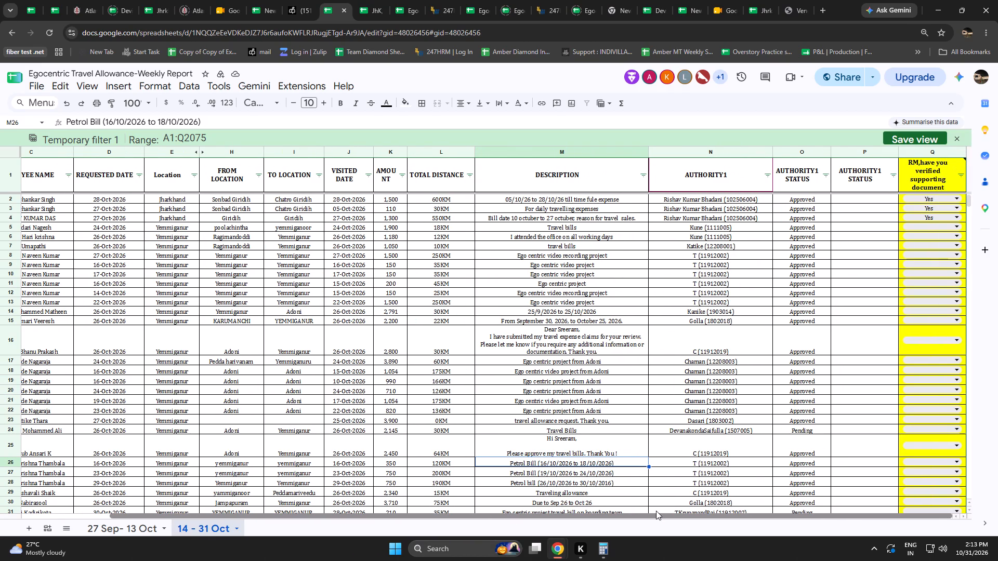
Insert one row below the last Jharkhand claim in row 4 and enter 4 as its serial number.
drag(656, 511, 387, 510)
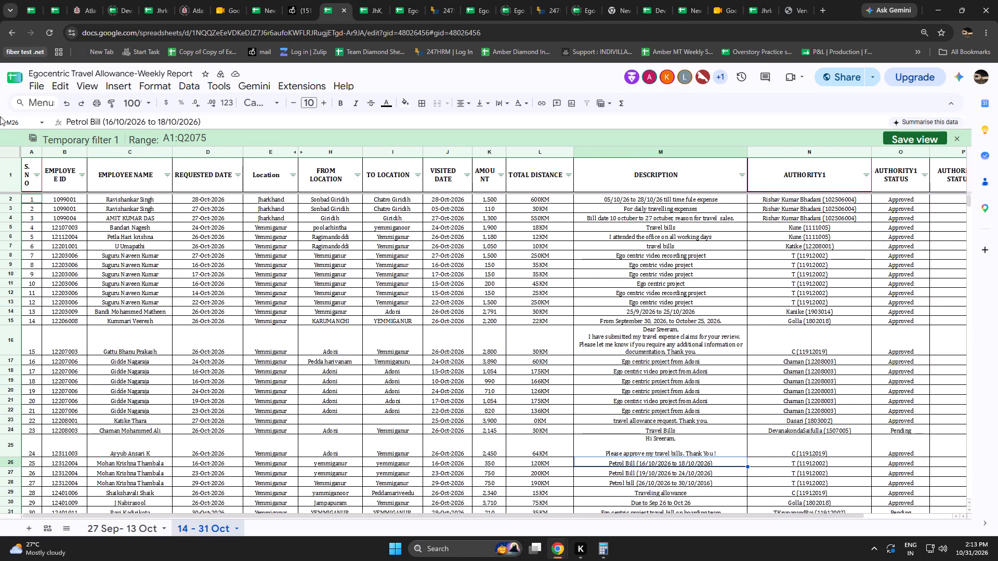
click(9, 217)
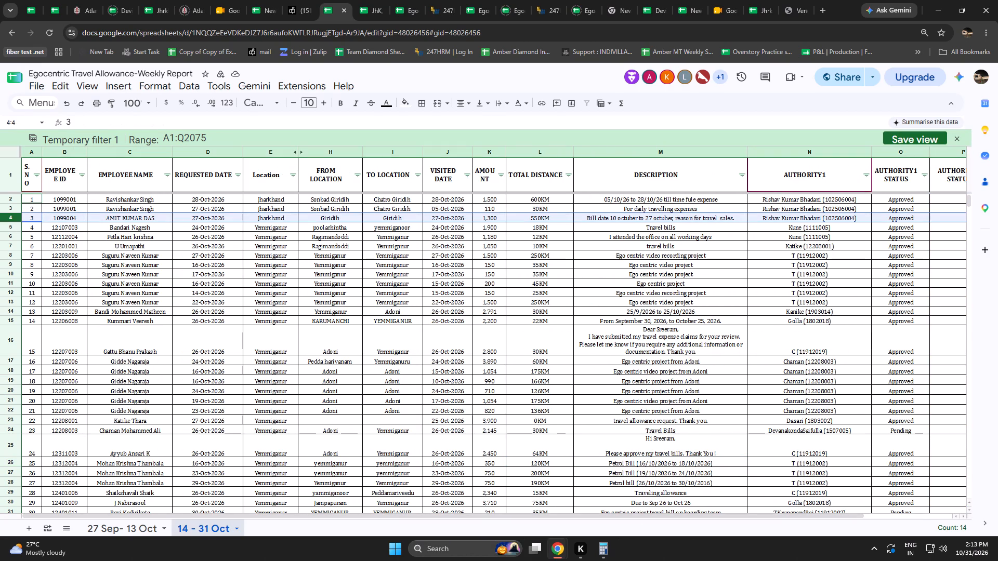
right_click(9, 217)
click(60, 338)
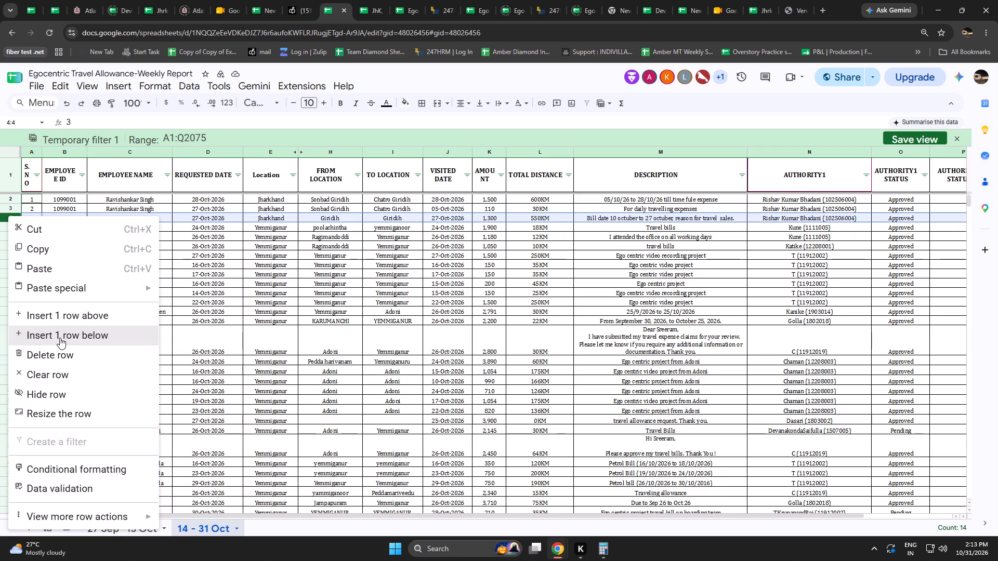
click(27, 227)
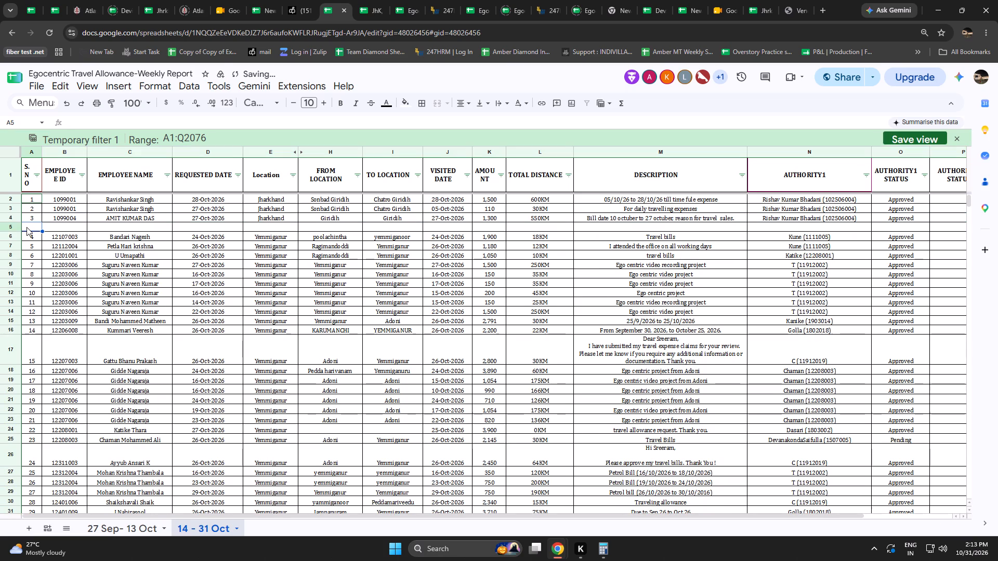
key(4)
key(Right)
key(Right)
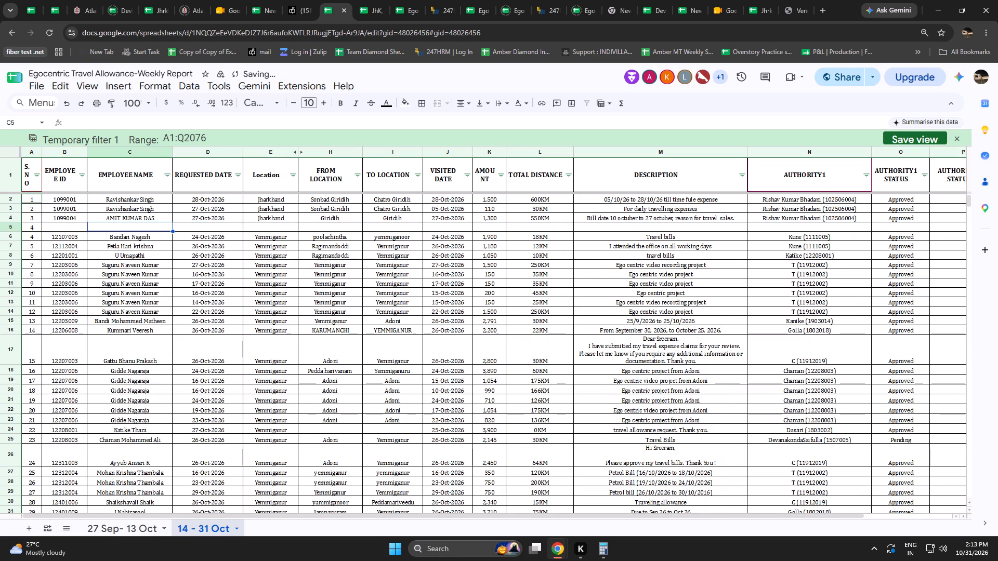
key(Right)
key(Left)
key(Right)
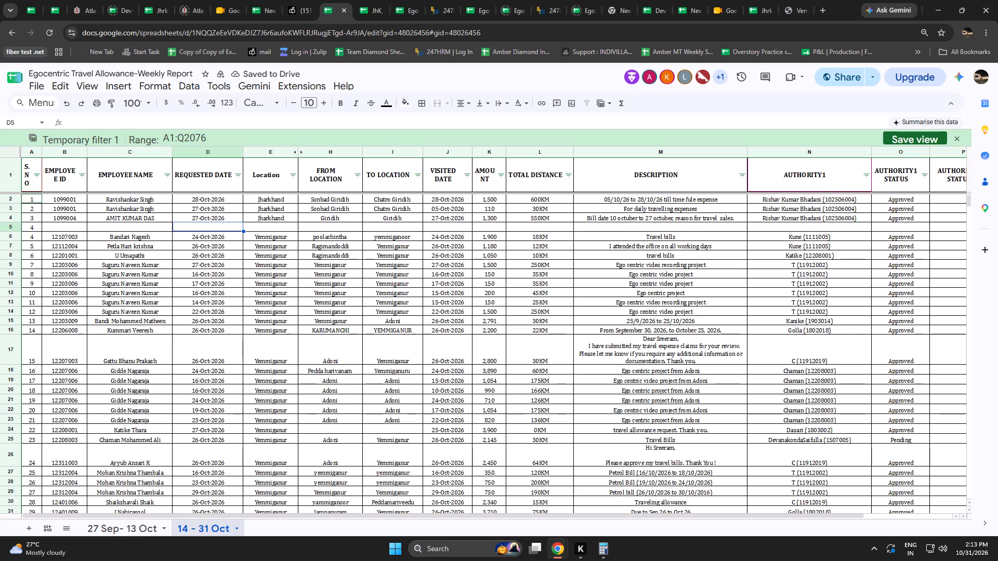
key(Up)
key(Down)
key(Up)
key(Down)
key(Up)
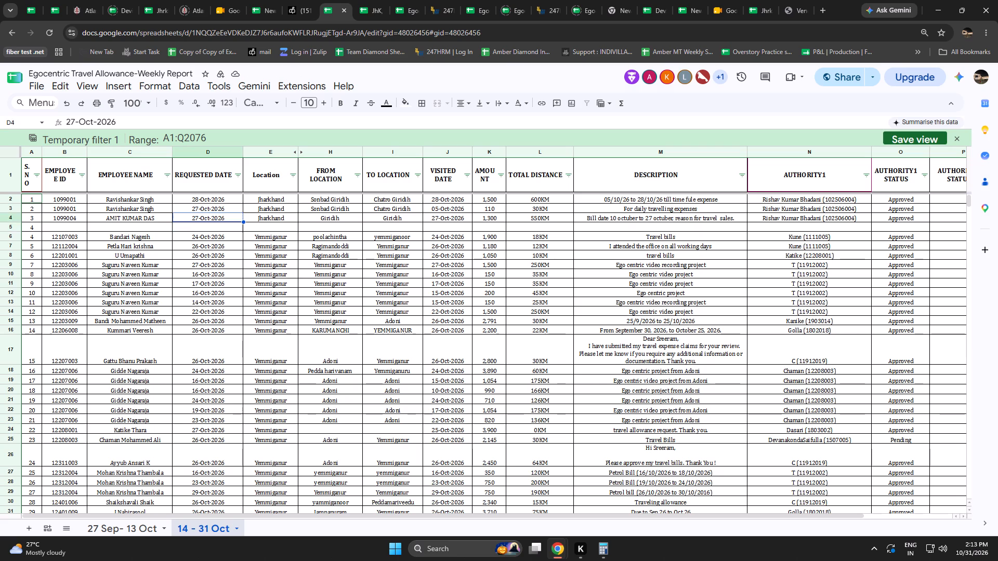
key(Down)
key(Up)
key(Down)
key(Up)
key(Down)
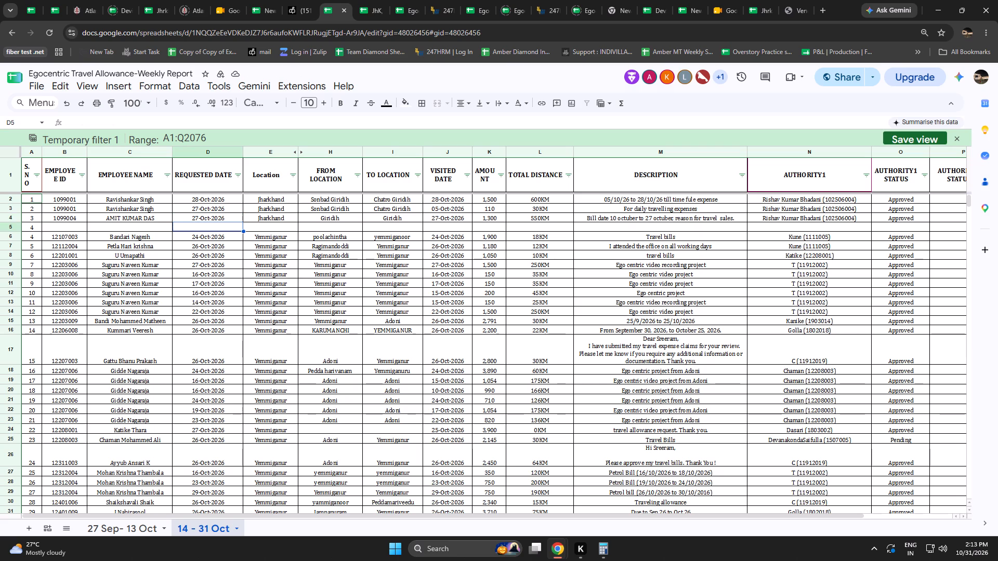
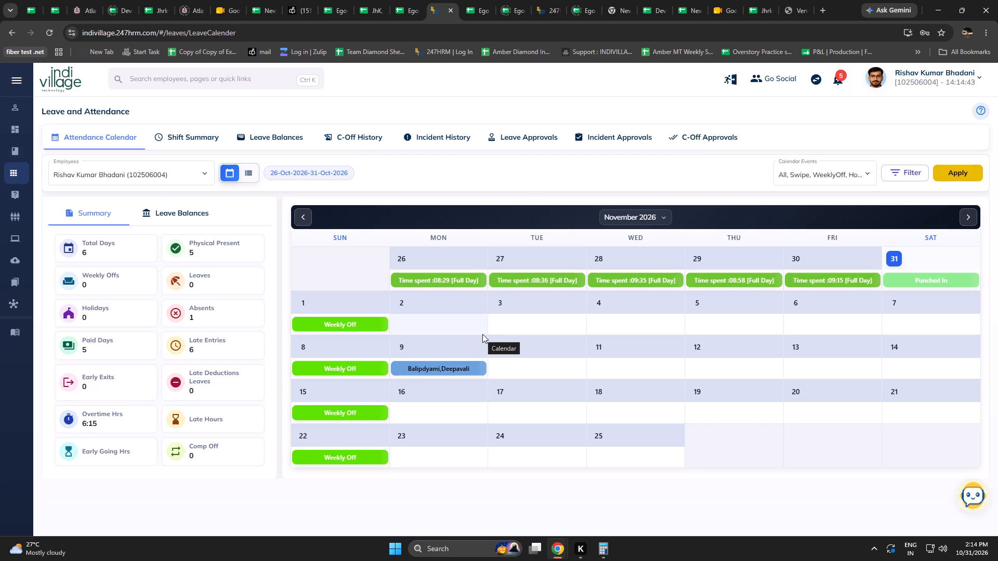
Switch to the Device & vendar management spreadsheet and examine the 30/10/2026 hours and their sum formula in the Daily Report - Businesses sheet.
click(73, 0)
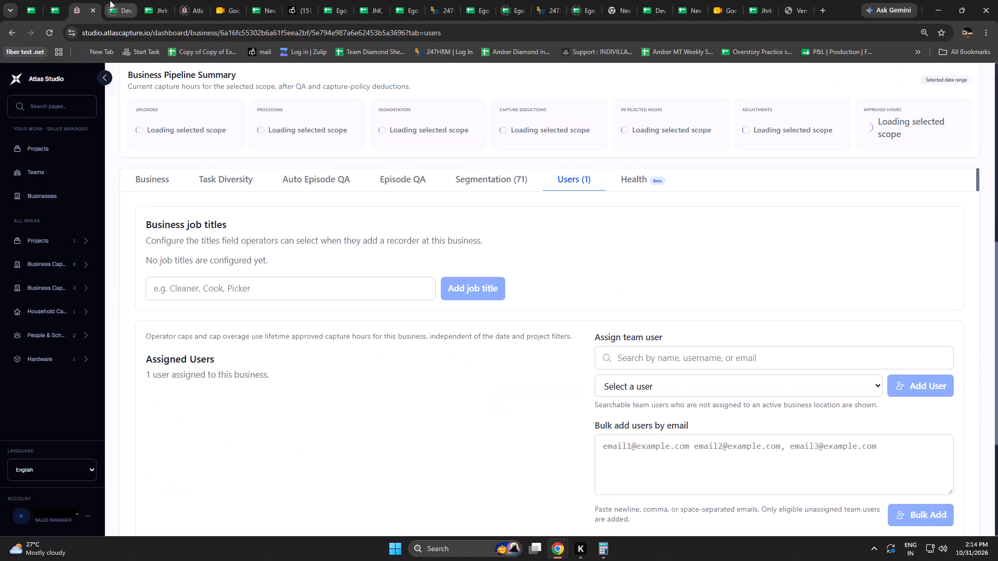
click(110, 0)
click(148, 0)
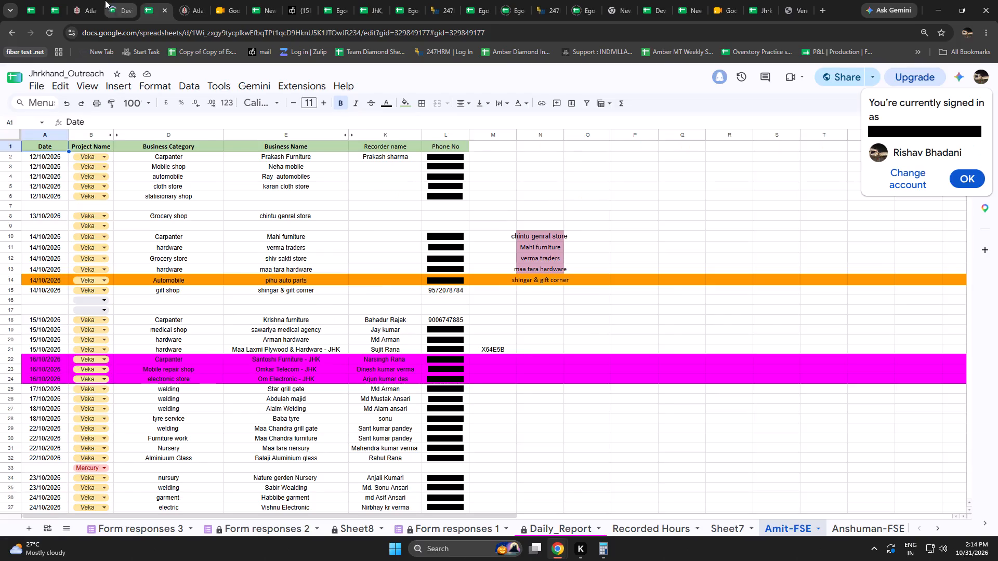
click(105, 0)
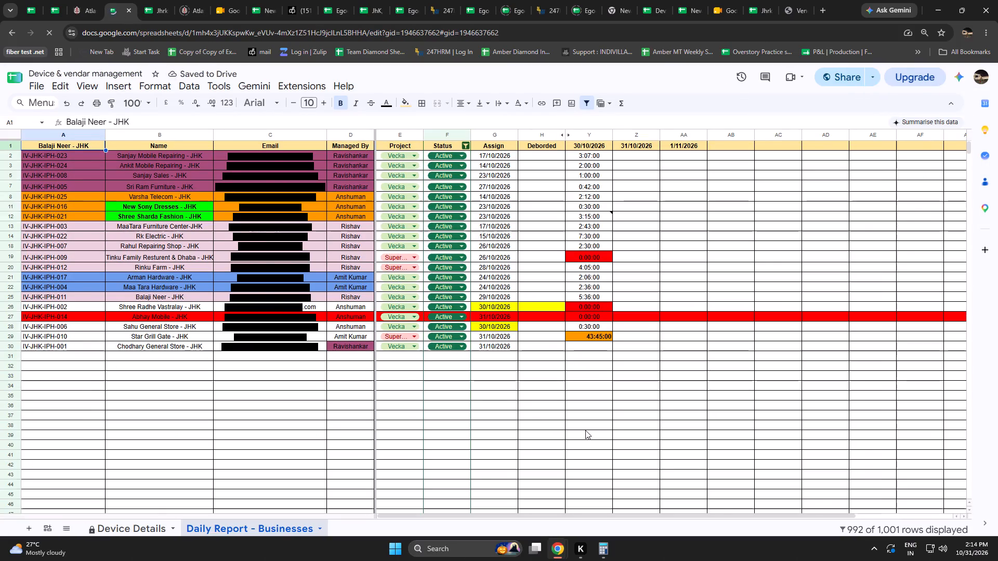
click(586, 430)
click(571, 344)
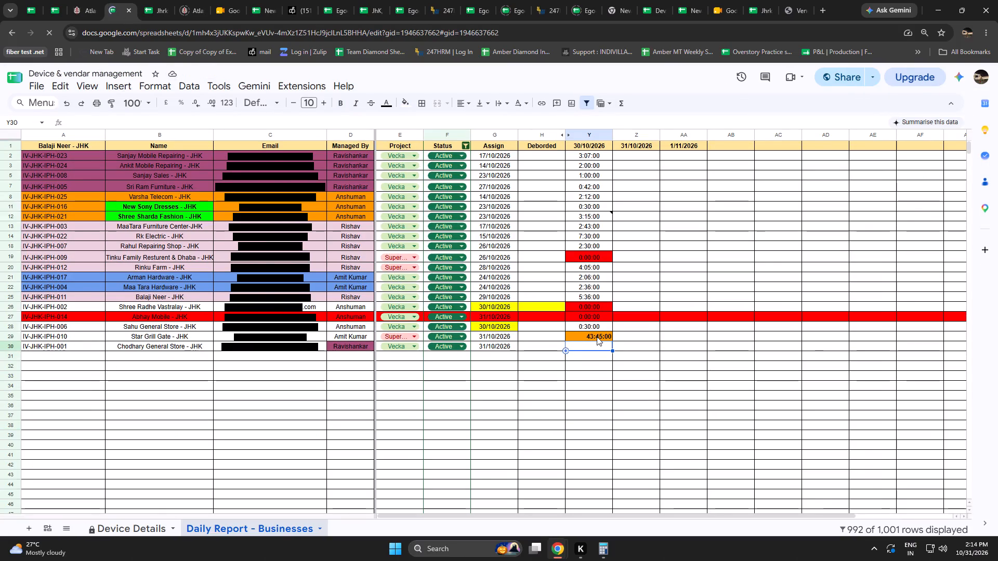
click(598, 337)
drag(593, 337, 591, 350)
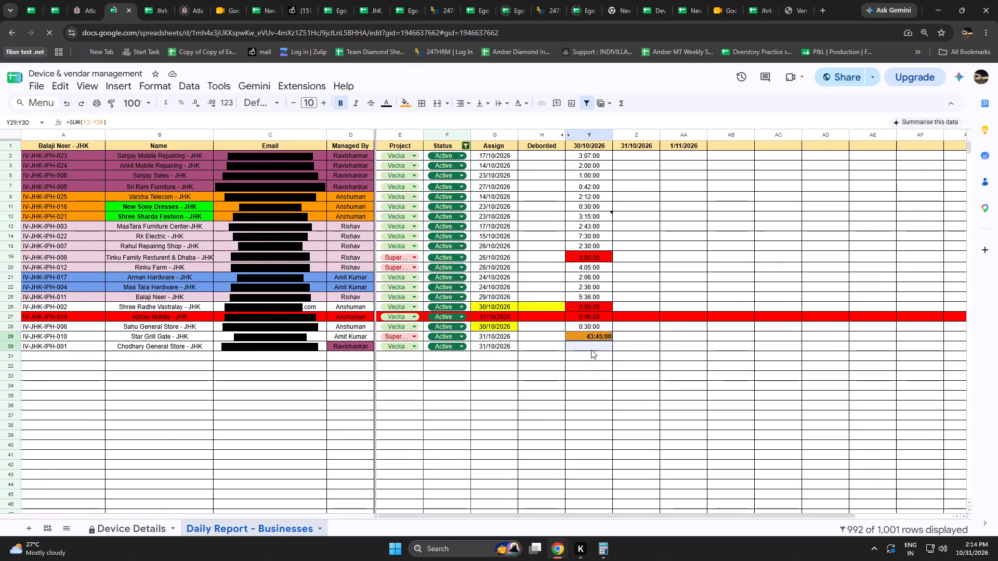
drag(591, 350, 588, 364)
click(615, 359)
click(592, 340)
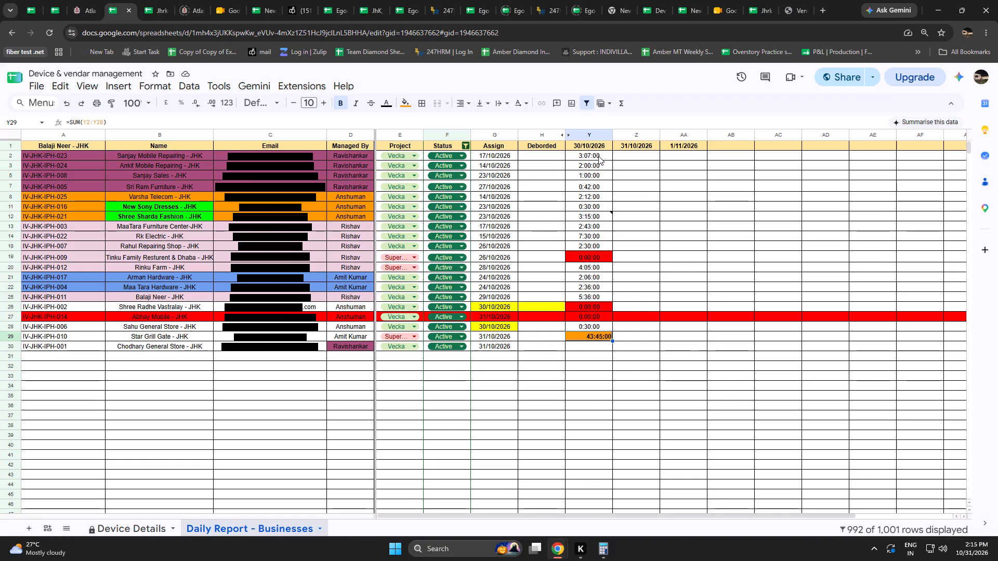
drag(598, 156, 583, 346)
click(625, 352)
click(585, 344)
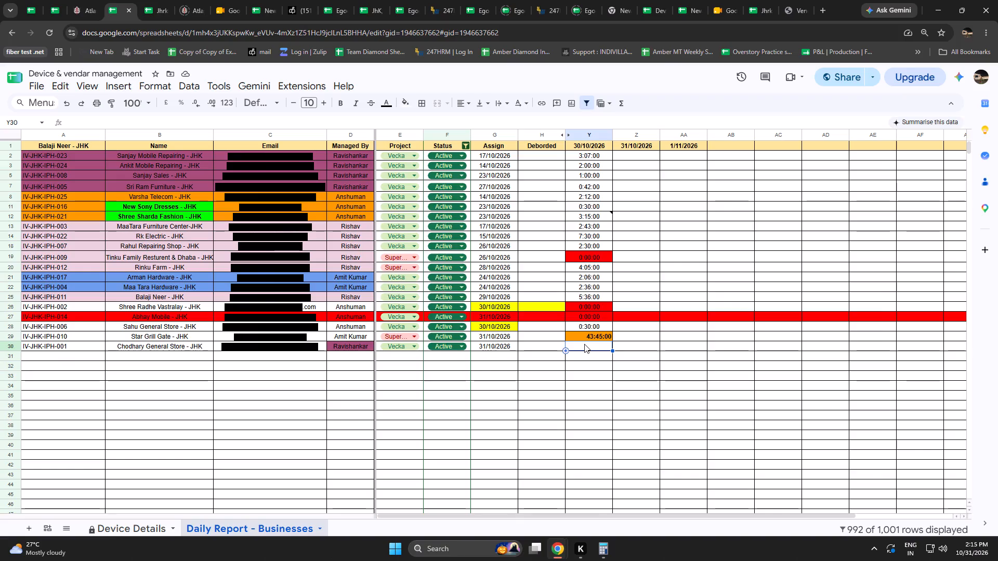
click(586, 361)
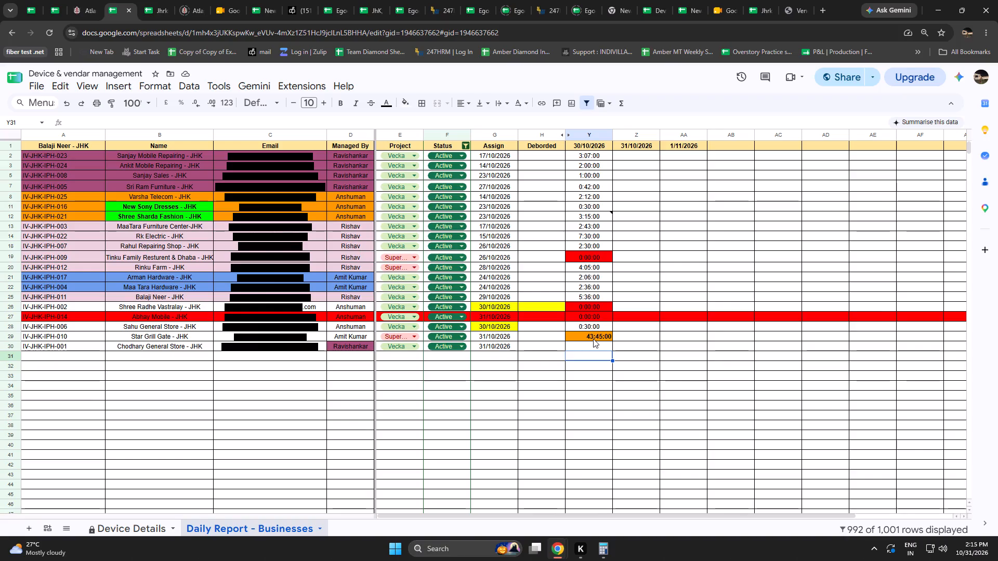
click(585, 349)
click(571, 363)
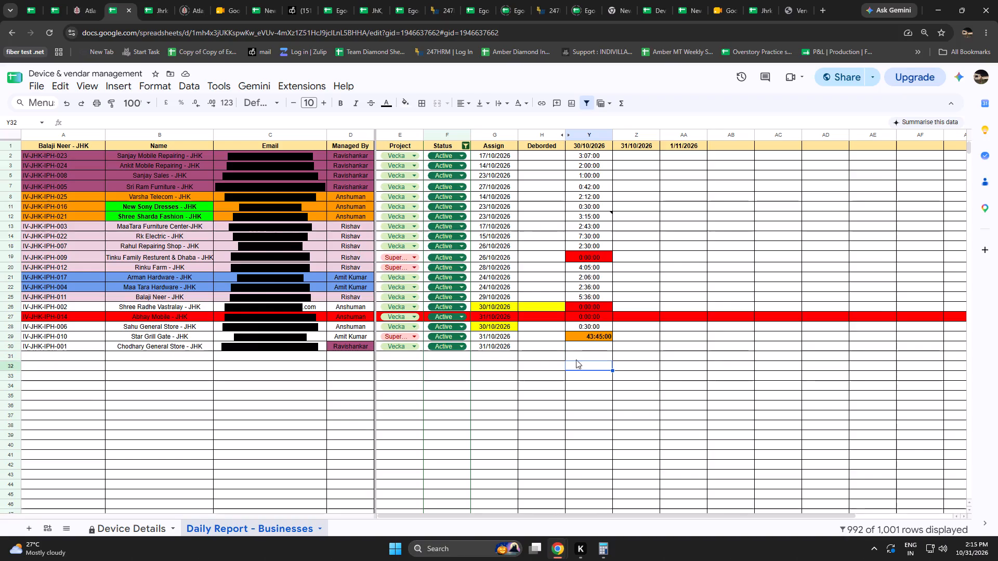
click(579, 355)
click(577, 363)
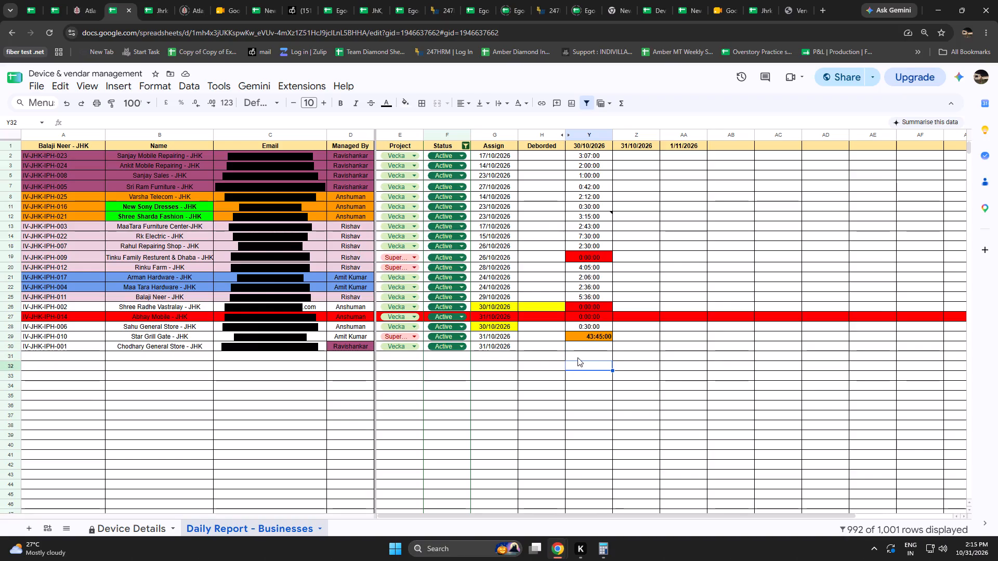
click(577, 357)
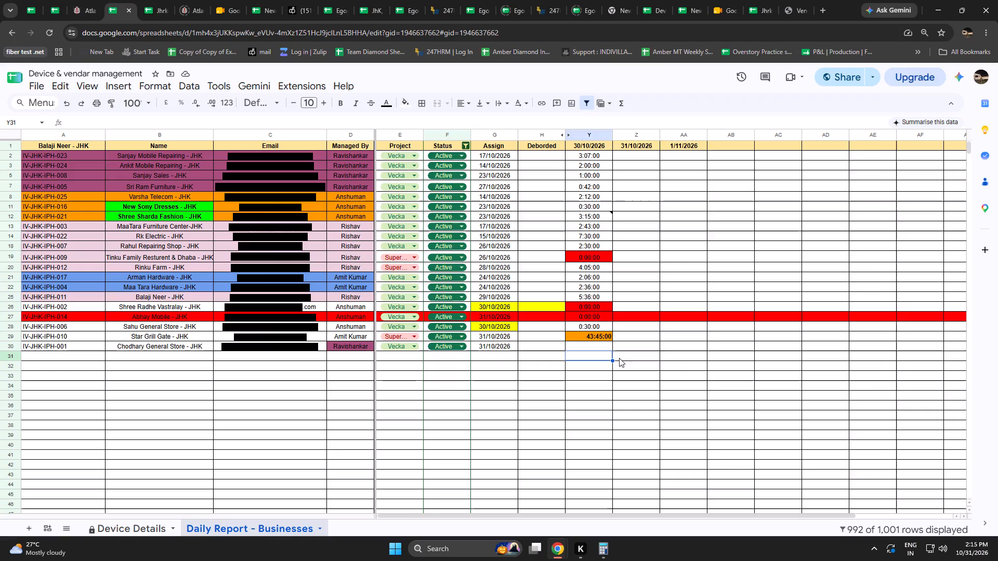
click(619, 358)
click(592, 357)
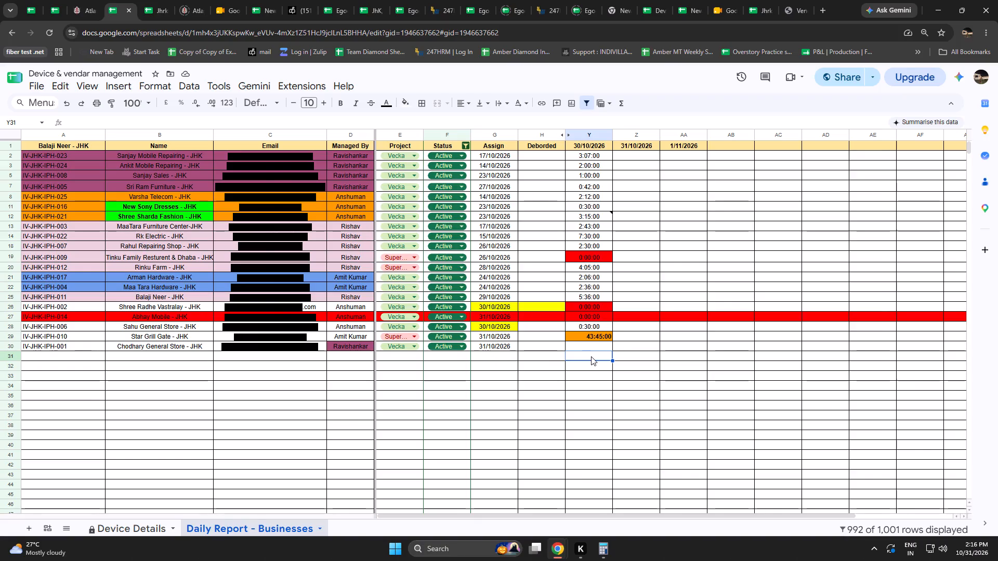
Recheck the 30/10/2026 hours from the first business down to the orange total cell in row 29.
drag(584, 155, 582, 216)
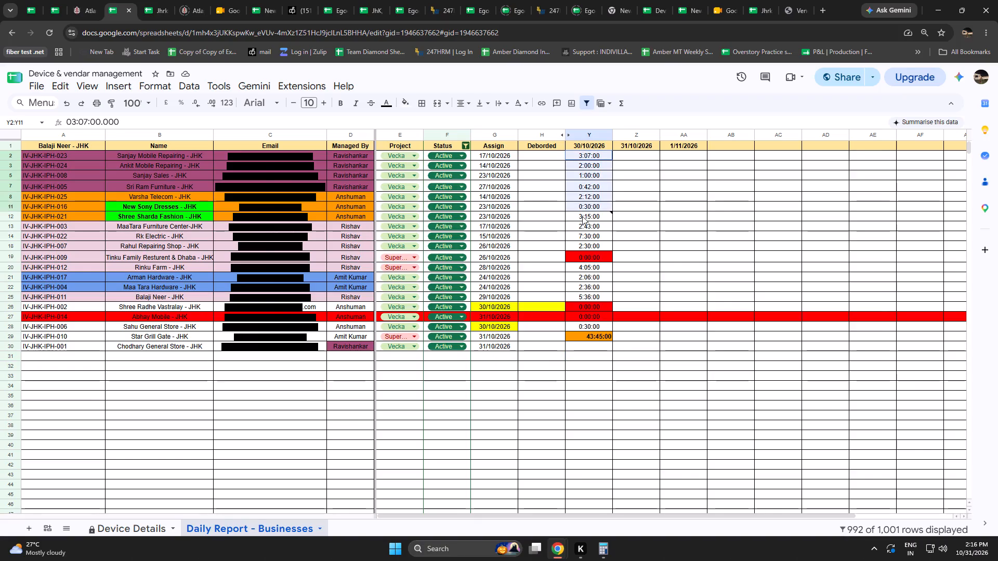
drag(582, 216, 591, 335)
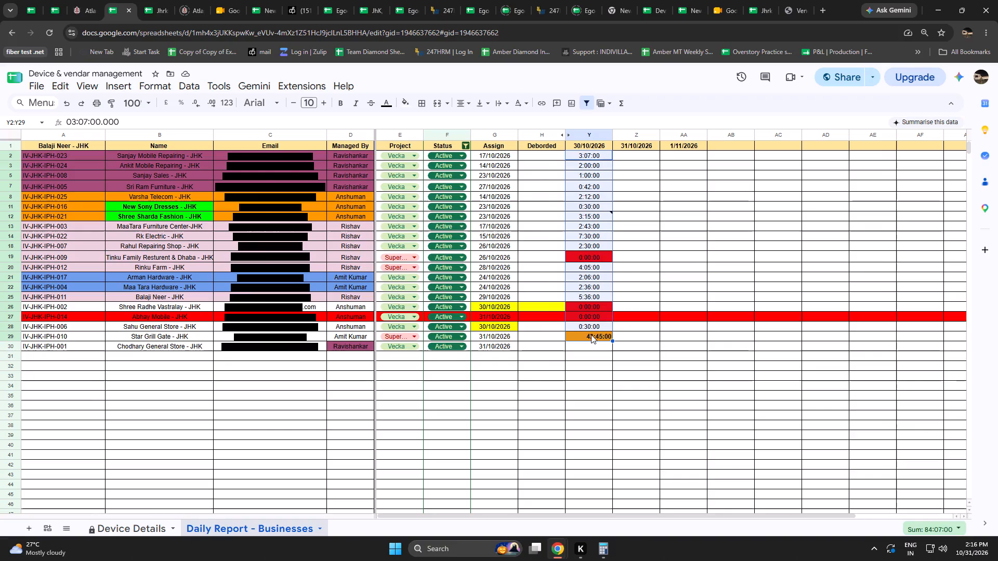
click(593, 353)
click(584, 350)
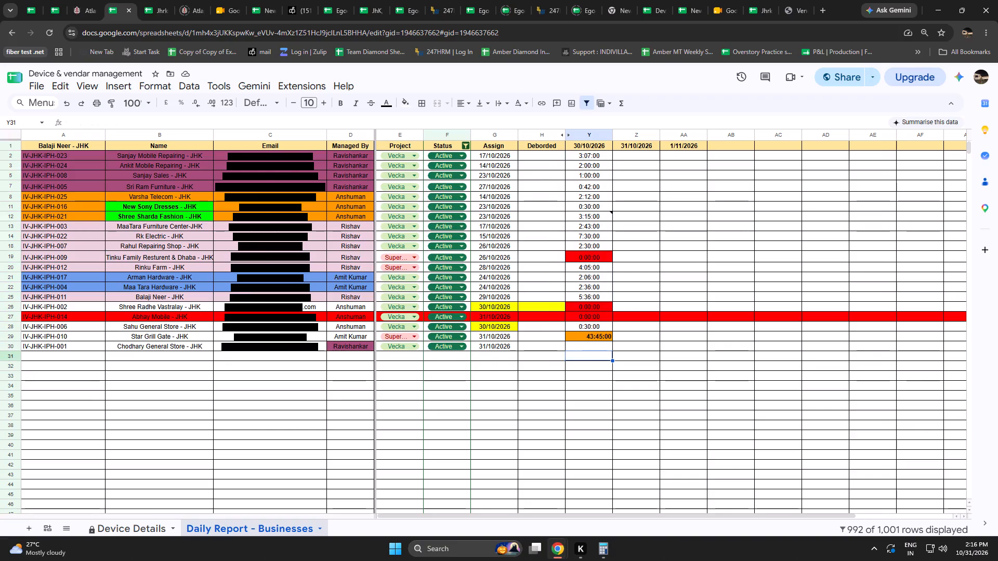
drag(581, 157, 601, 315)
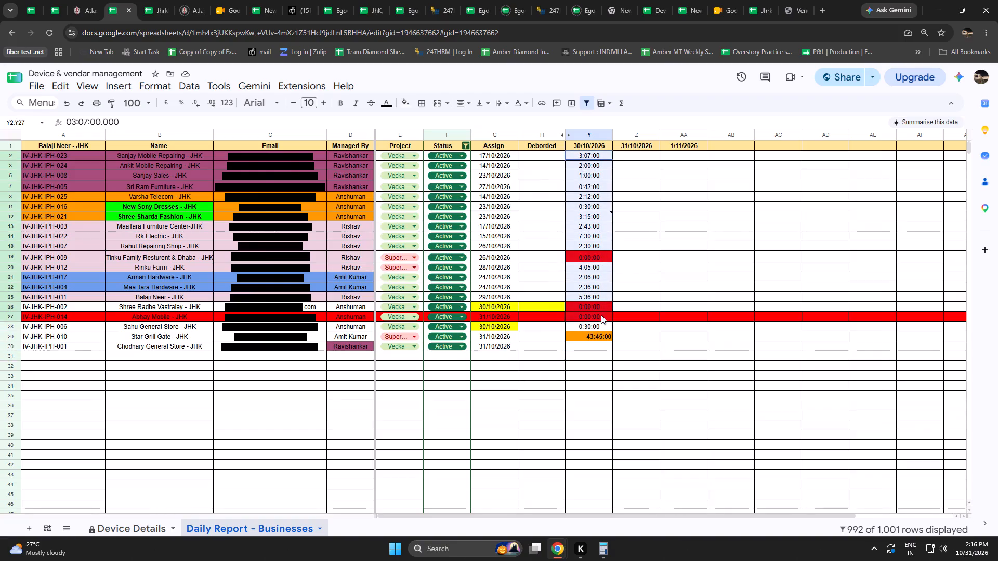
drag(601, 315, 596, 335)
click(534, 357)
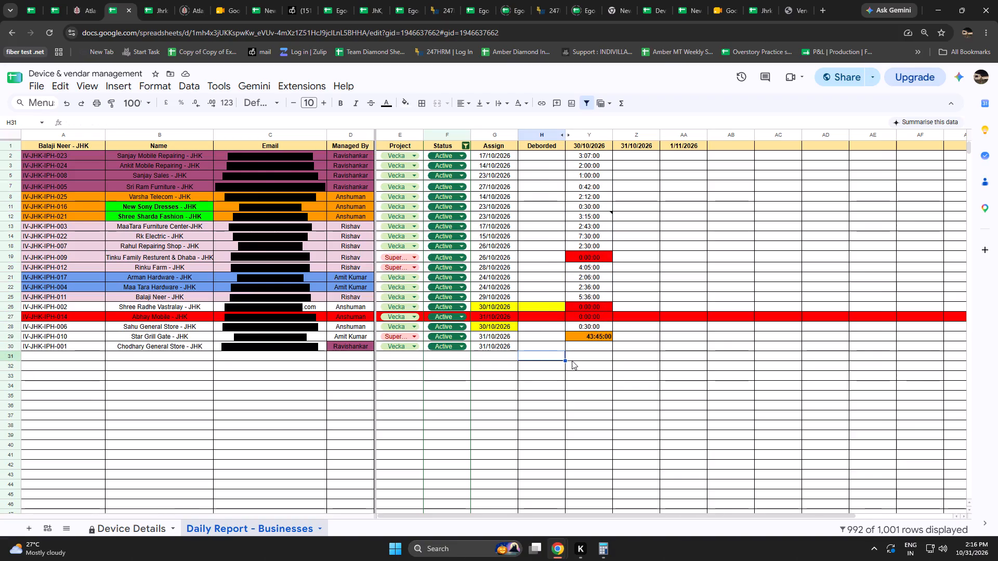
click(580, 358)
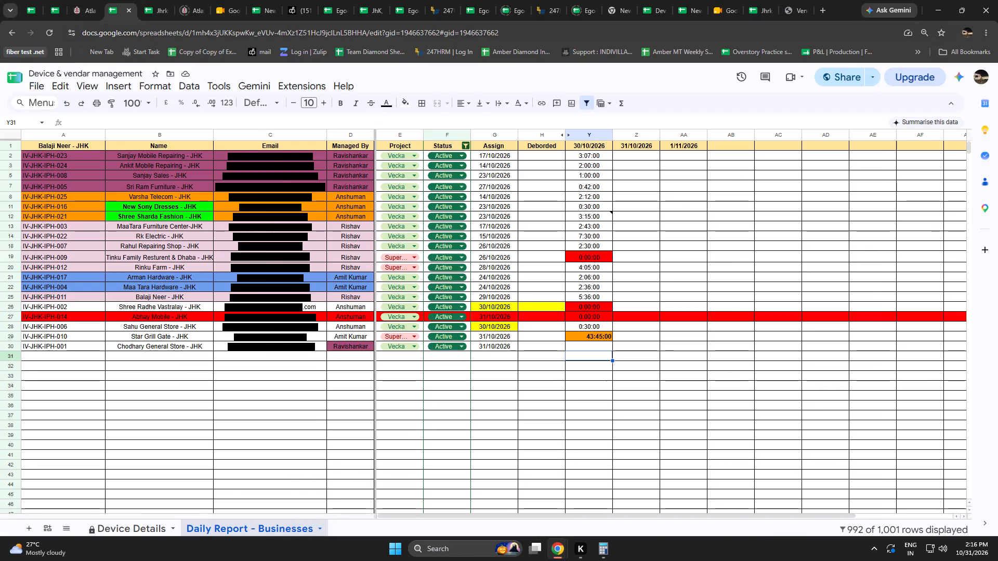
Look through the open outreach and device trackers, and return to the empty description cell in row 5 of the travel allowance report.
click(687, 0)
click(755, 0)
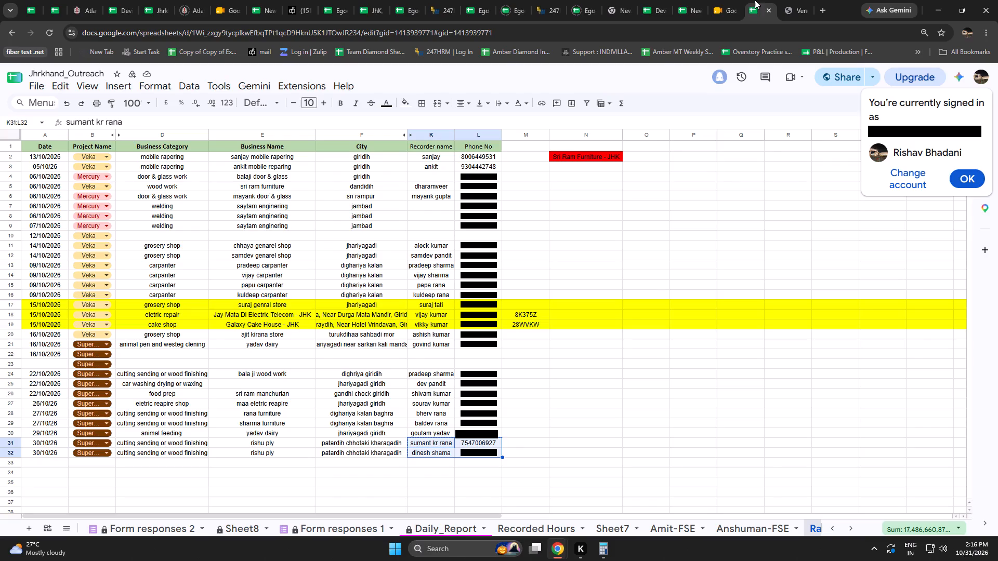
click(697, 0)
click(658, 0)
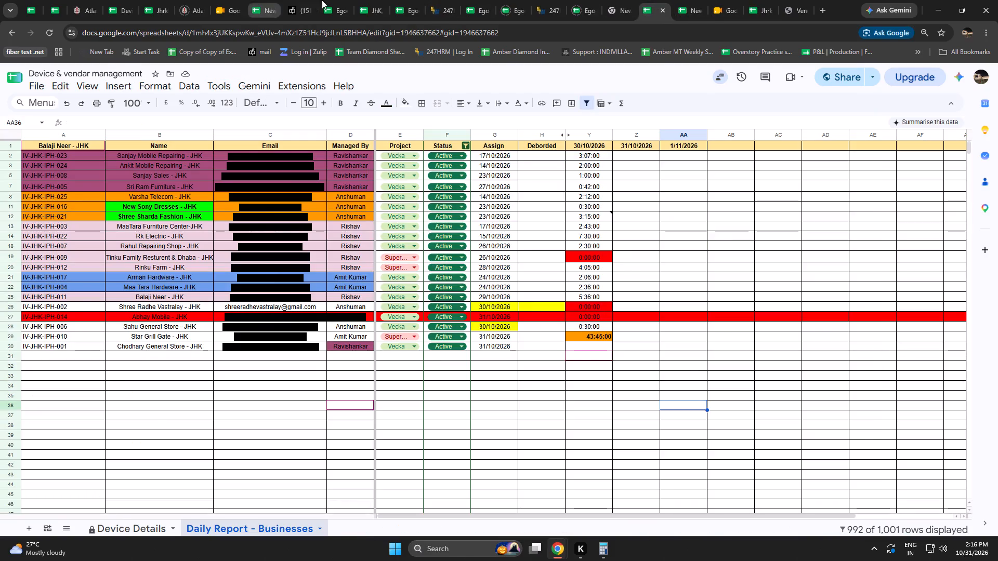
click(339, 0)
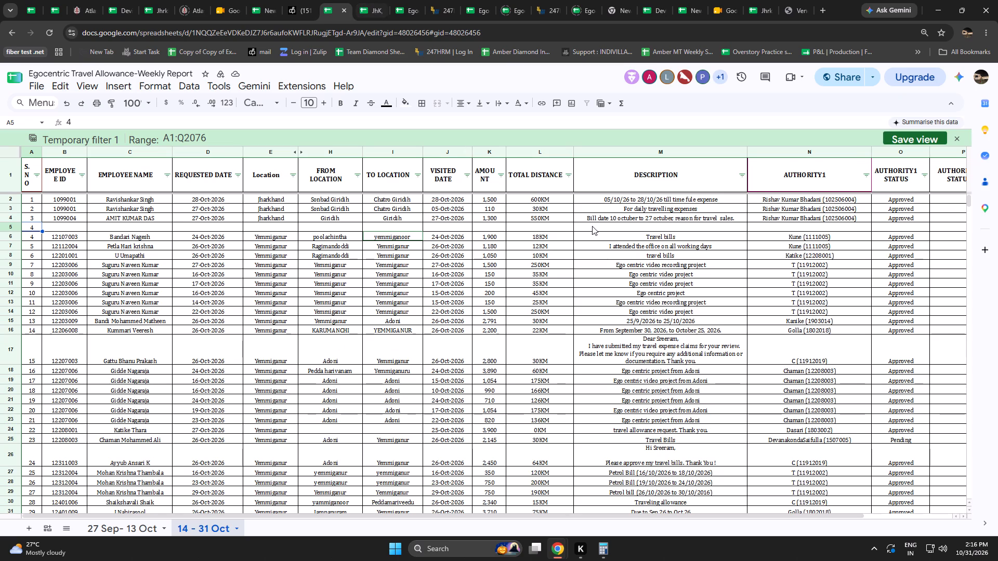
click(592, 225)
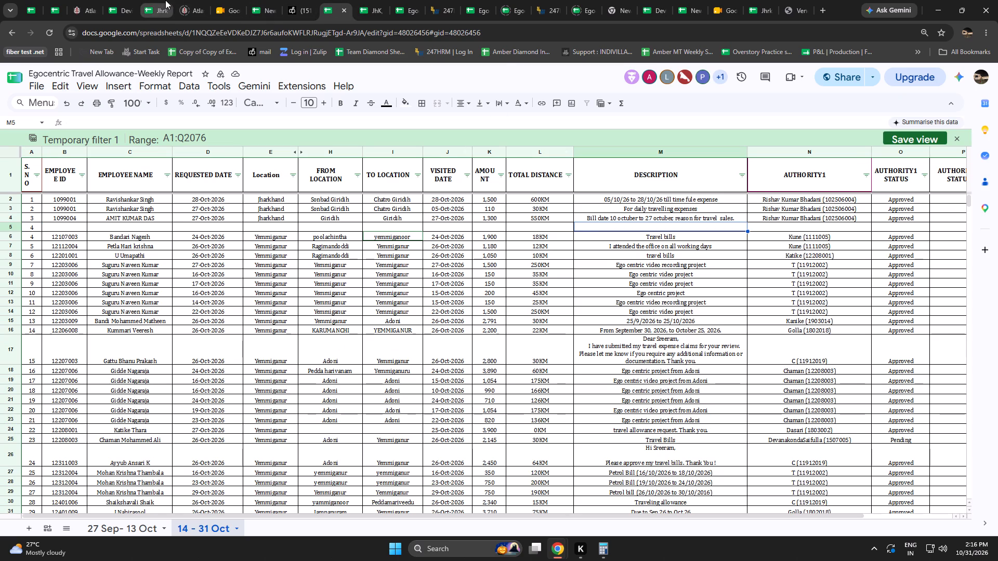
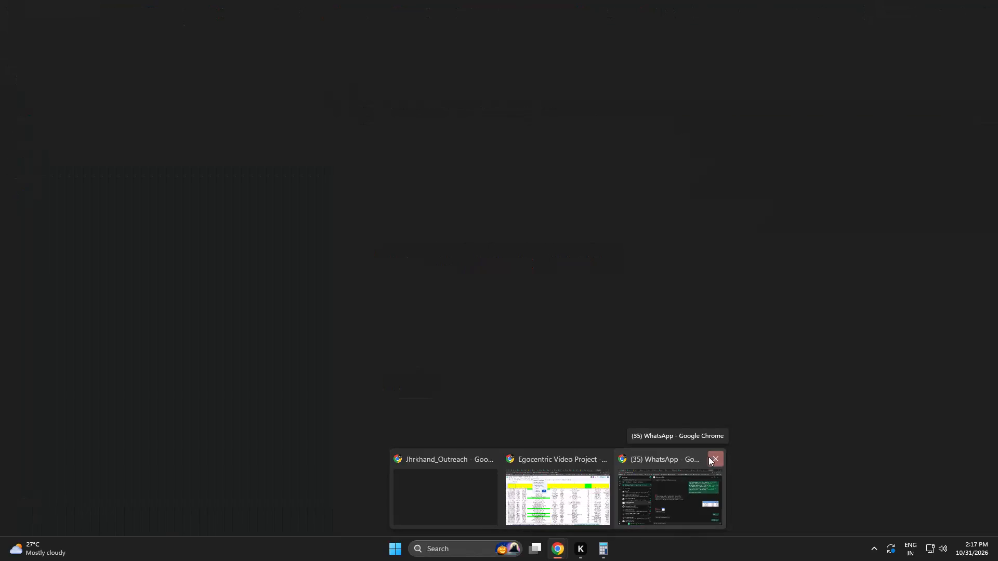
Close the open WhatsApp and Jhrkhand_Outreach browser windows.
click(713, 457)
triple_click(711, 457)
double_click(488, 454)
double_click(492, 452)
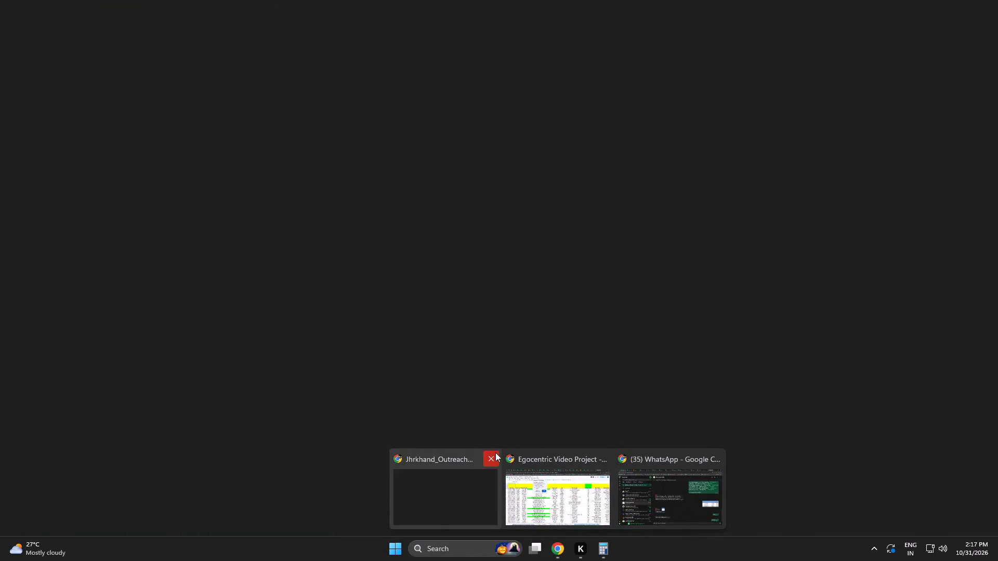
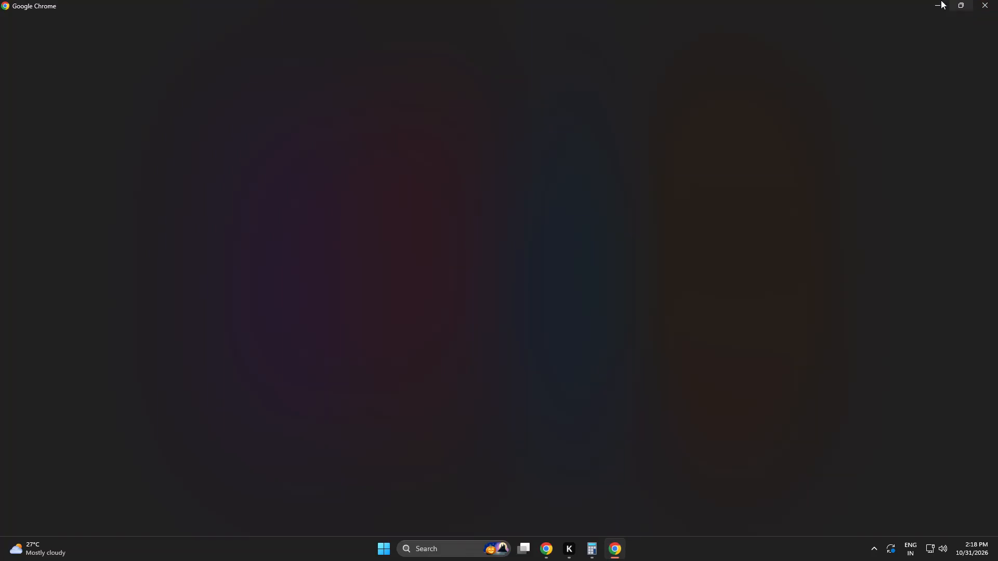
Close the remaining blank Google Chrome window.
click(997, 0)
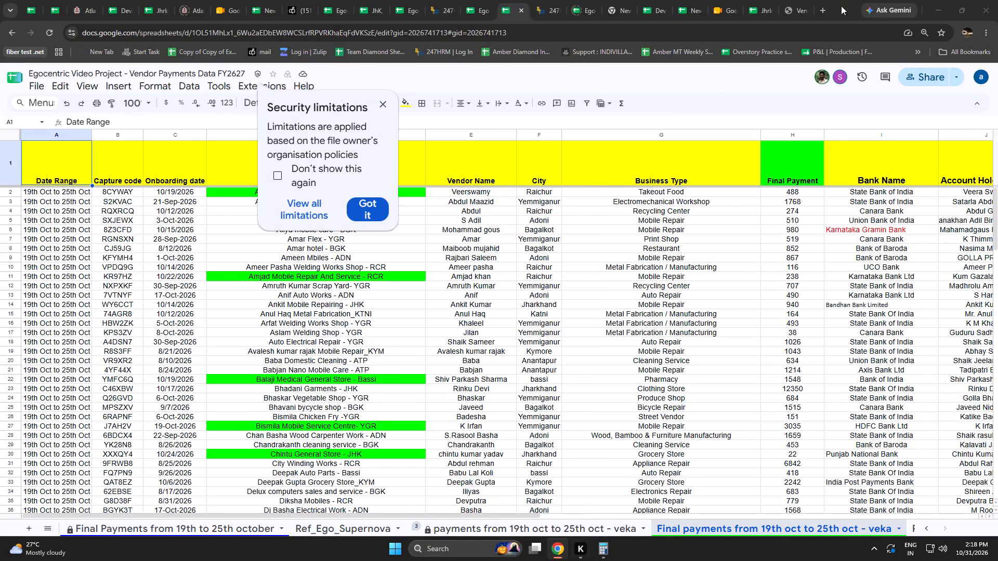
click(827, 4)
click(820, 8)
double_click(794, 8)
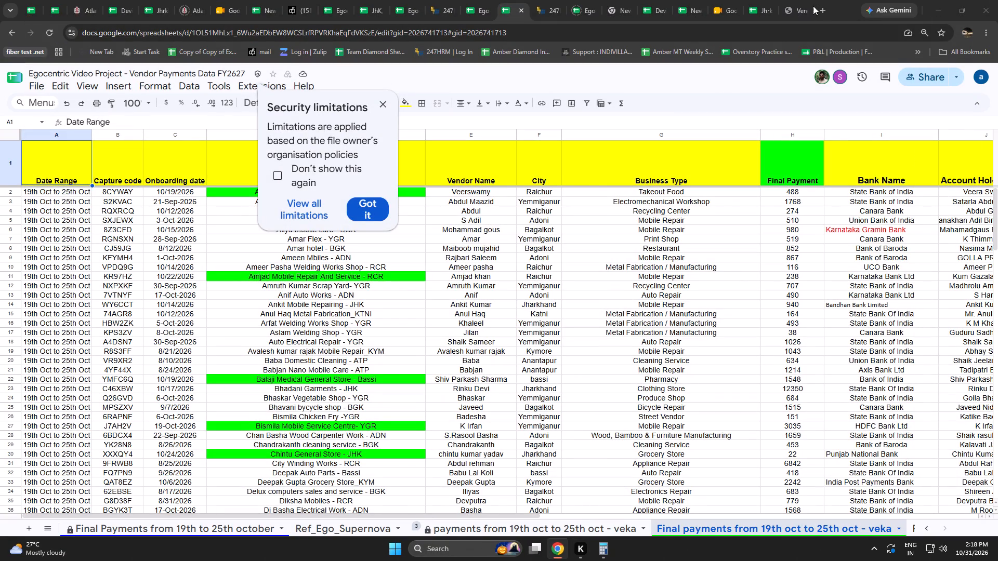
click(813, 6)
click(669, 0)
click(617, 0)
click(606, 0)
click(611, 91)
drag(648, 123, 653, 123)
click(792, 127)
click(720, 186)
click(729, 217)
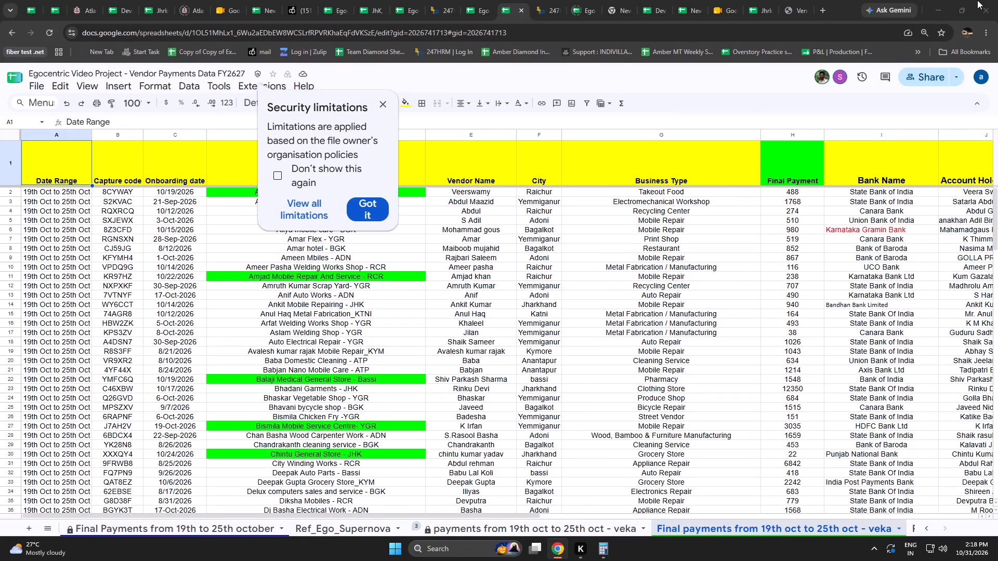